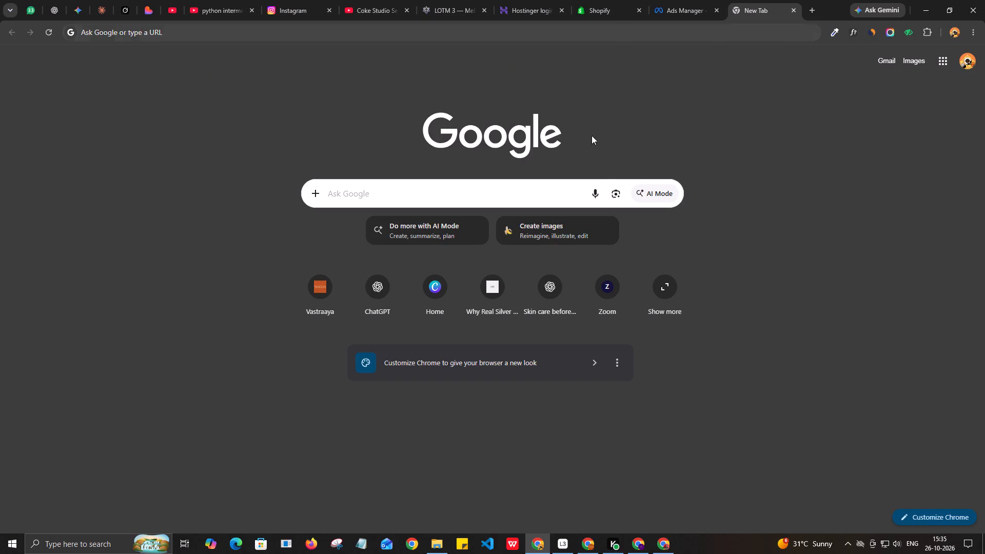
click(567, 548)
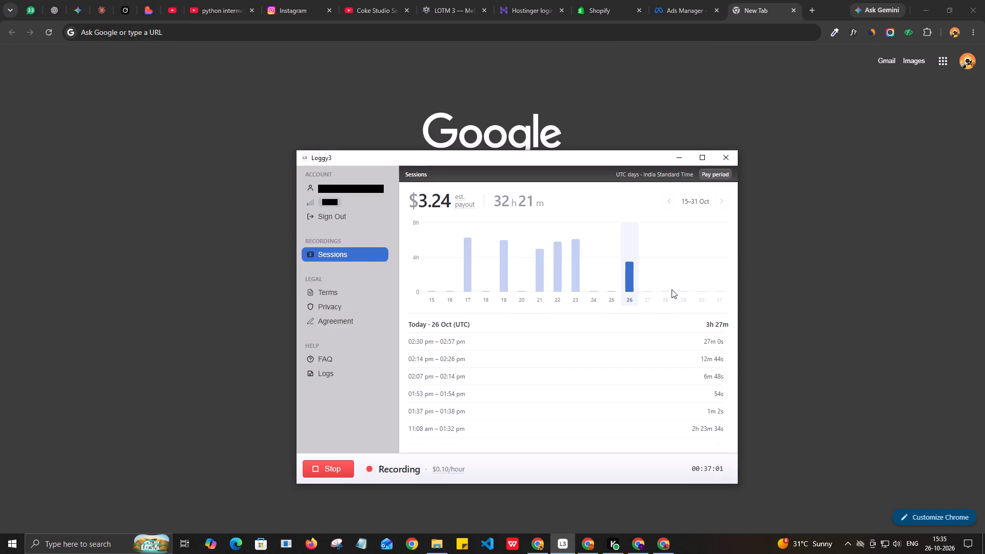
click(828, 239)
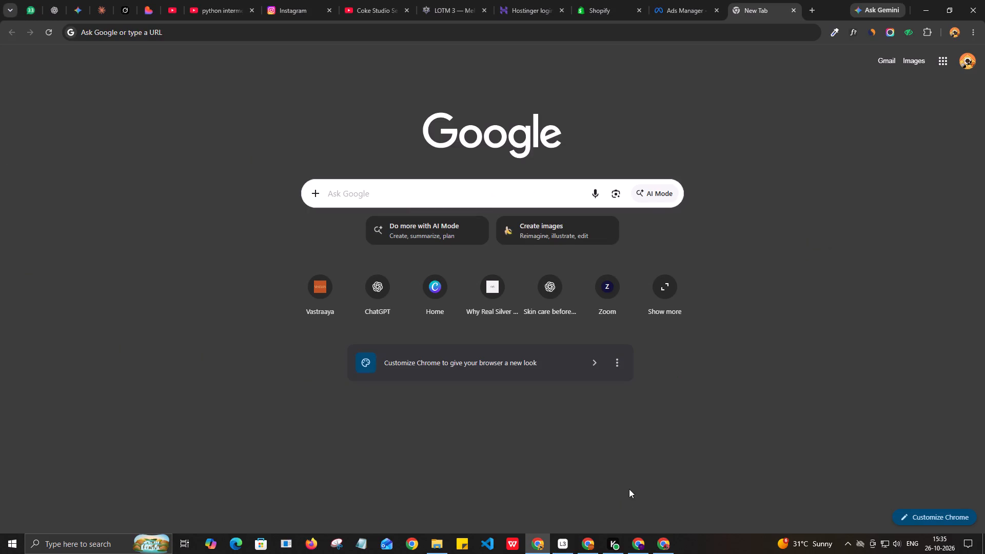
Look over the Kurti Sets collection page of the Vastraaya store in its browser window and close that page.
click(584, 549)
scroll(520, 316, up, 4)
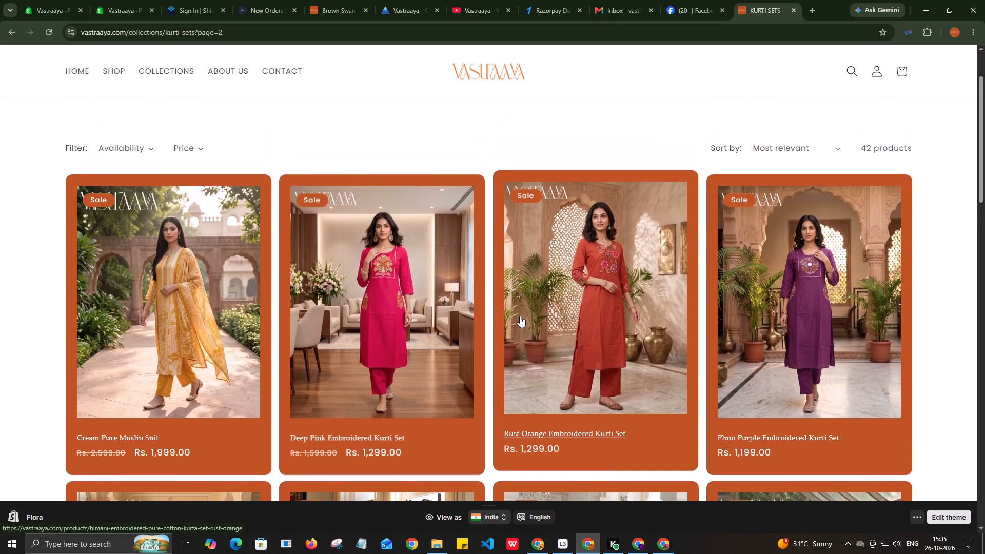
scroll(520, 316, up, 7)
scroll(504, 296, down, 7)
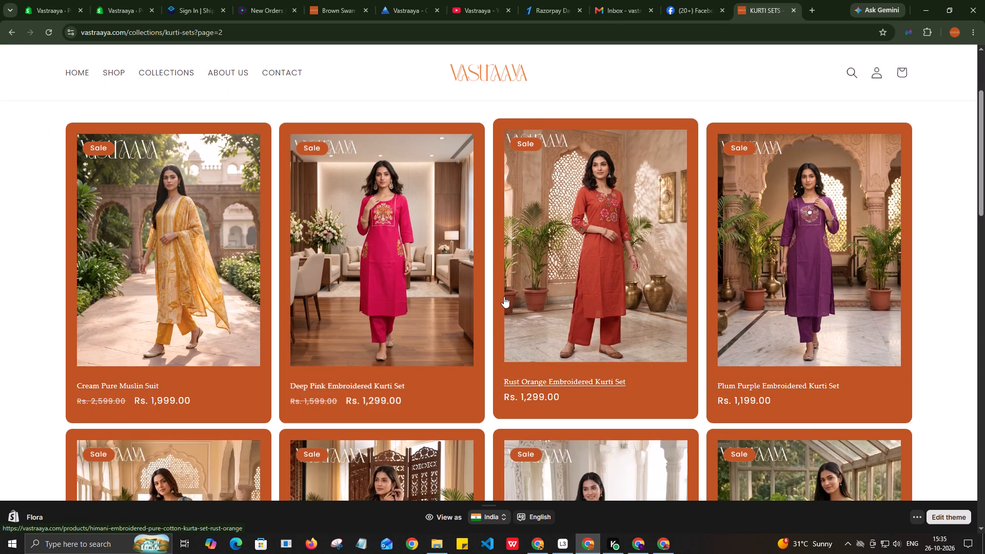
scroll(502, 297, down, 3)
scroll(501, 298, up, 6)
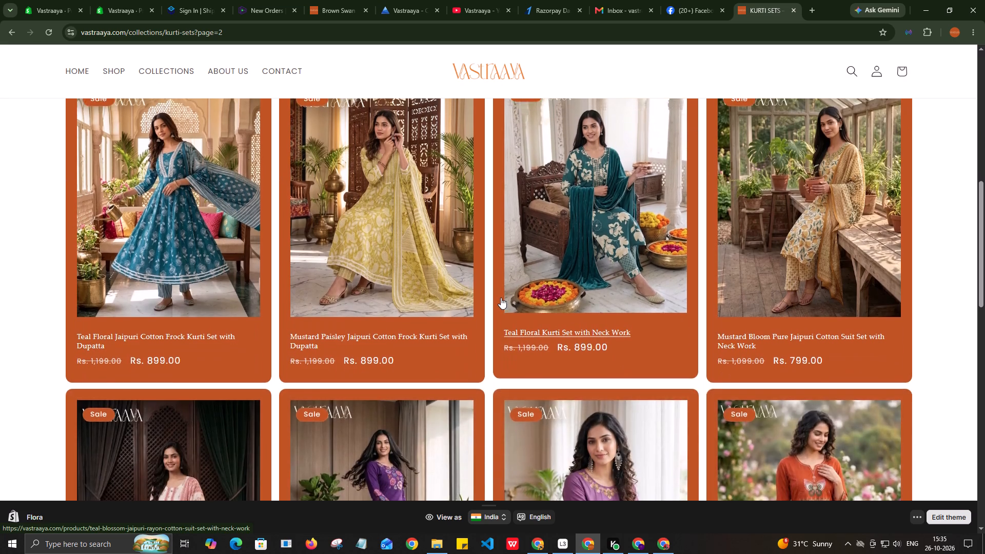
scroll(501, 298, up, 3)
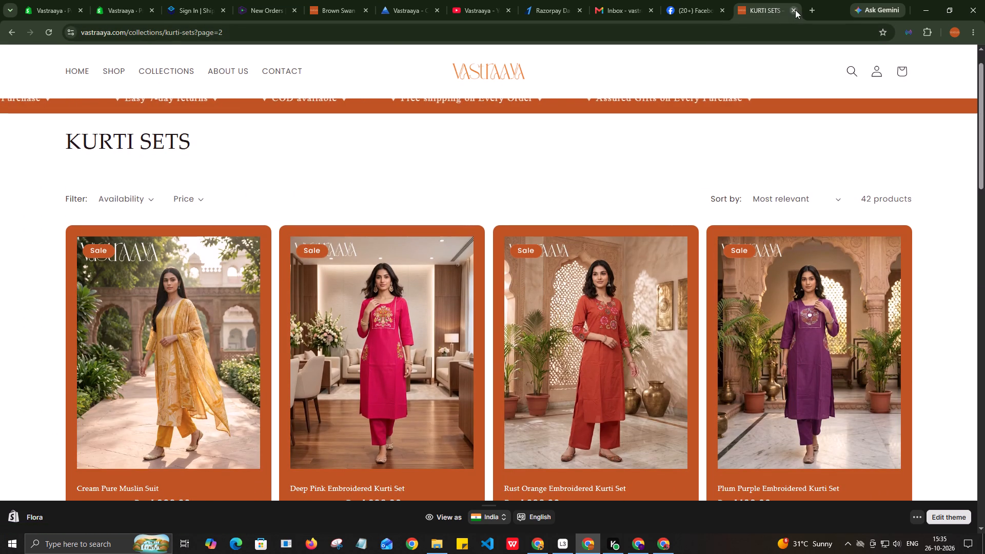
click(795, 10)
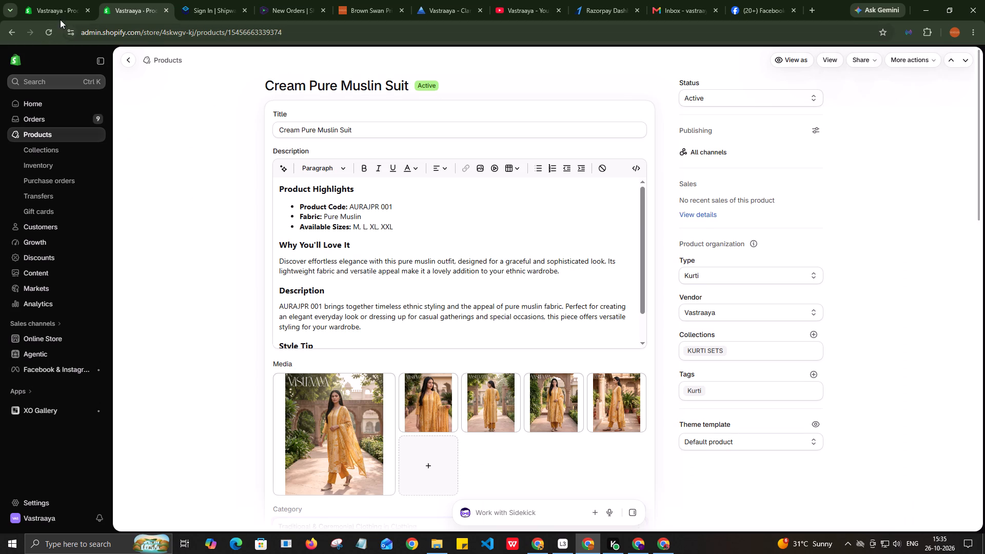
Check the Vastraaya store's reloaded Orders list in Shopify and close that browser window.
click(44, 116)
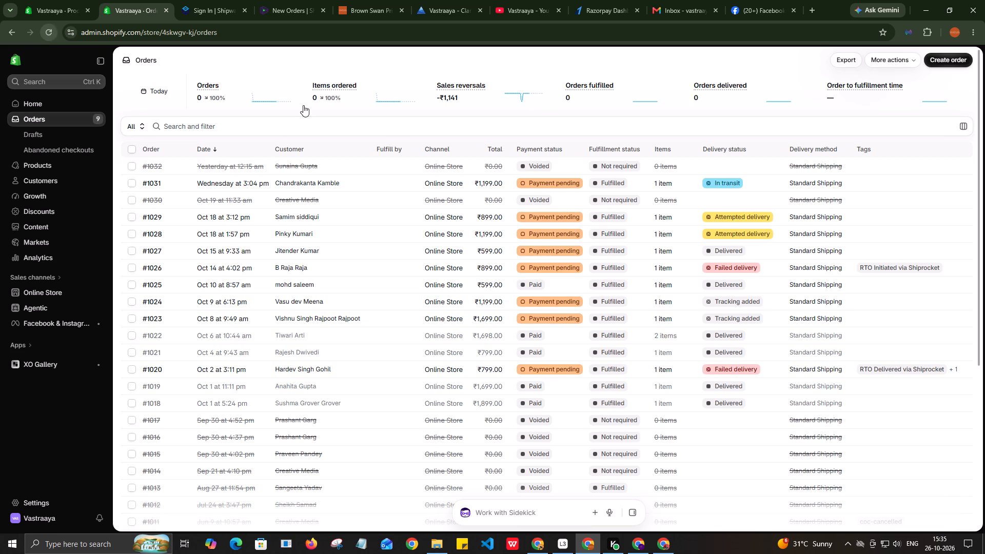
click(44, 32)
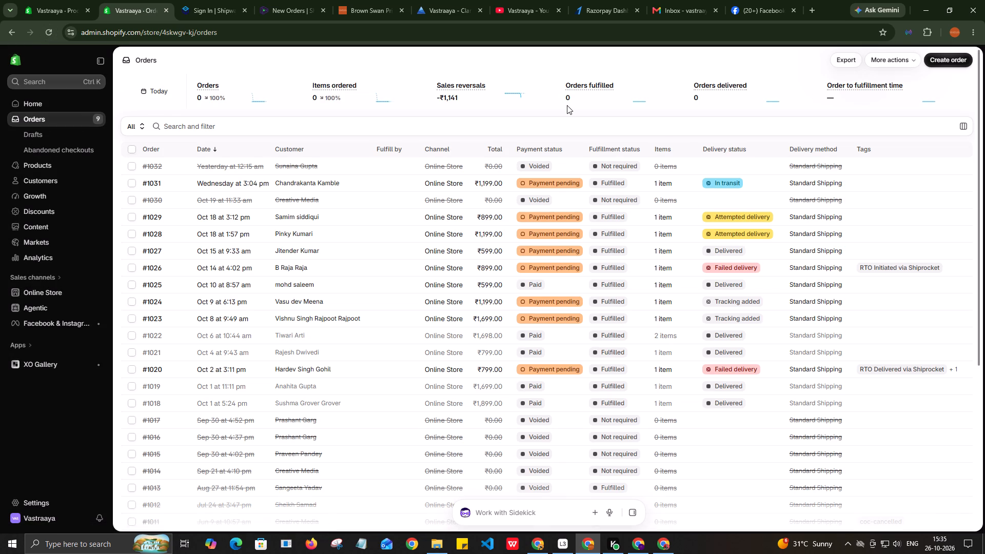
click(977, 6)
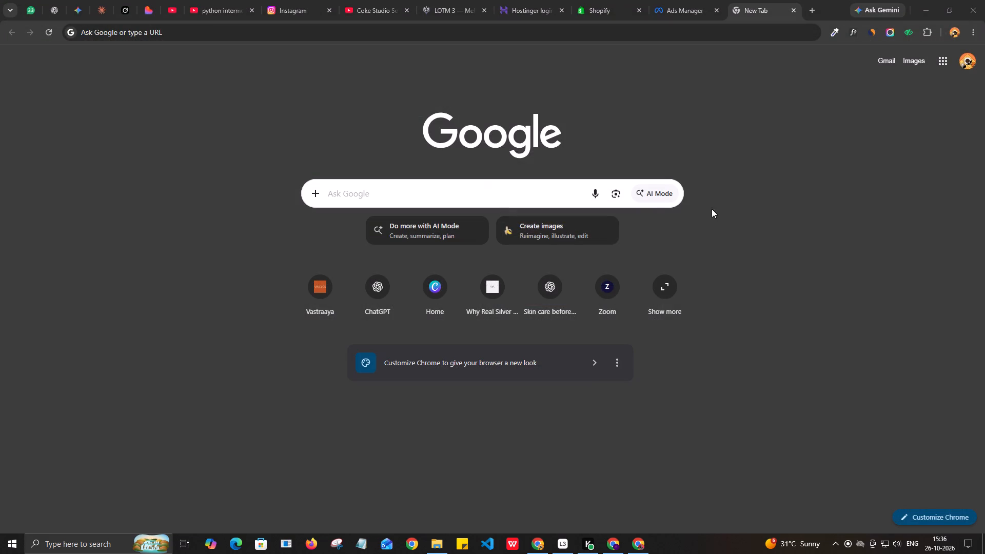
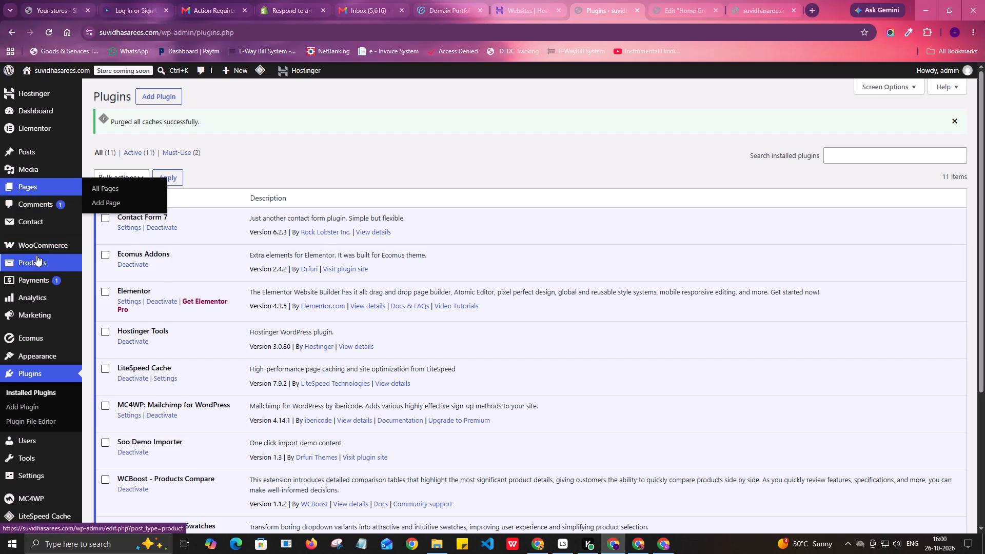
click(117, 305)
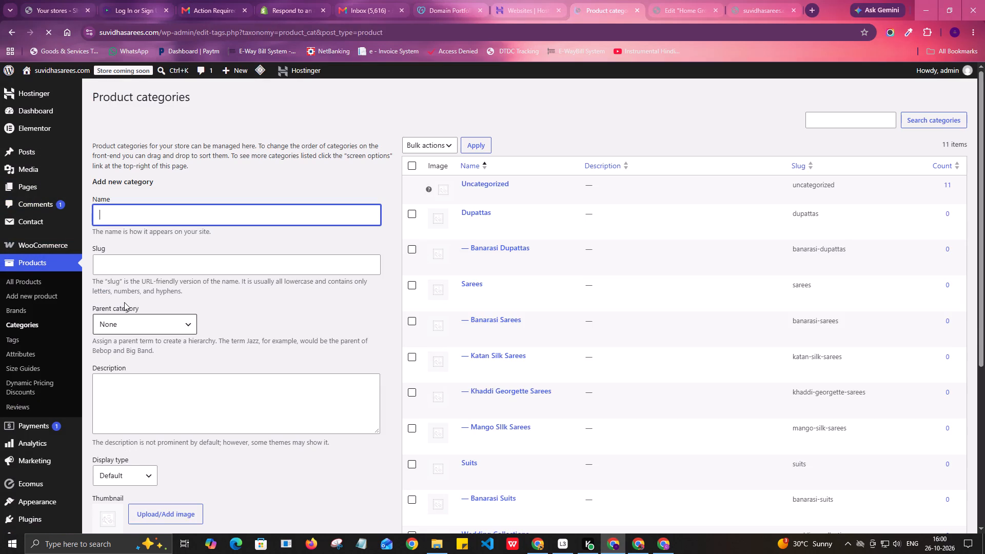
scroll(527, 300, down, 1)
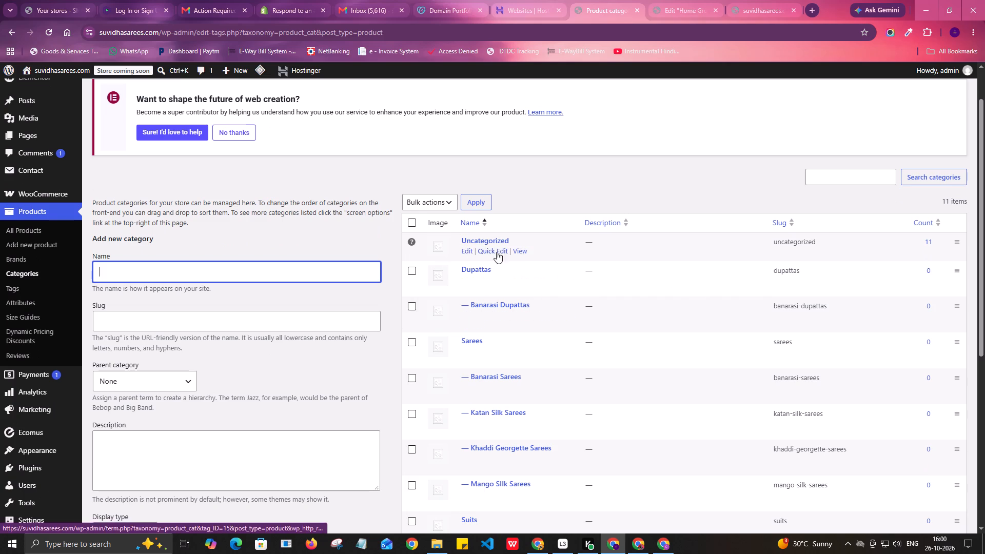
scroll(682, 264, down, 3)
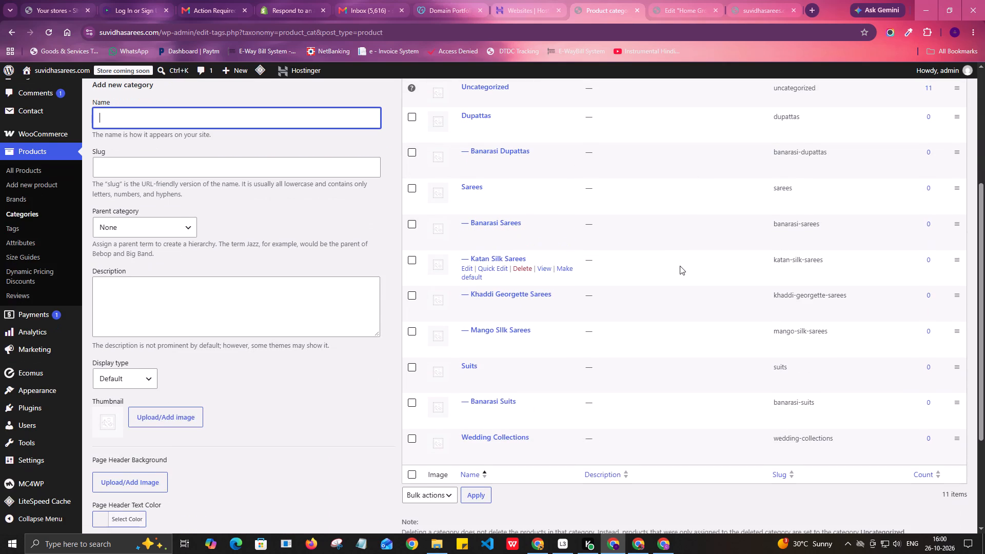
scroll(626, 287, up, 2)
scroll(626, 287, down, 2)
scroll(472, 201, up, 1)
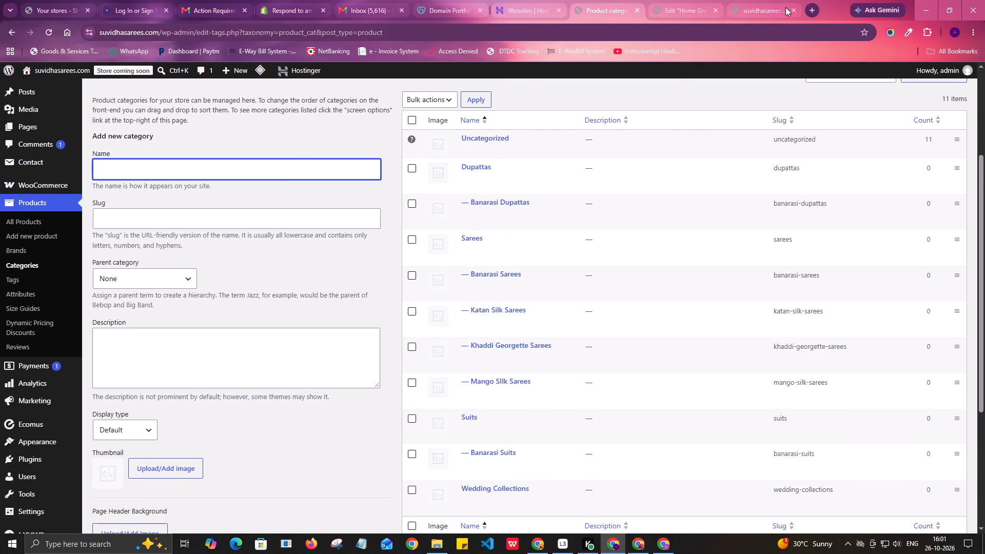
Return to the Elementor editor and set the Featured Categories carousel's source to Custom.
click(670, 7)
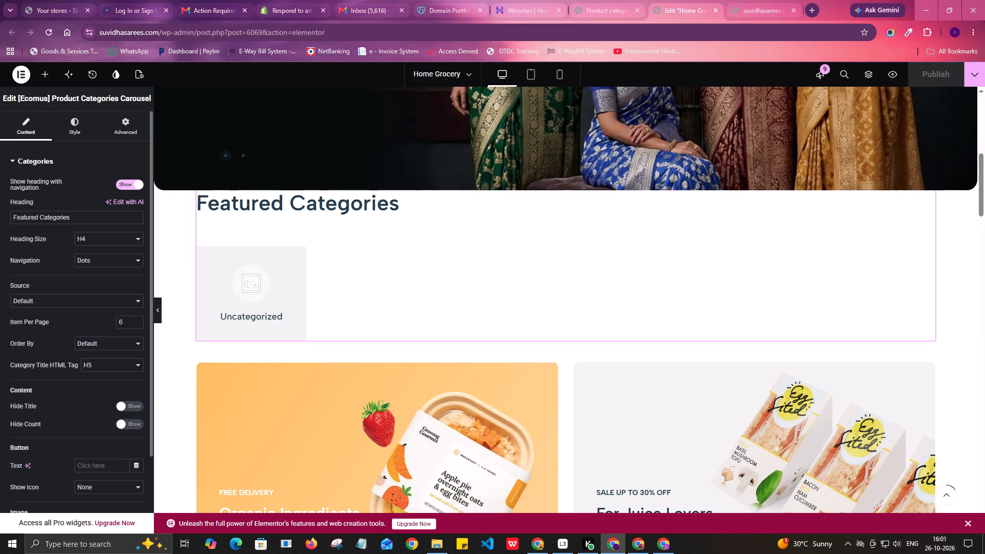
click(45, 300)
click(41, 324)
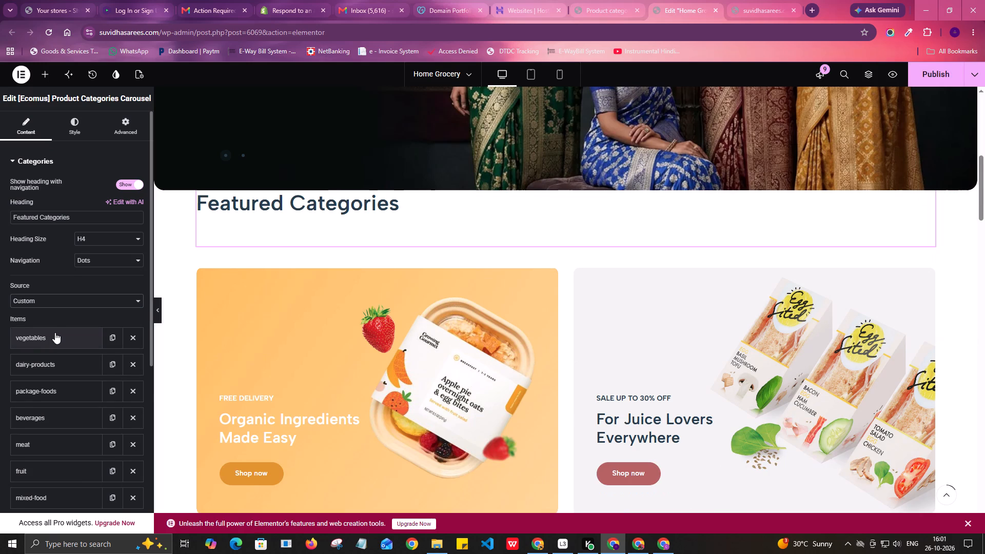
Expand the carousel's vegetables item, dismiss the image optimization tip, and assign the Sarees product category to the item.
scroll(55, 332, down, 1)
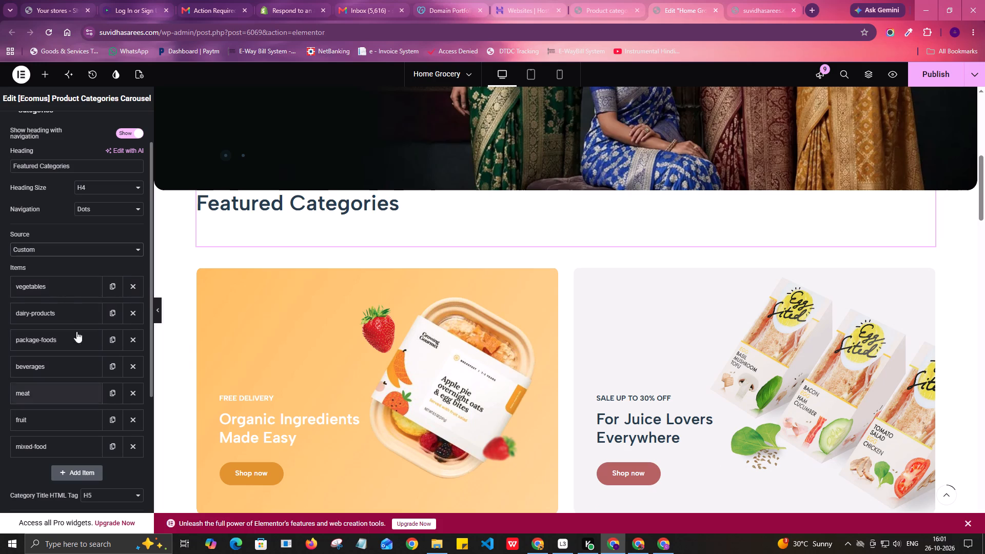
click(49, 285)
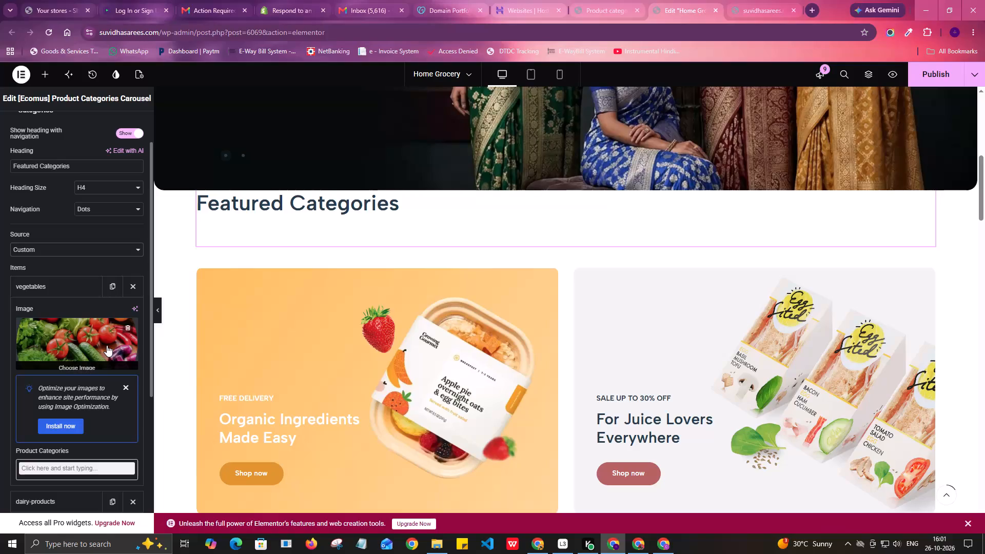
scroll(62, 264, down, 2)
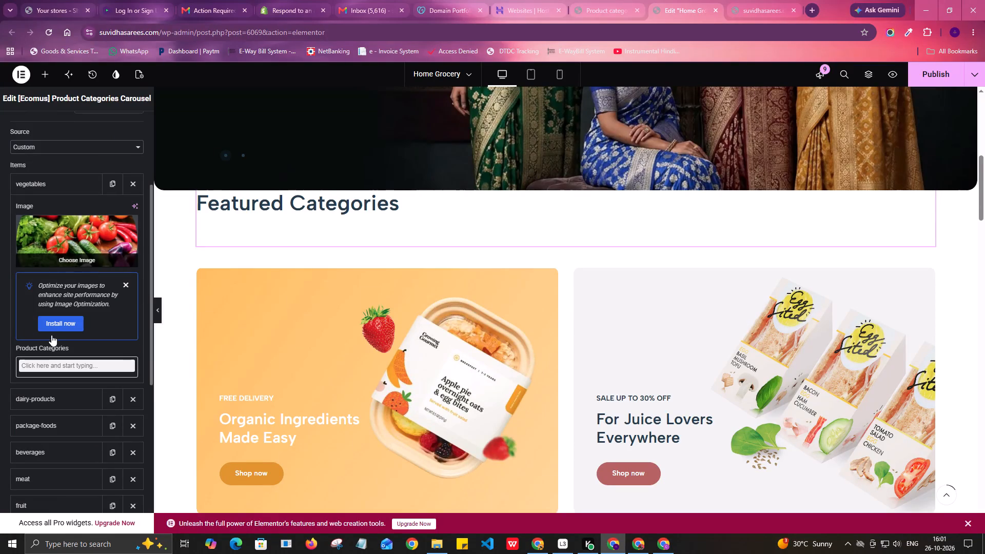
click(79, 366)
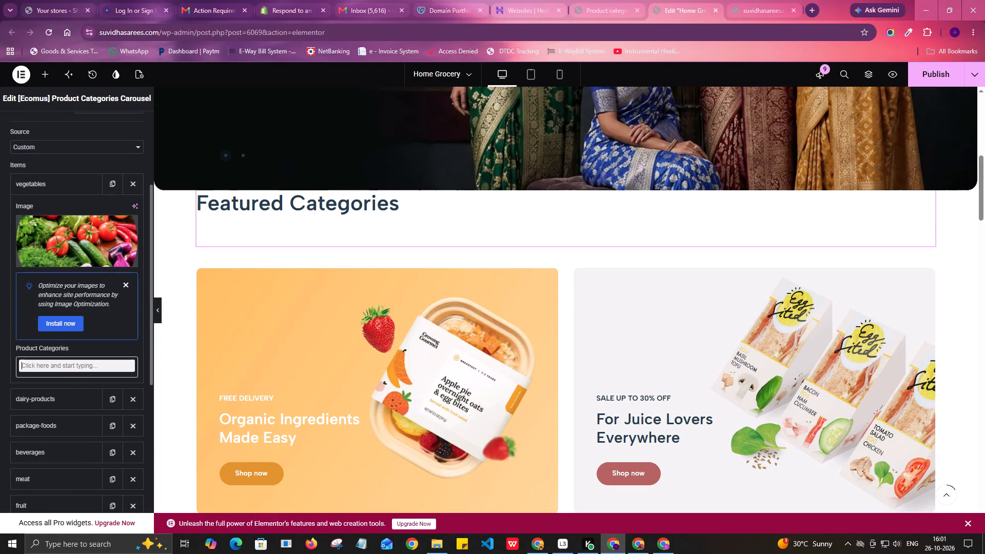
click(127, 285)
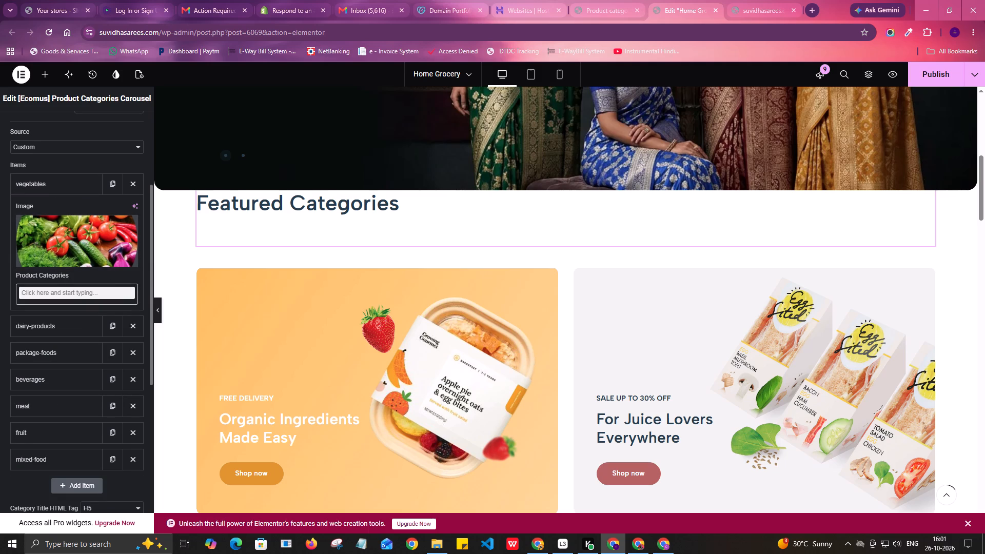
text(saree)
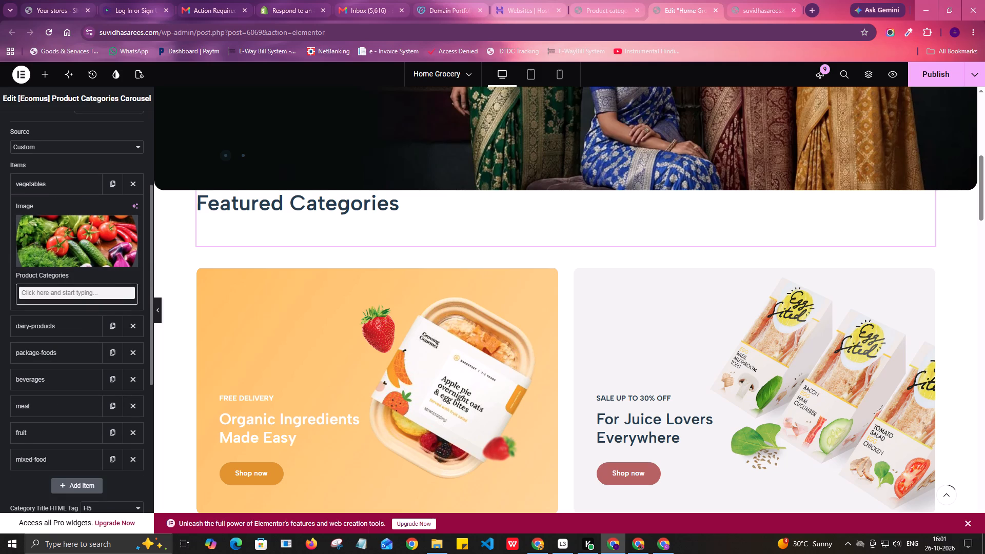
click(56, 293)
text(sa)
text(ree)
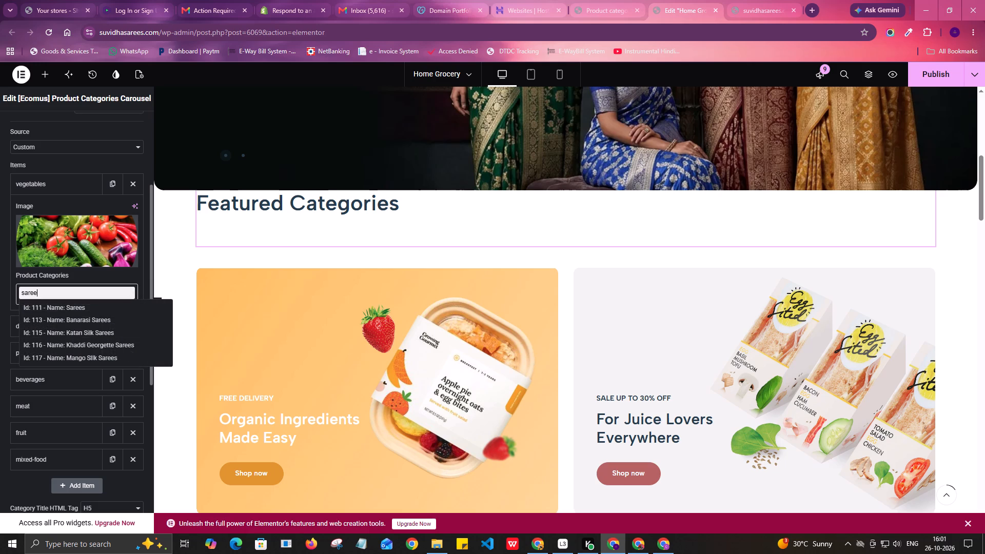
click(72, 308)
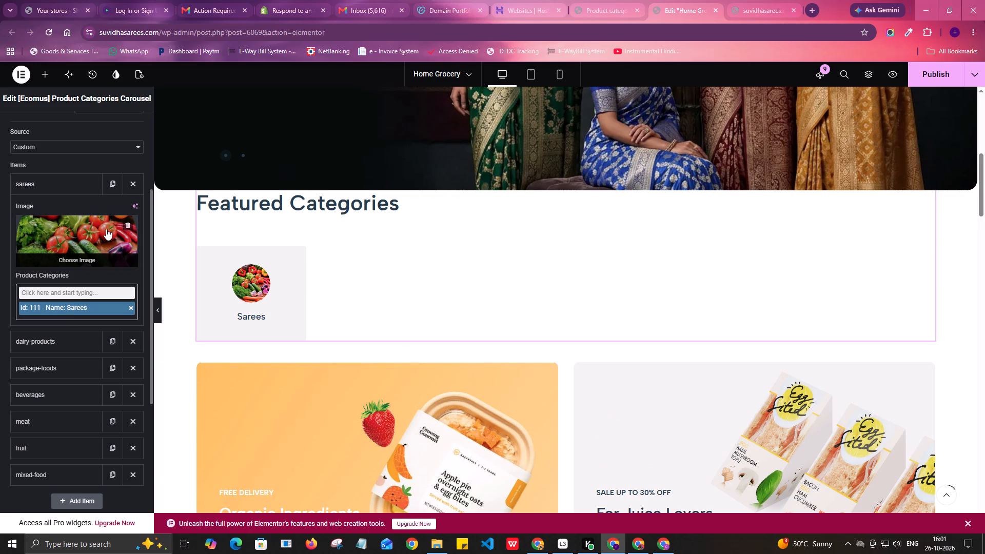
Replace the sarees item's image with the magnific_create-a-wide-premium-lux picture from the media library and collapse the item.
click(93, 234)
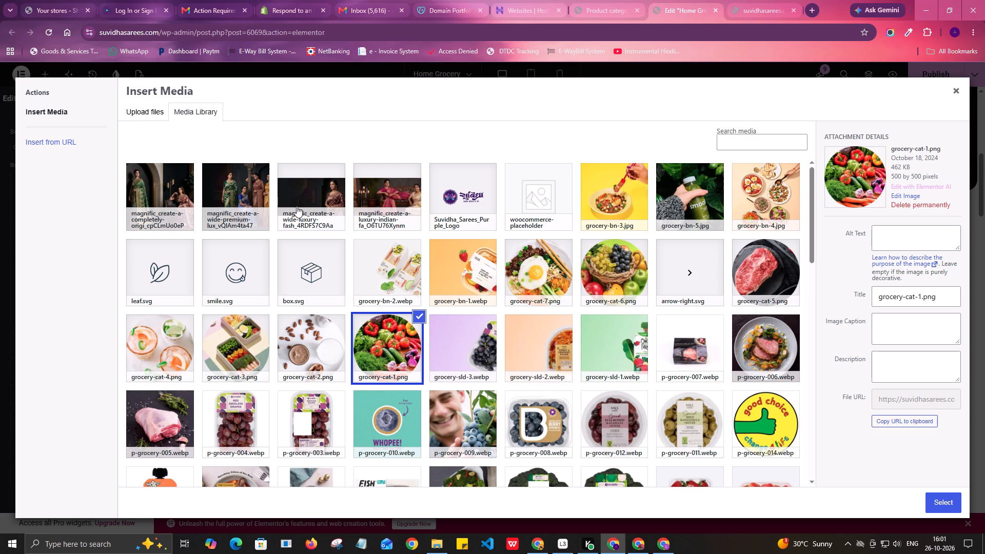
click(233, 190)
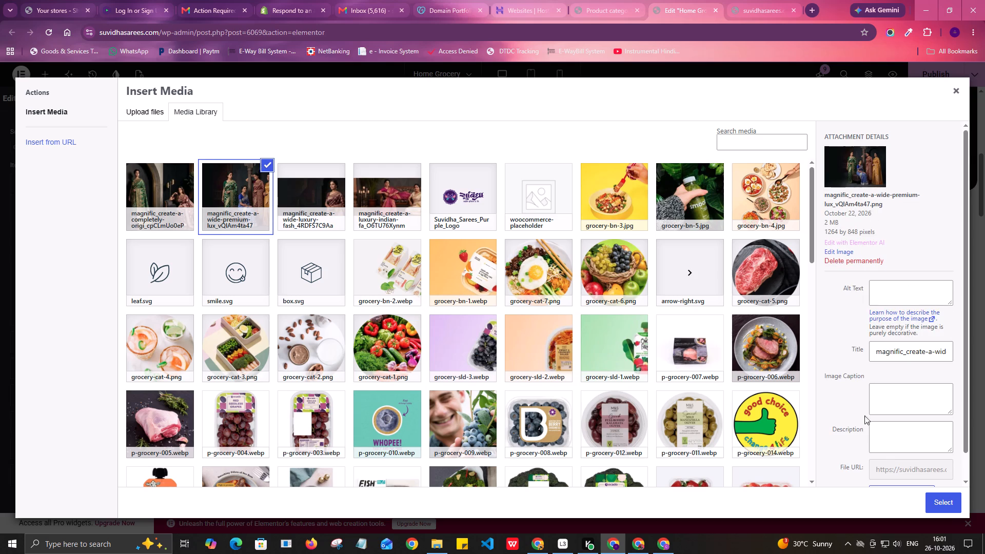
click(950, 505)
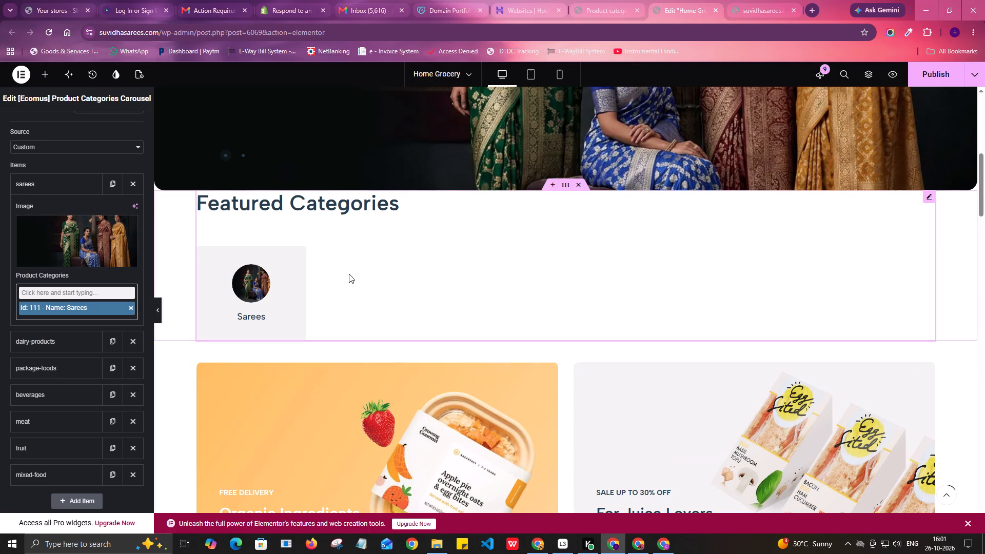
click(49, 184)
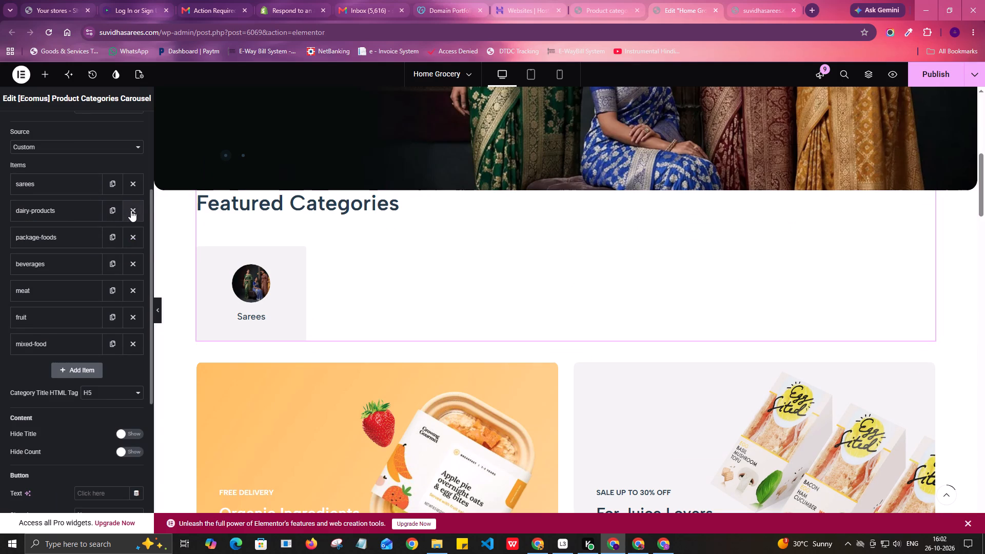
Delete the remaining grocery items from the carousel: dairy-products, package-foods, beverages, meat, fruit and mixed-food.
click(132, 212)
click(132, 212)
click(132, 212)
click(132, 212)
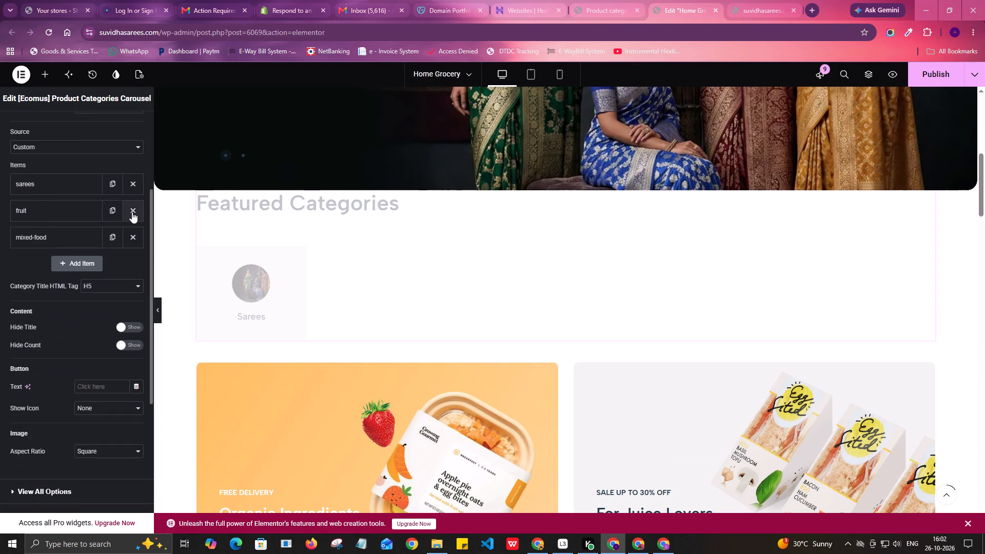
click(132, 212)
click(132, 212)
Duplicate the sarees item until the carousel holds five of them.
click(133, 185)
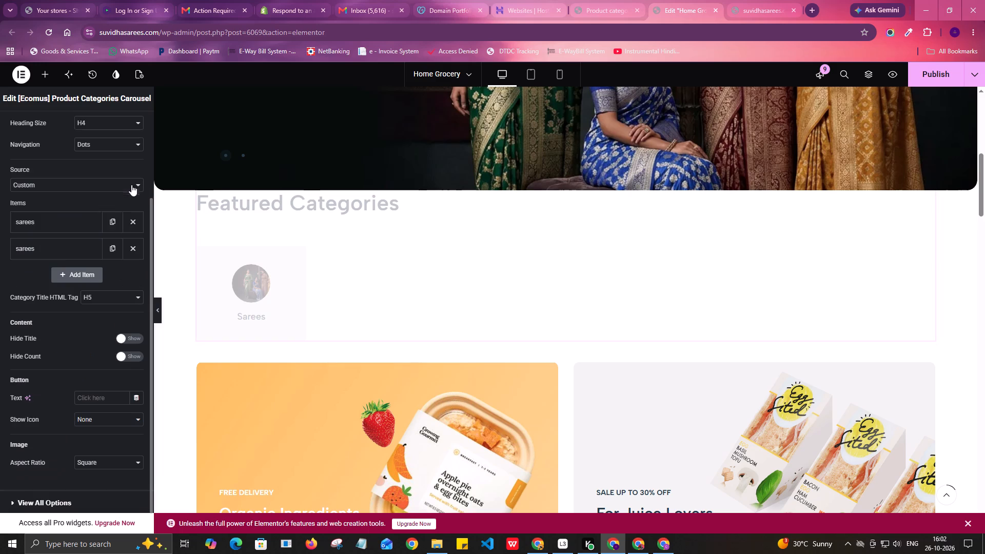
triple_click(115, 252)
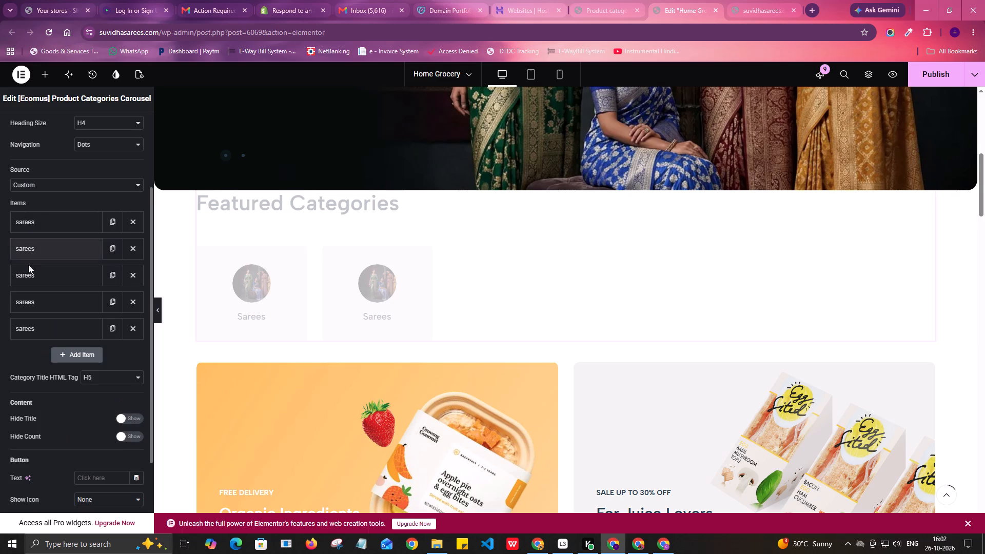
click(28, 252)
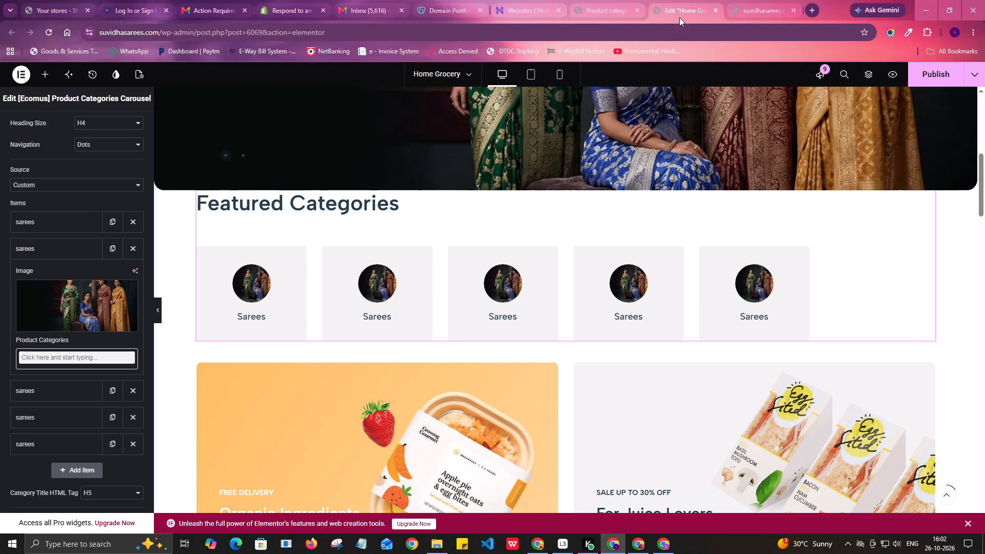
click(615, 7)
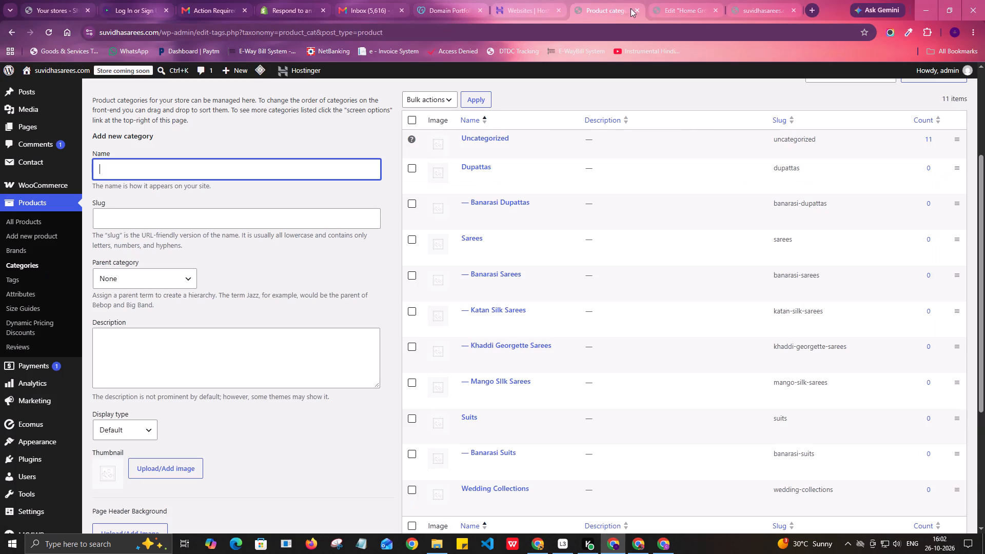
click(694, 0)
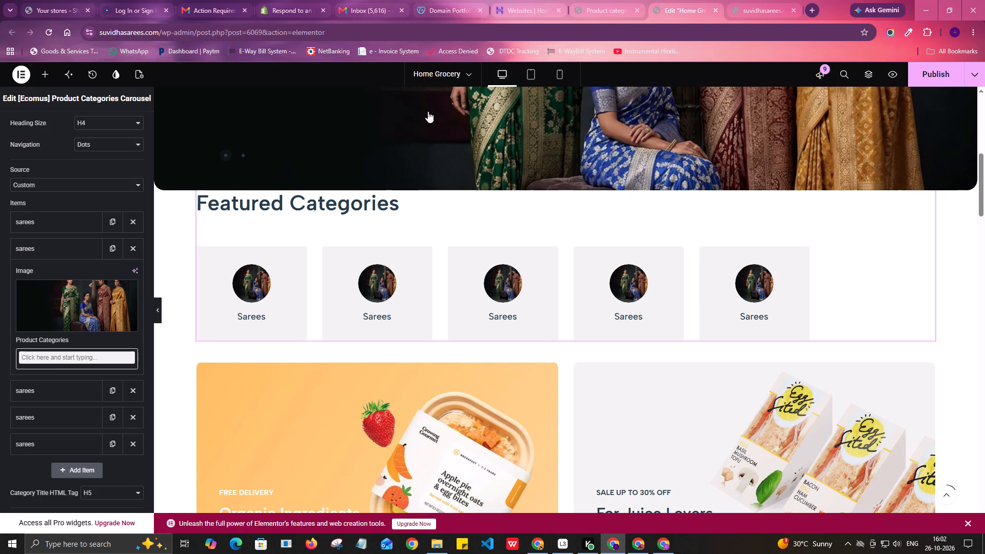
click(68, 358)
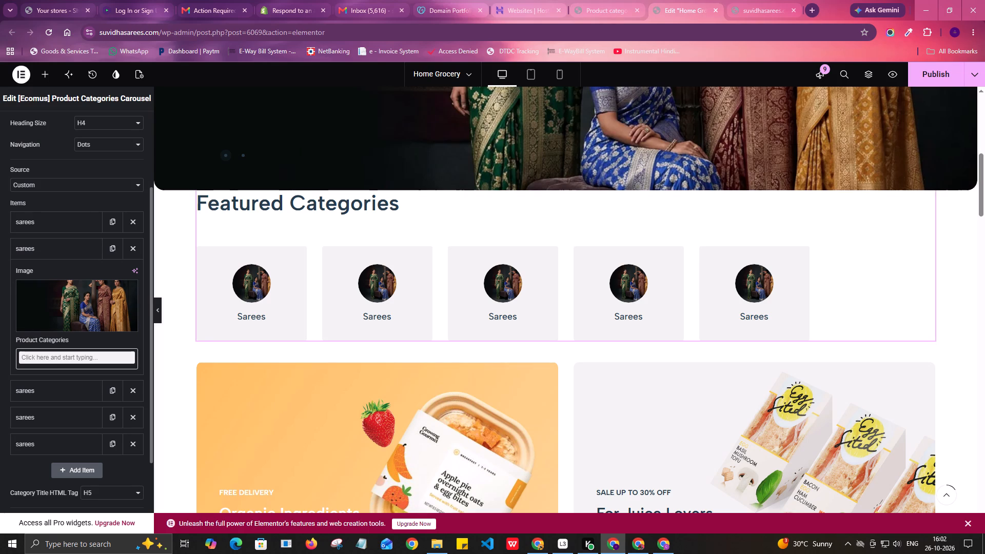
text(Suits)
click(71, 372)
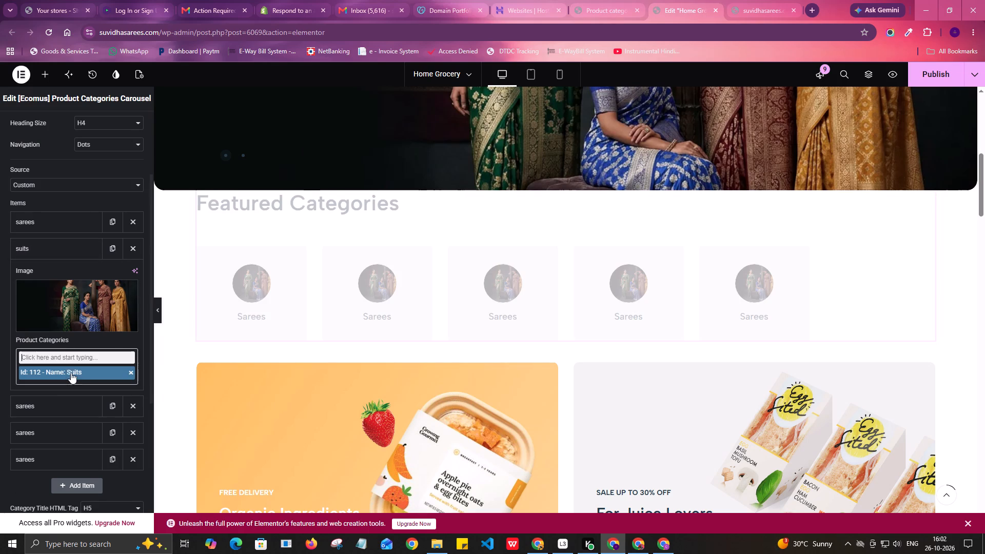
click(52, 250)
Consult the store's category list and assign the Dupattas product category to the carousel's third item.
click(70, 280)
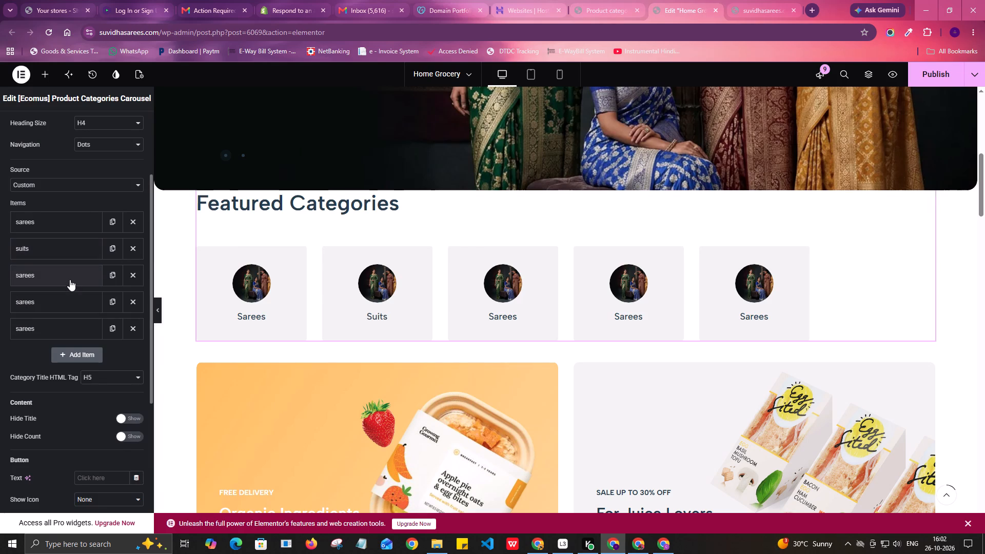
click(52, 387)
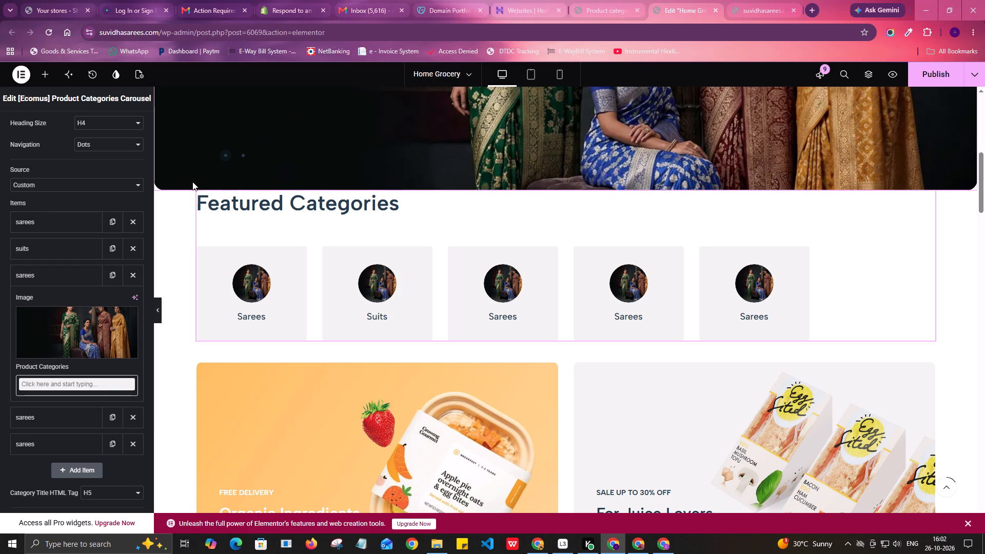
click(621, 1)
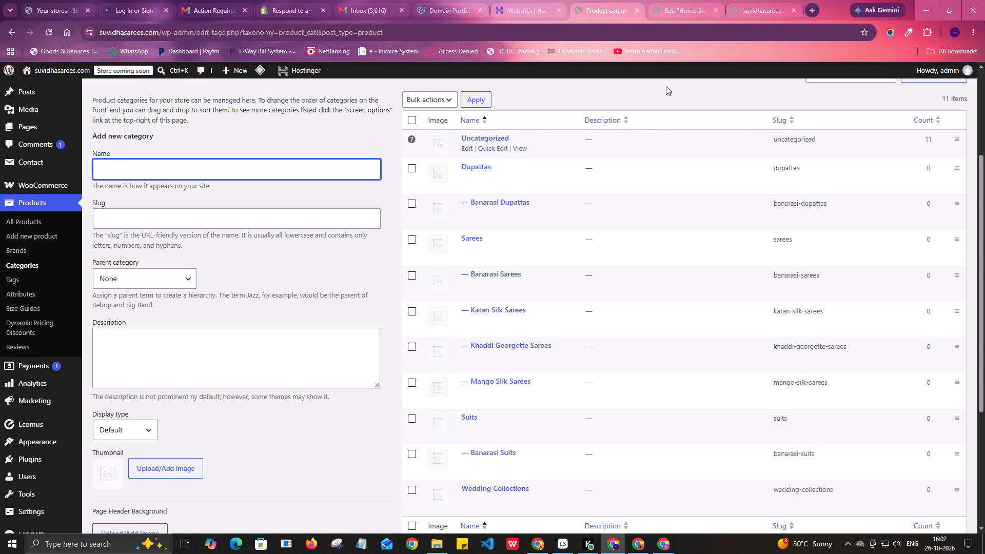
click(678, 0)
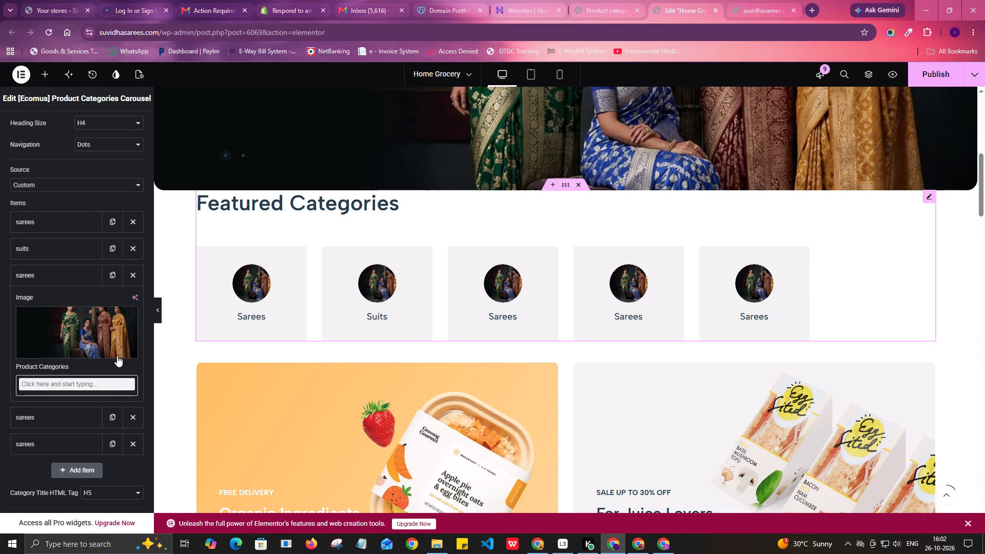
text(dupa)
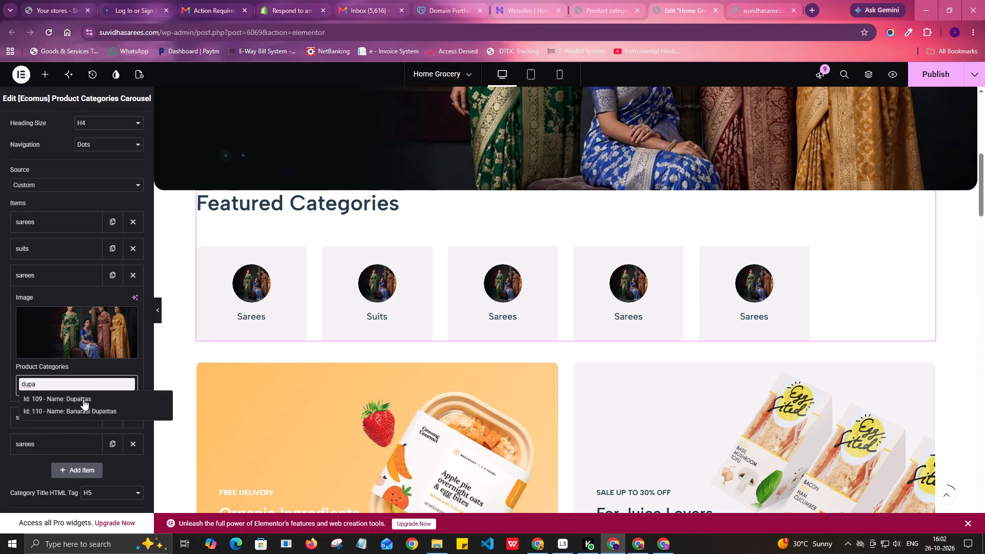
click(83, 399)
click(54, 278)
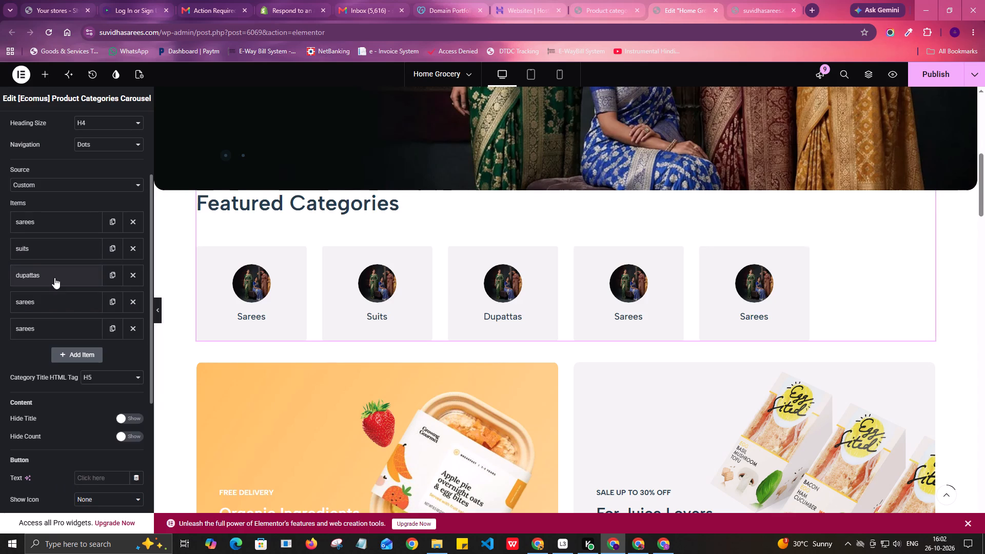
Consult the store's category list and assign the Wedding Collections product category to the carousel's fourth item.
click(59, 297)
click(618, 0)
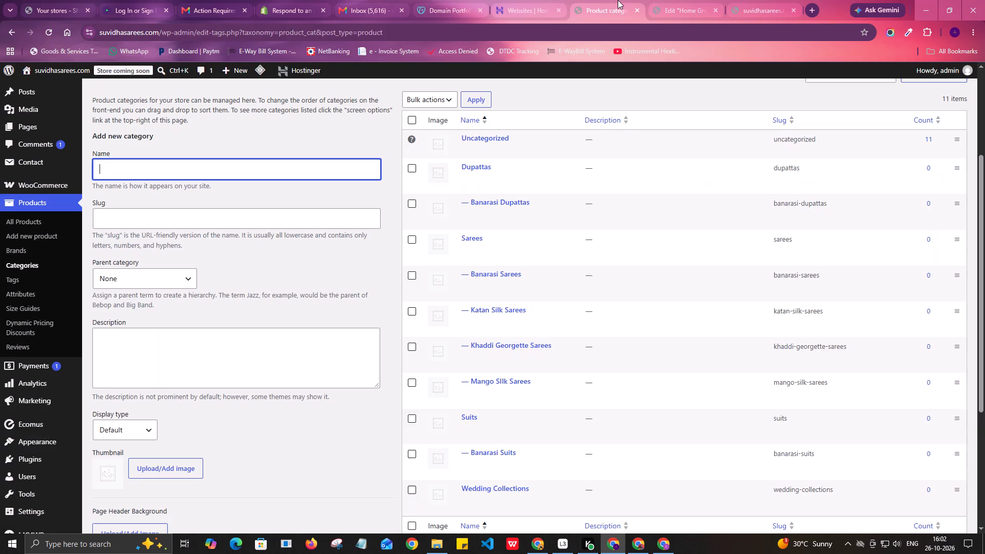
click(669, 1)
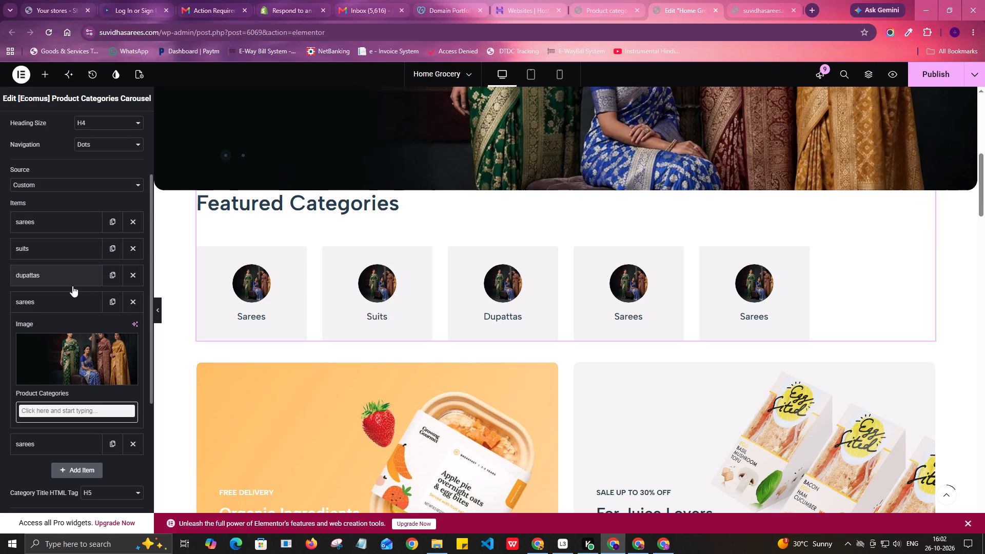
click(63, 410)
text(Wedding)
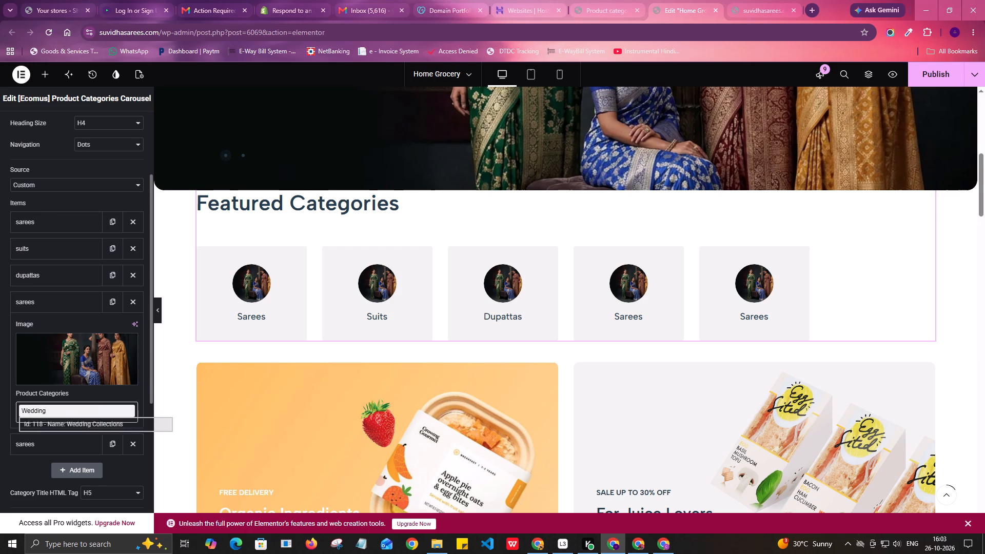
click(88, 427)
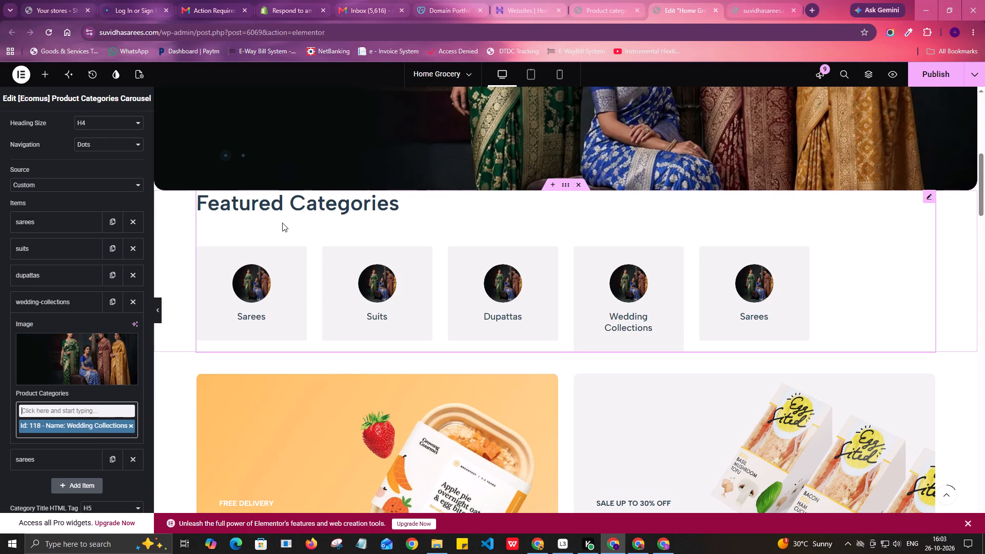
click(44, 302)
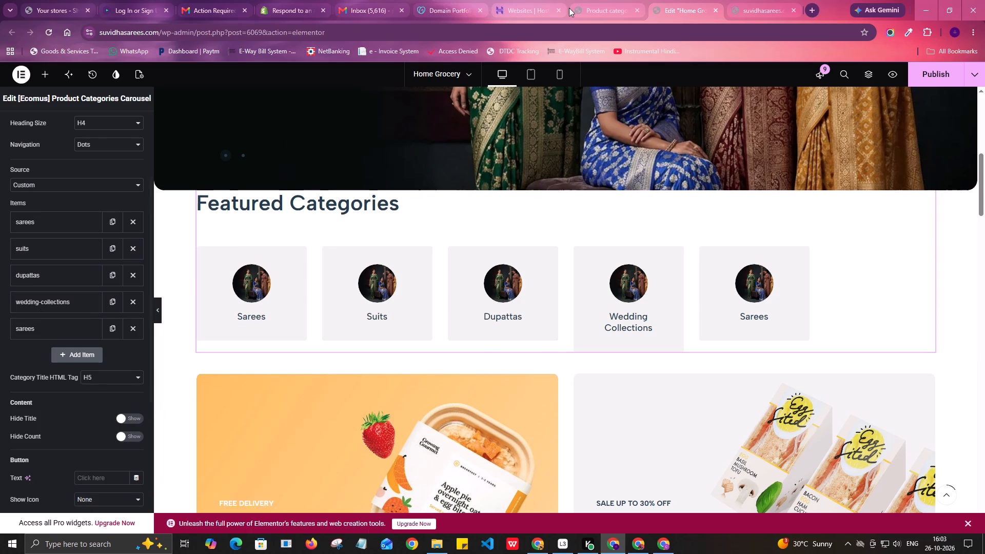
Switch to the WordPress product categories page and rename the Wedding Collections category as Wedding.
click(610, 0)
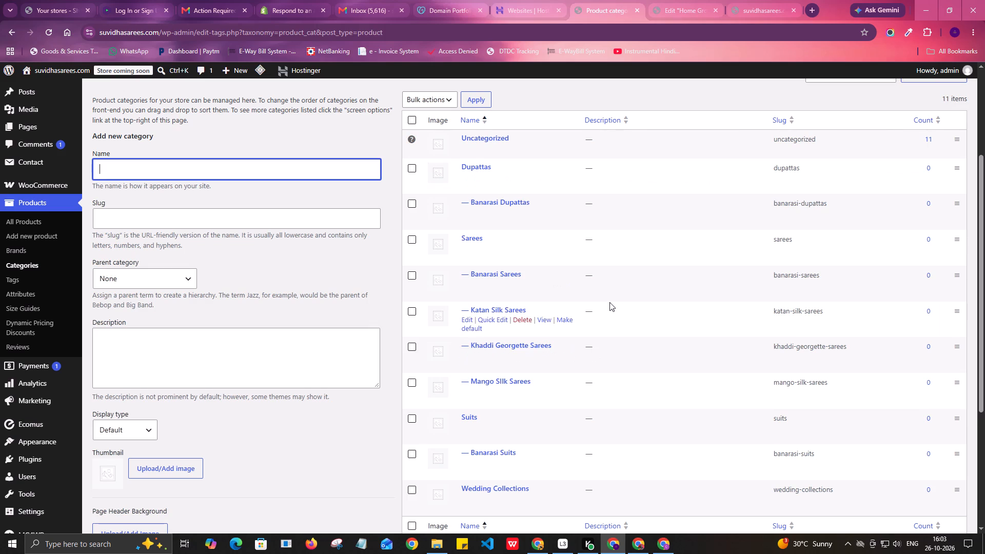
scroll(609, 302, down, 2)
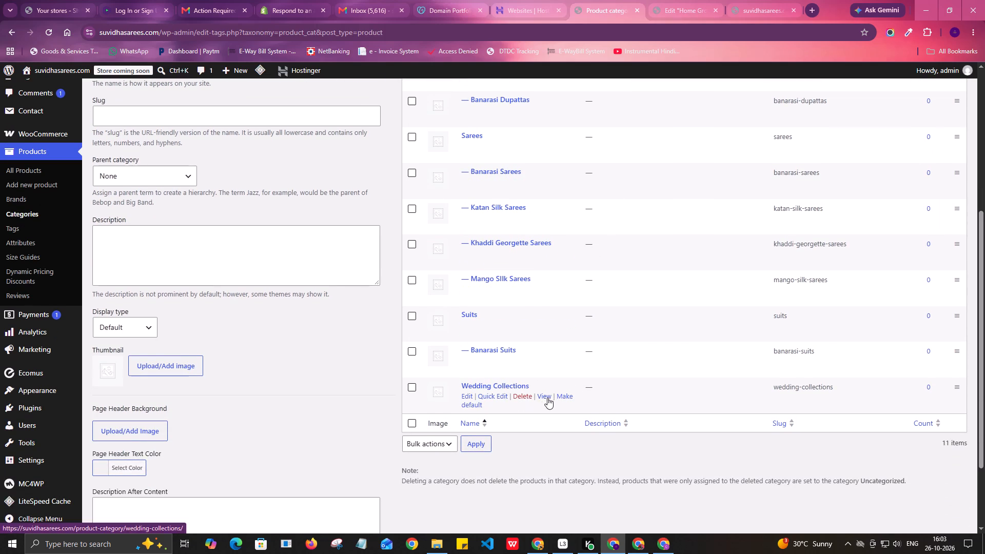
click(492, 396)
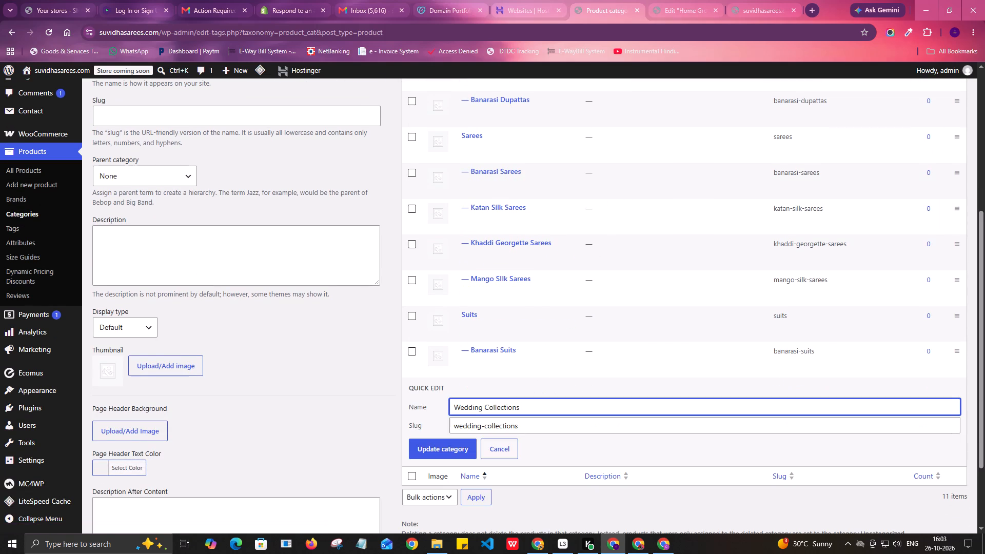
drag(487, 407, 578, 413)
key(BackSpace)
key(BackSpace)
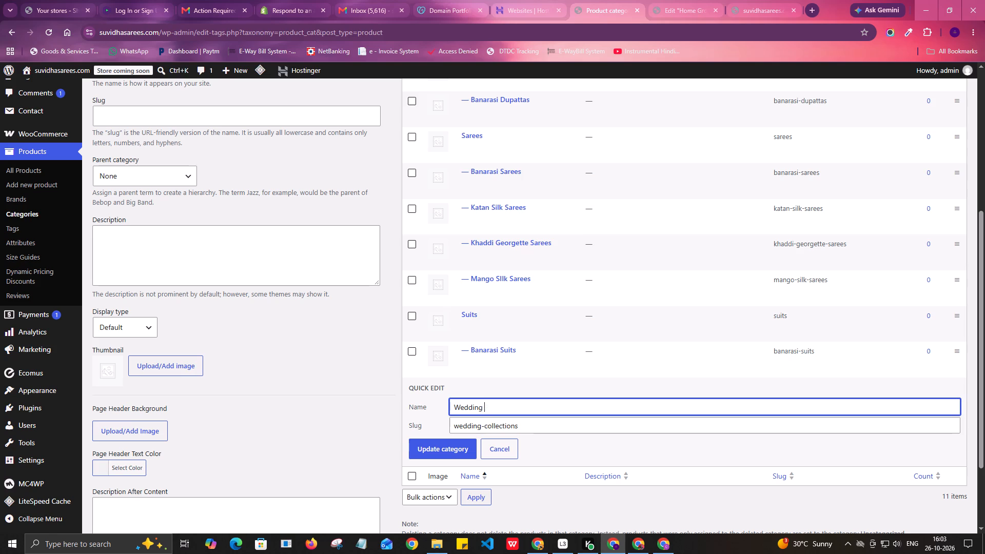
click(449, 452)
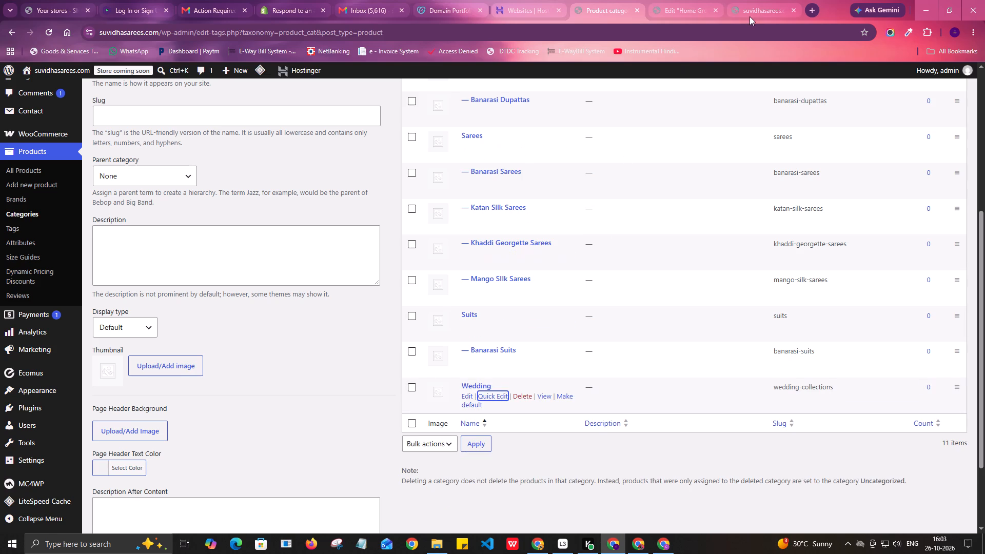
Return to the Elementor editor, consult the store's category list, and assign the Banarasi Sarees product category to the carousel's fifth item.
click(704, 3)
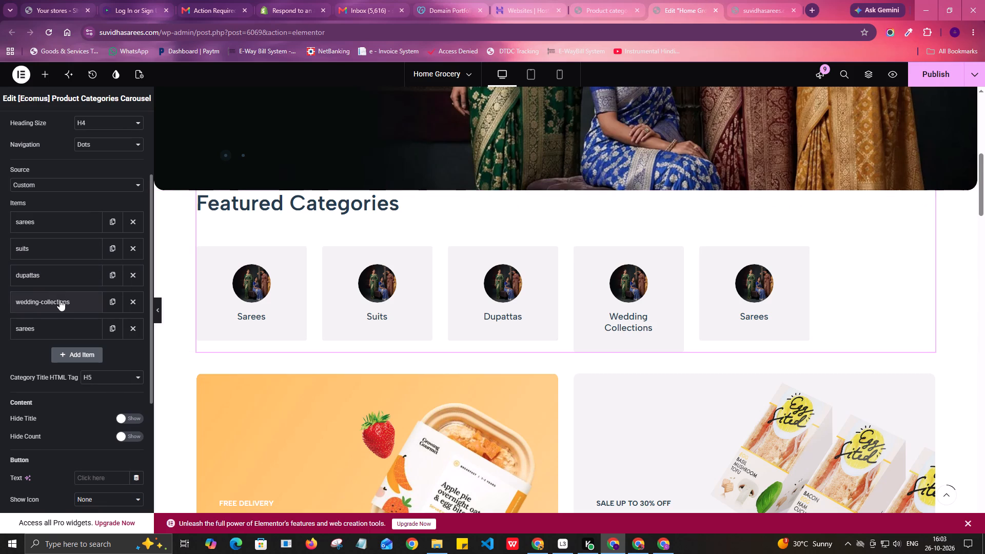
click(60, 300)
click(58, 410)
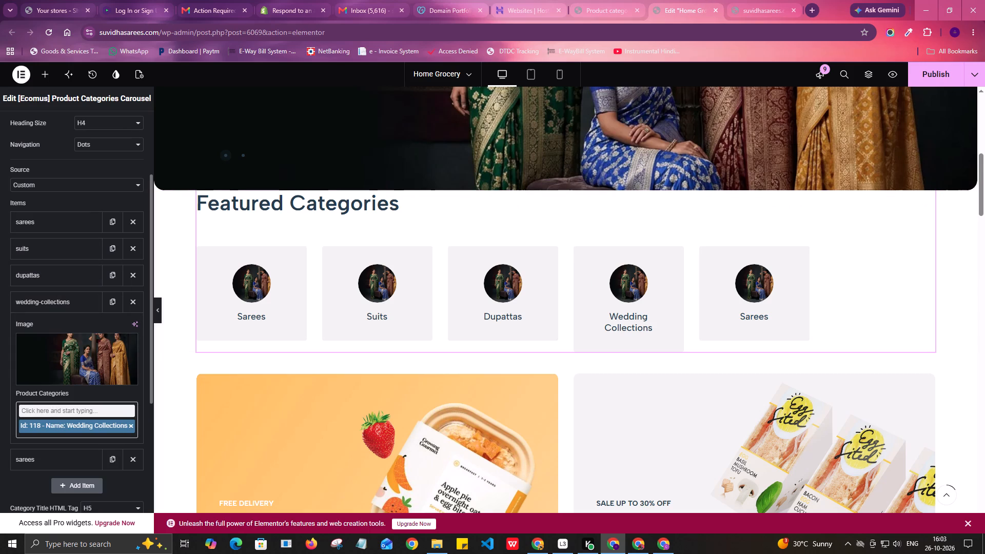
click(0, 401)
click(59, 303)
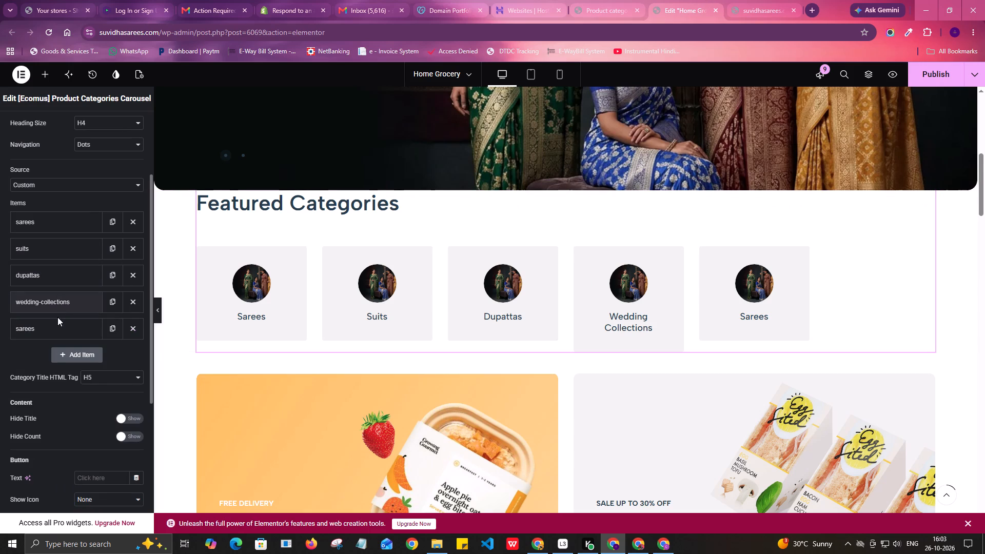
click(56, 326)
click(598, 2)
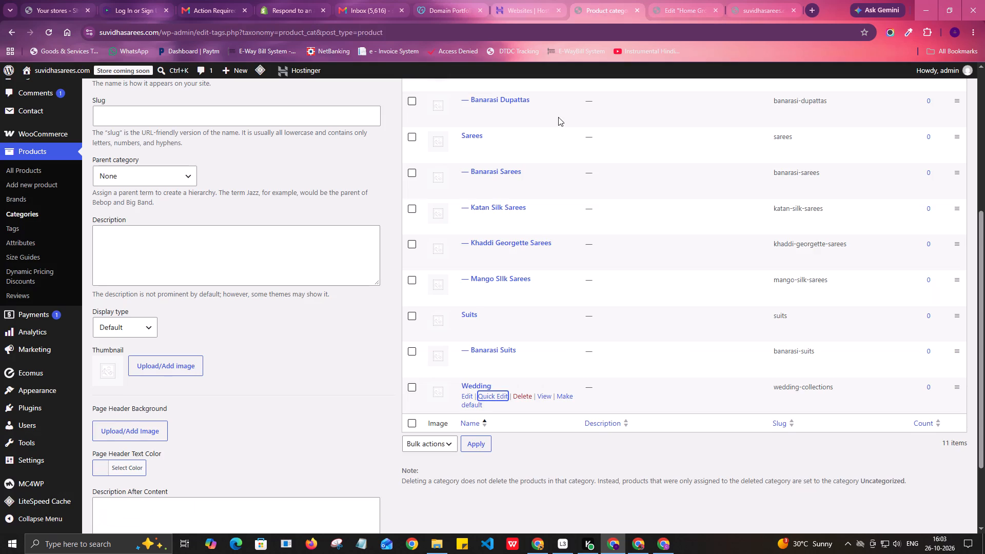
scroll(592, 352, up, 2)
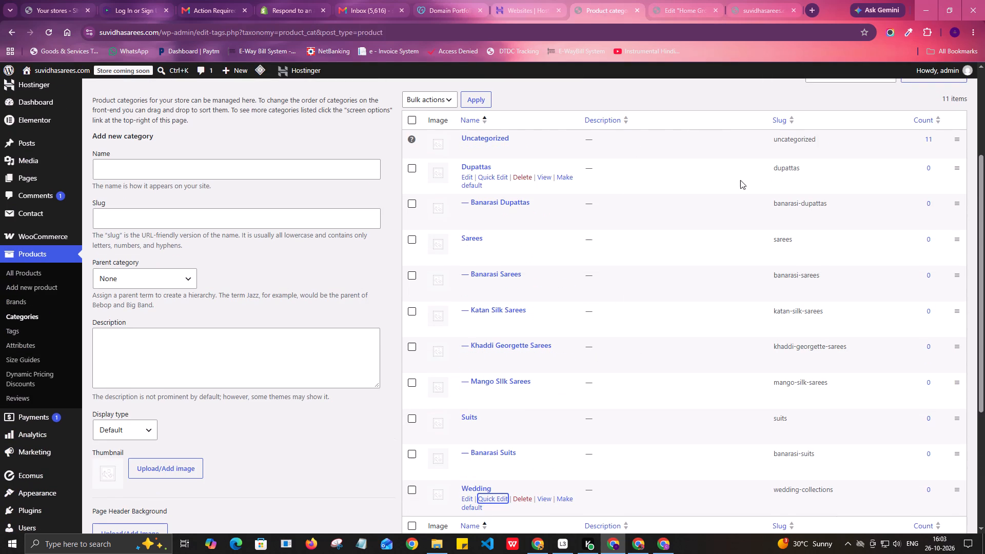
click(741, 3)
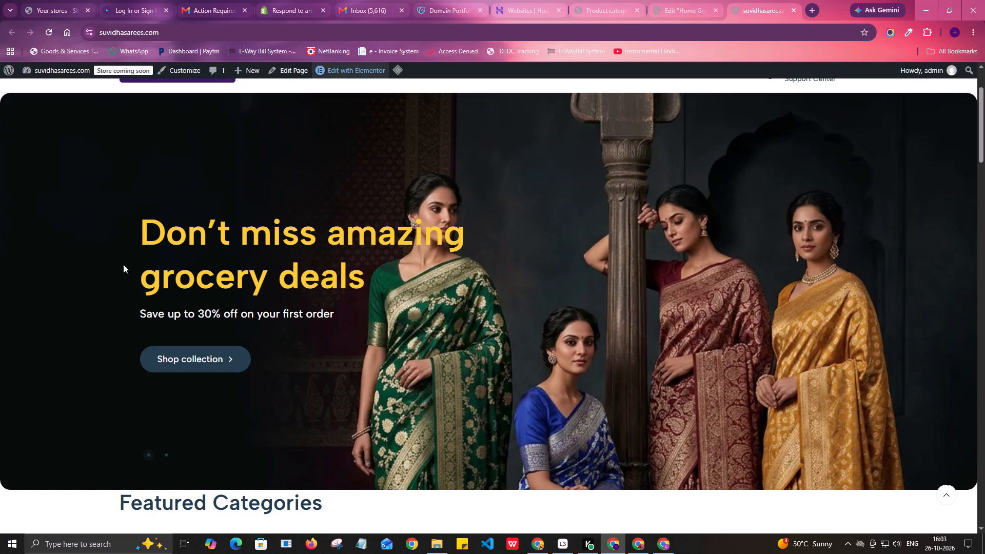
click(667, 0)
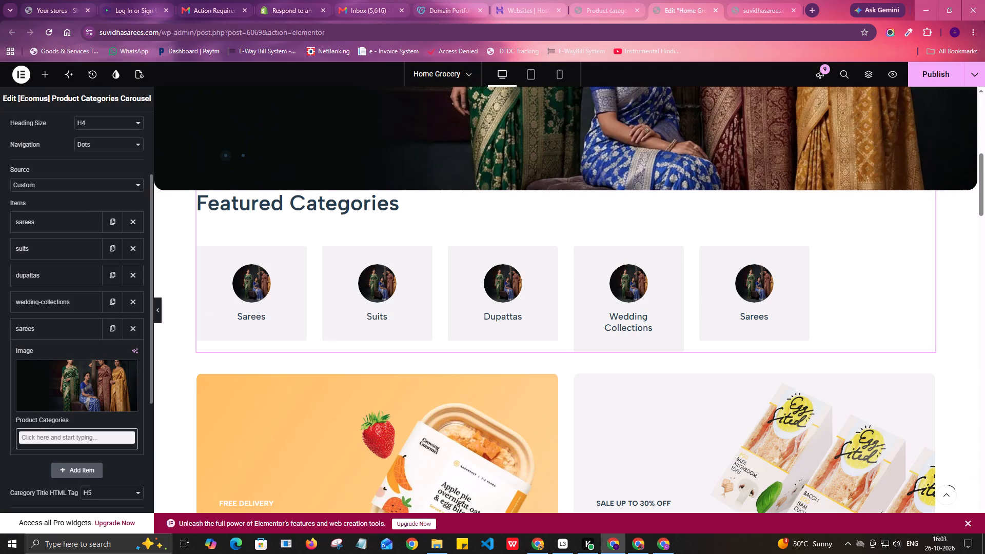
click(49, 437)
text(Bana)
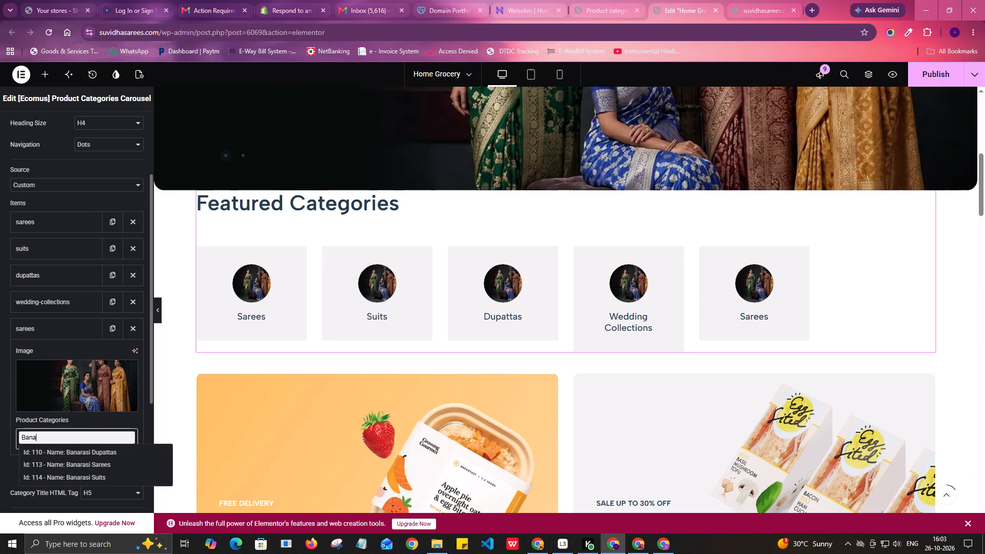
click(107, 463)
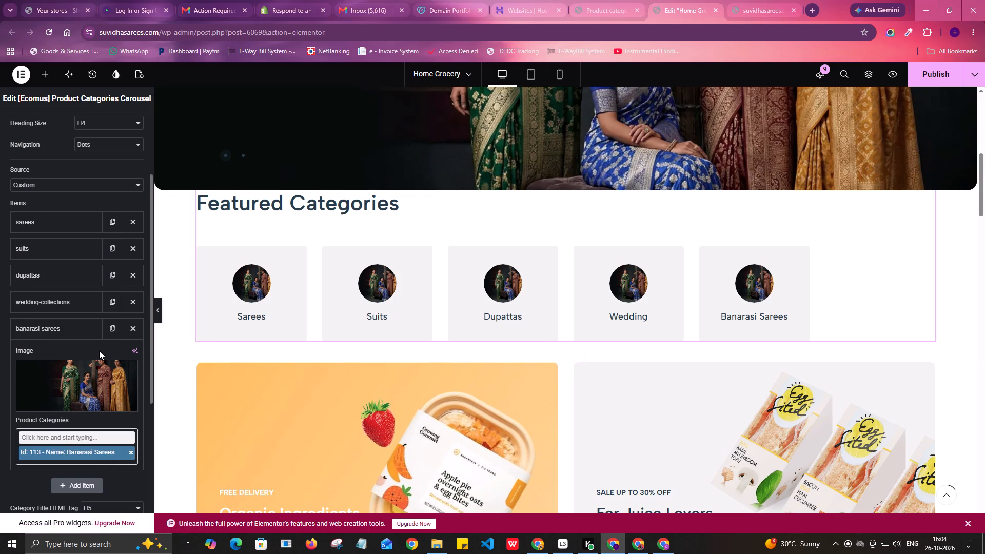
click(55, 324)
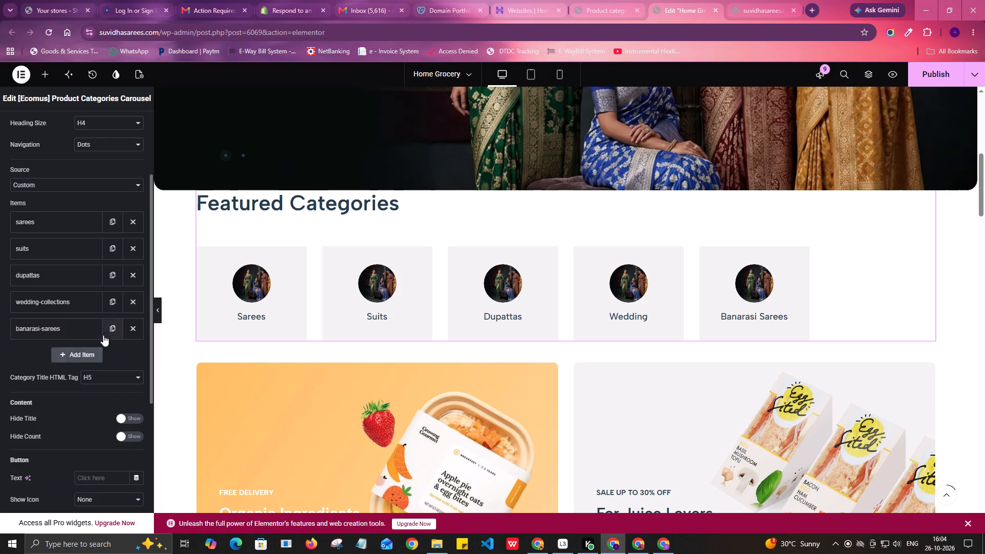
Duplicate the carousel's Banarasi Sarees item and assign the Banarasi Suits product category to the copy.
click(107, 330)
click(64, 356)
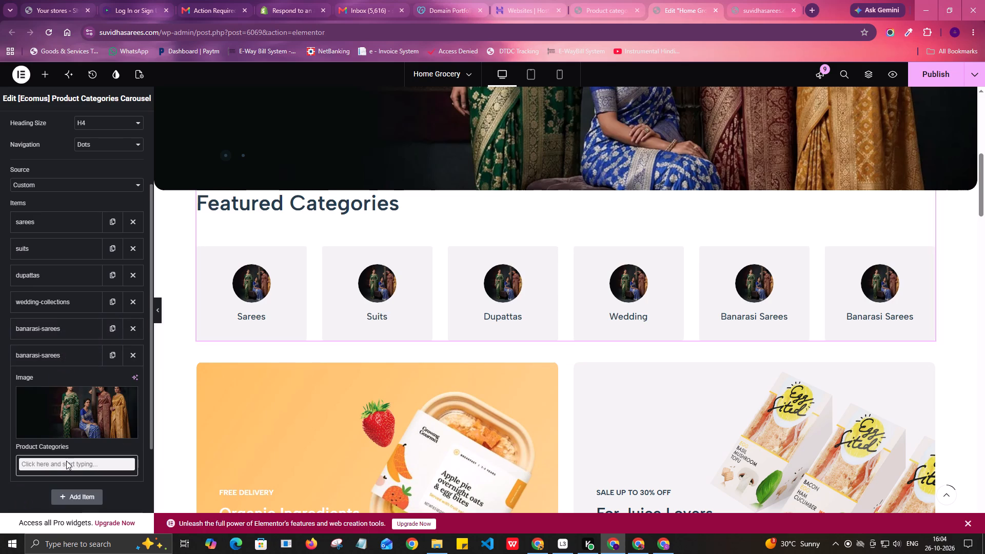
click(66, 461)
click(66, 465)
text(suit)
click(82, 490)
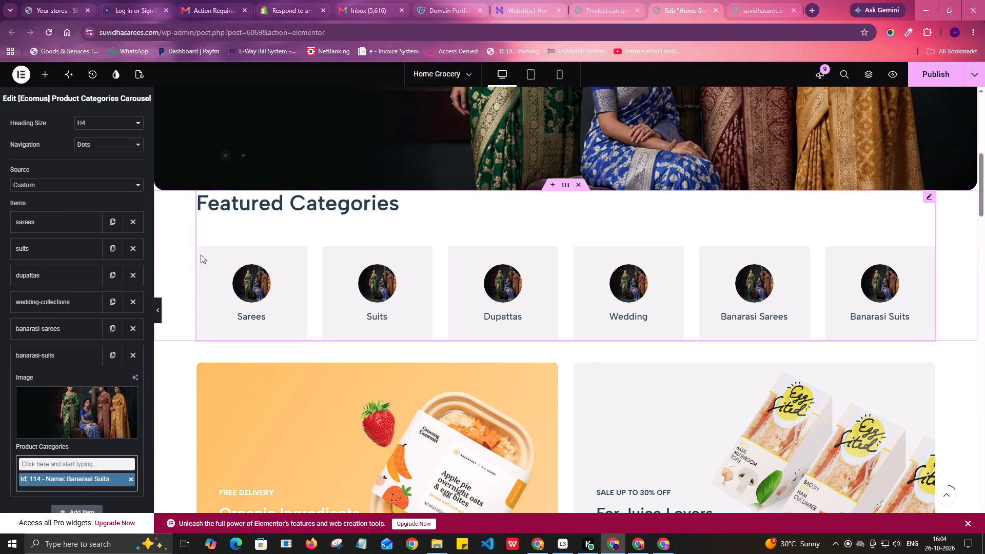
click(46, 357)
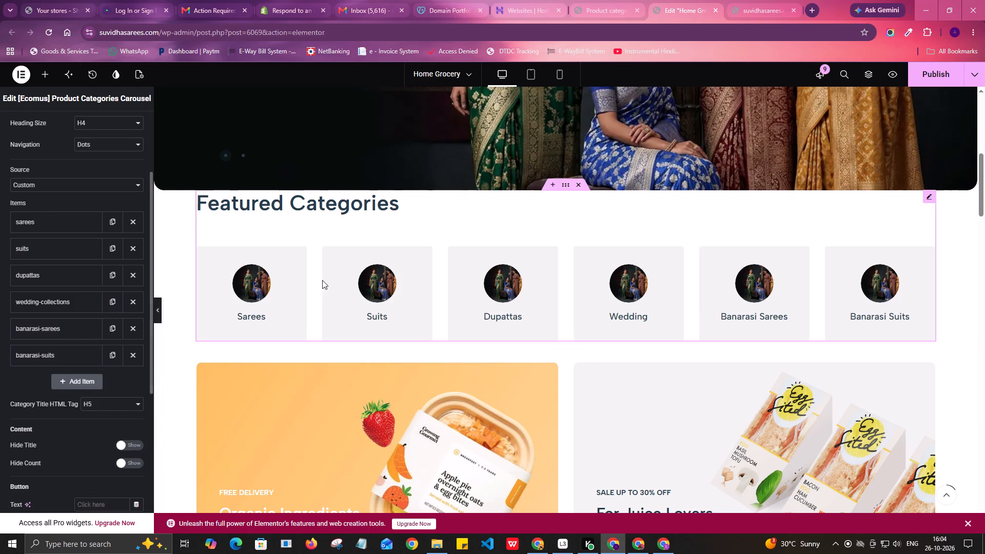
Set the top margin of the container holding the Featured Categories carousel to 50 px.
scroll(436, 303, down, 1)
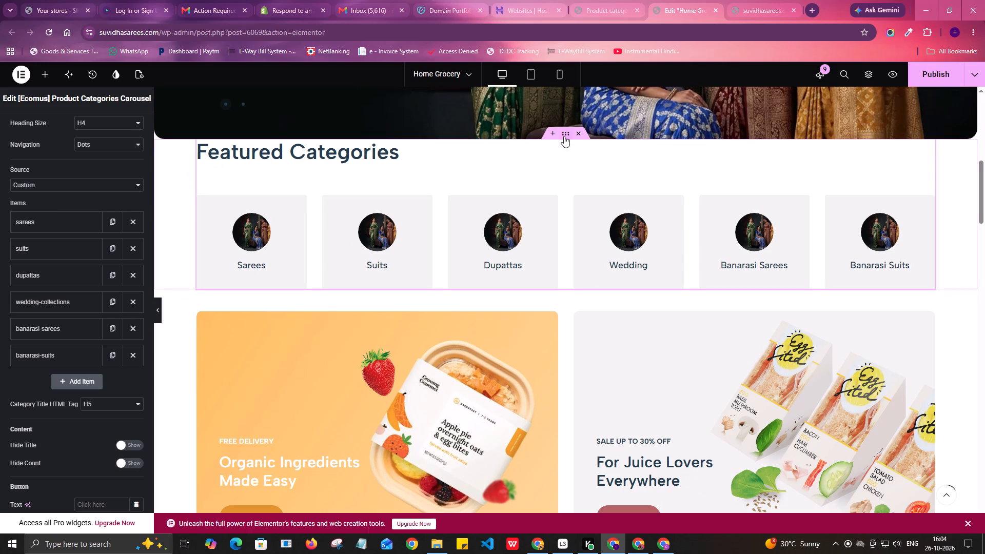
click(564, 136)
scroll(70, 182, up, 2)
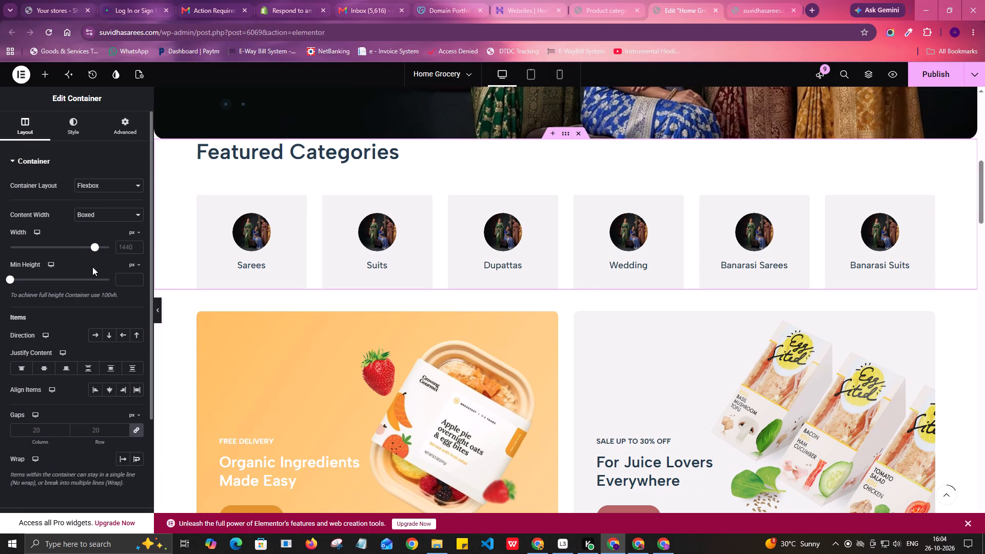
click(115, 130)
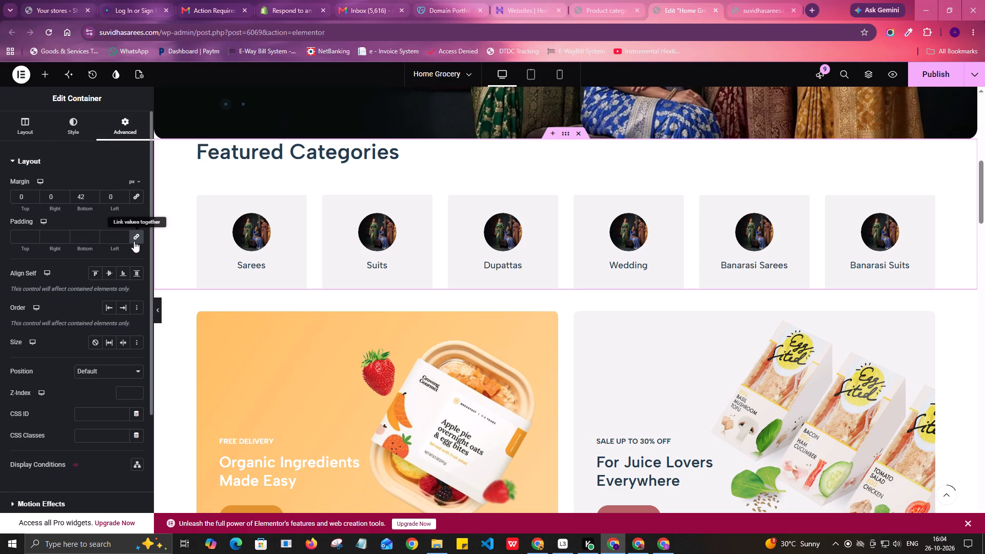
click(13, 197)
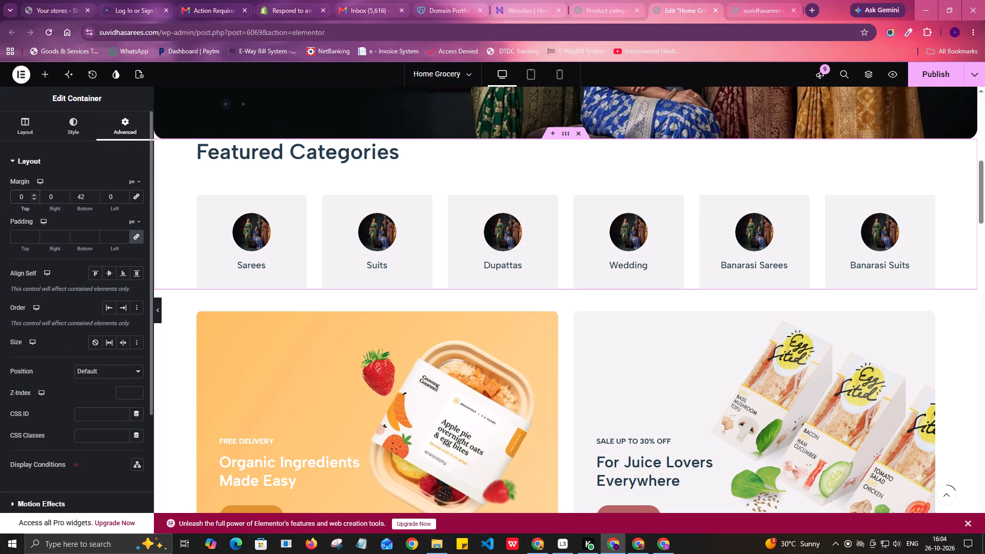
key(5)
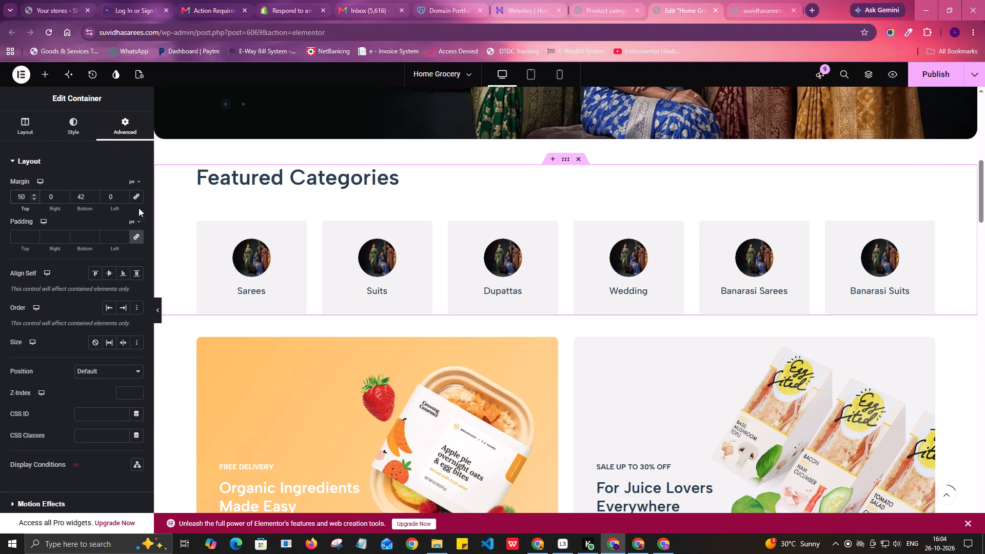
Give the category carousel's button the text Shop Now and set its icon to Always on Display.
click(929, 171)
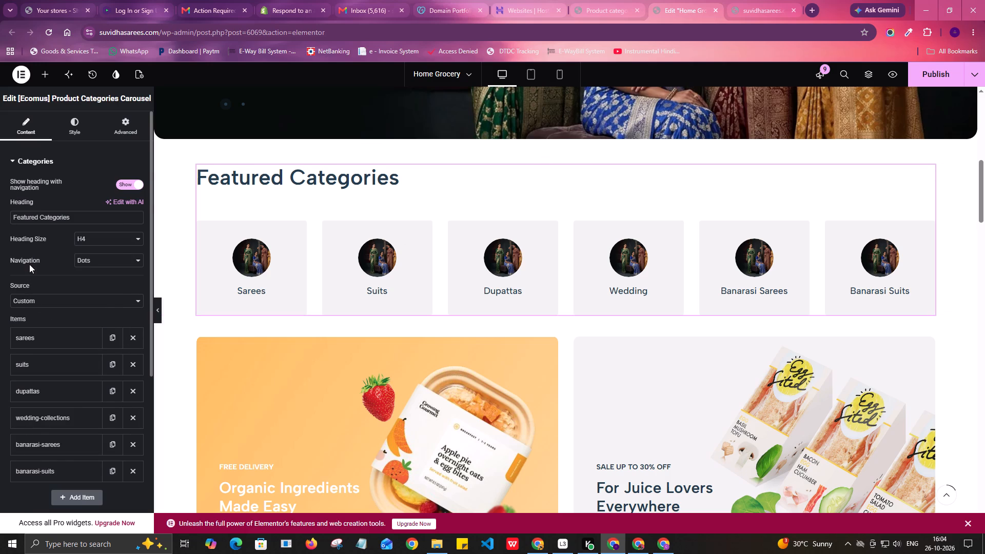
scroll(12, 273, down, 3)
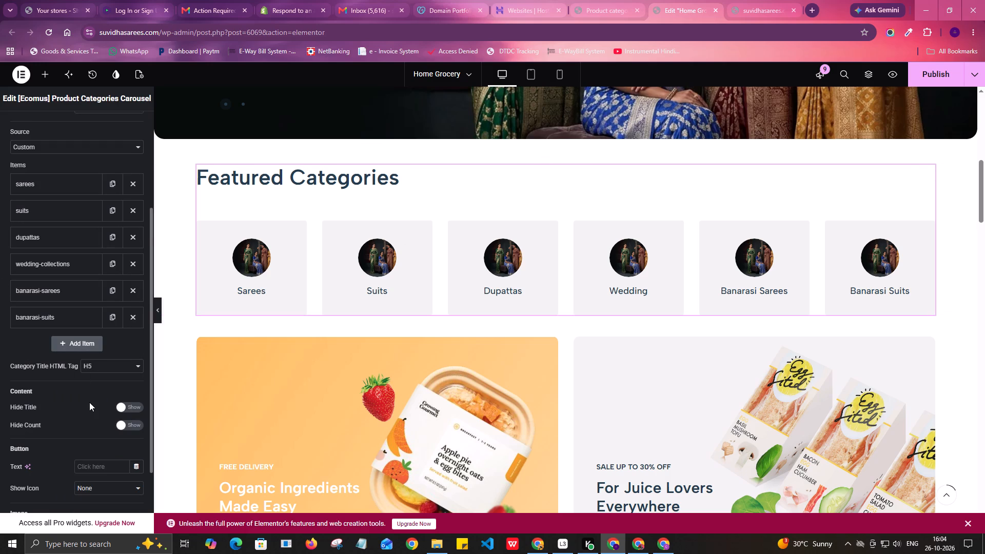
scroll(108, 394, down, 1)
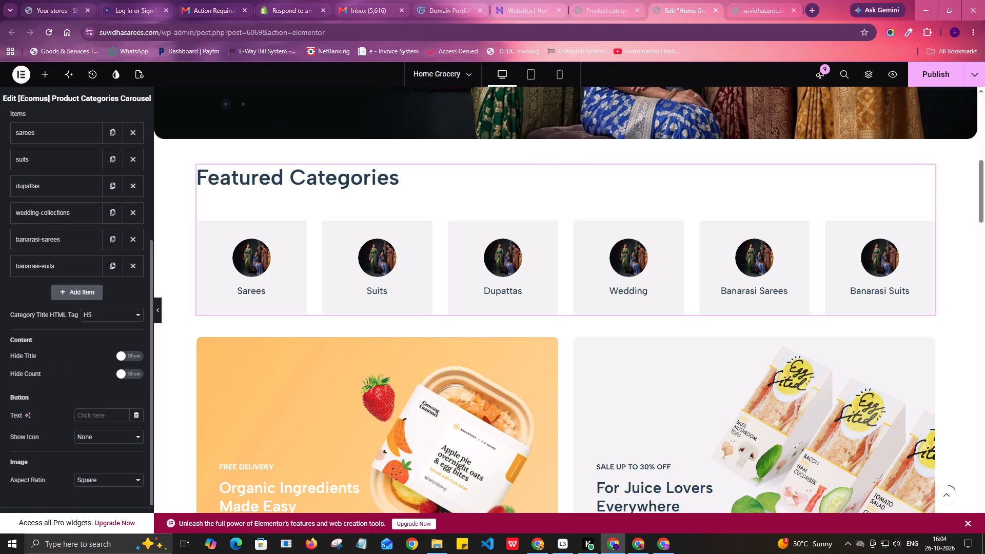
click(99, 414)
text(dv)
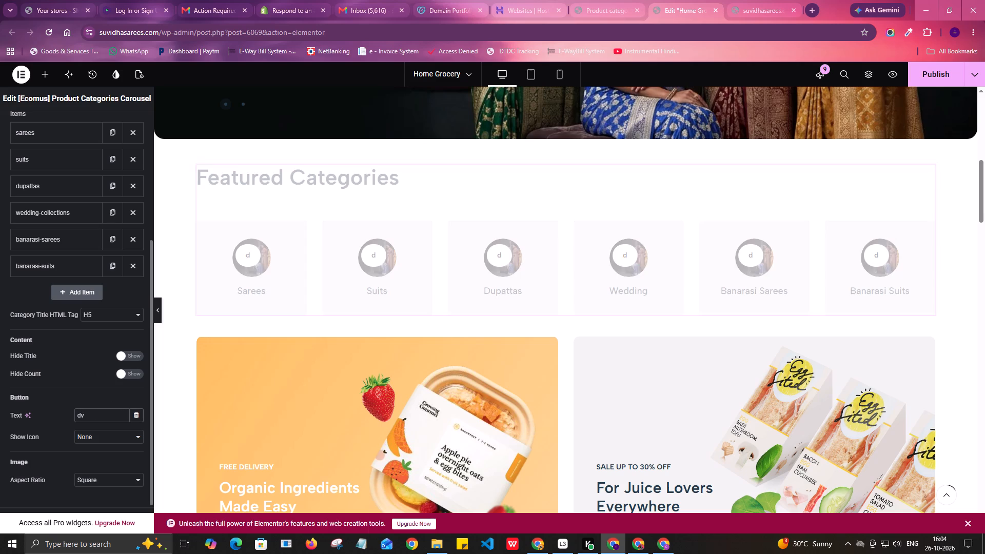
key(BackSpace)
key(BackSpace)
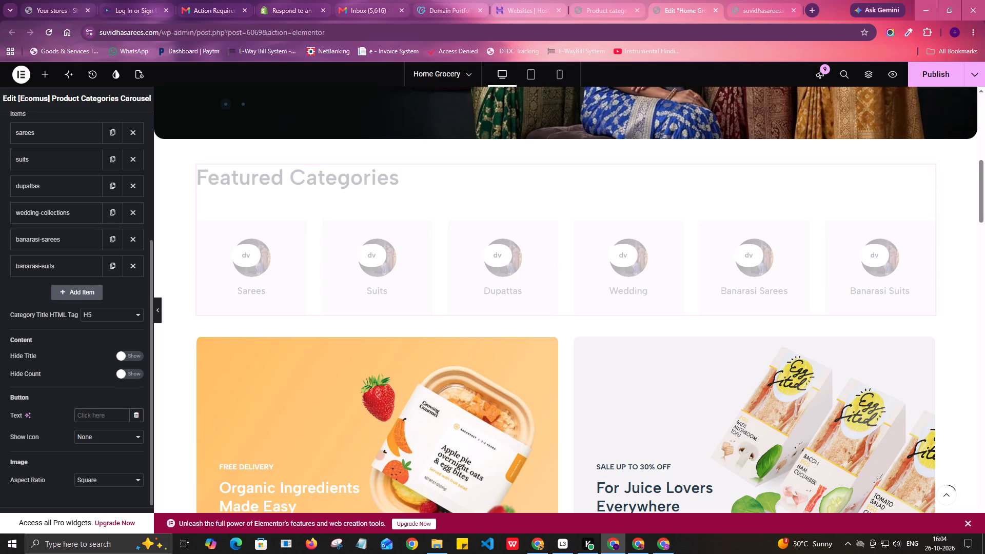
key(BackSpace)
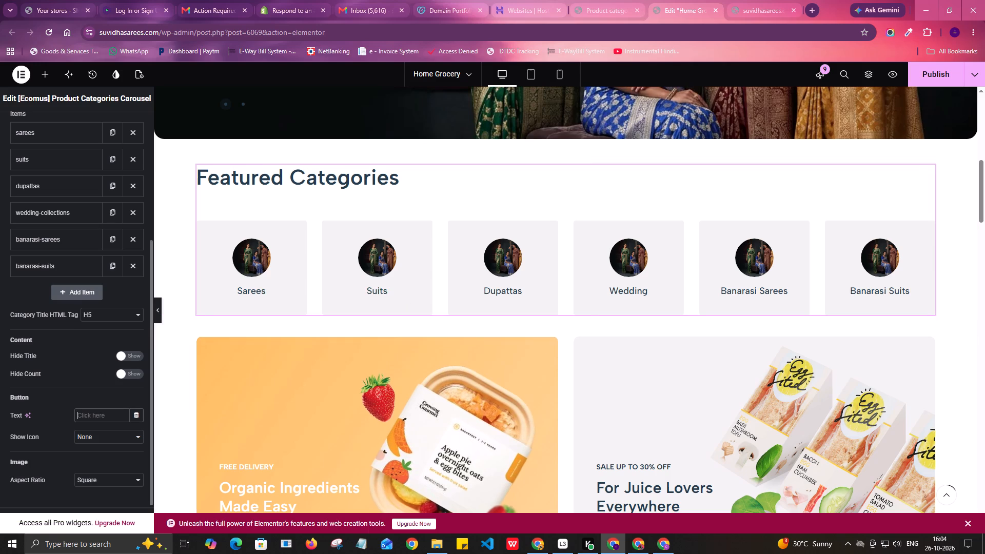
text(Shop Now)
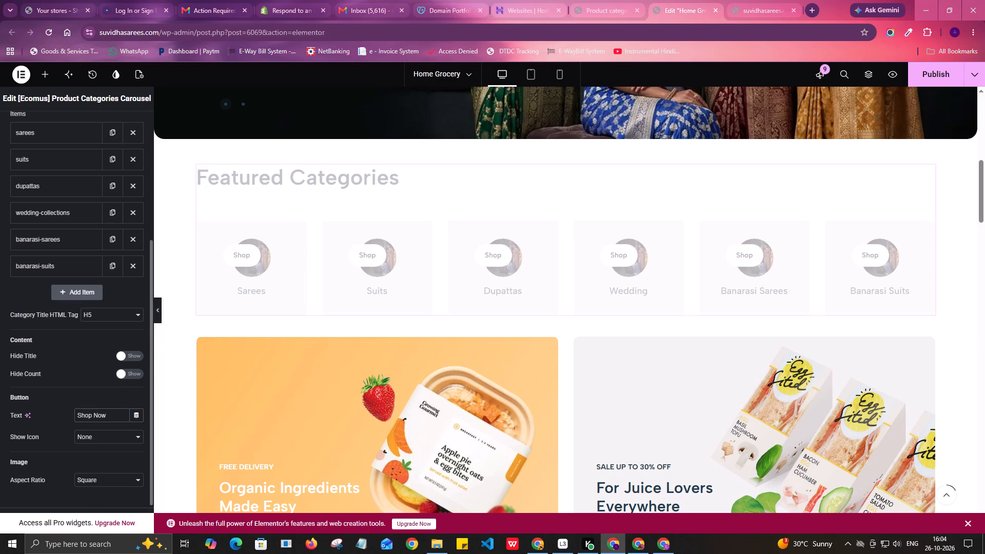
click(100, 434)
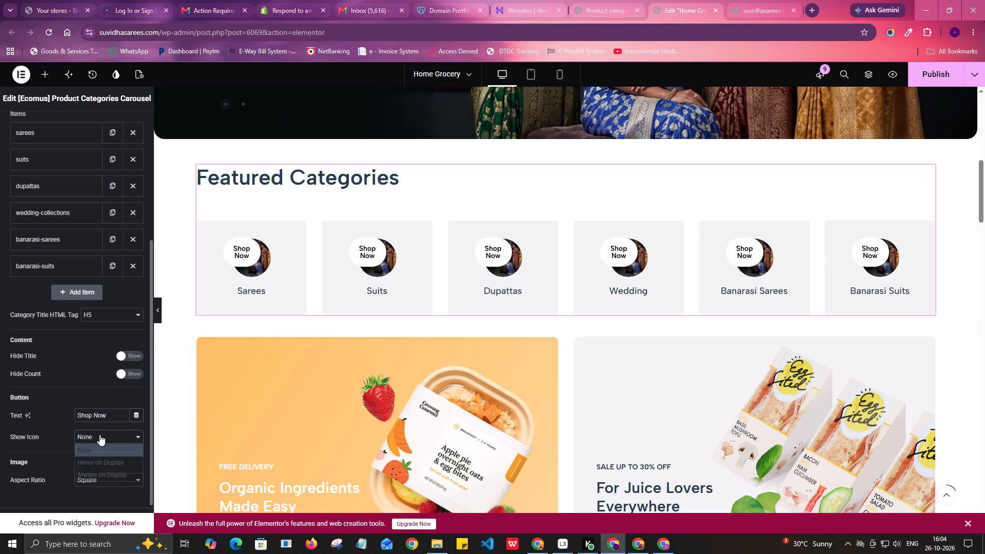
click(107, 473)
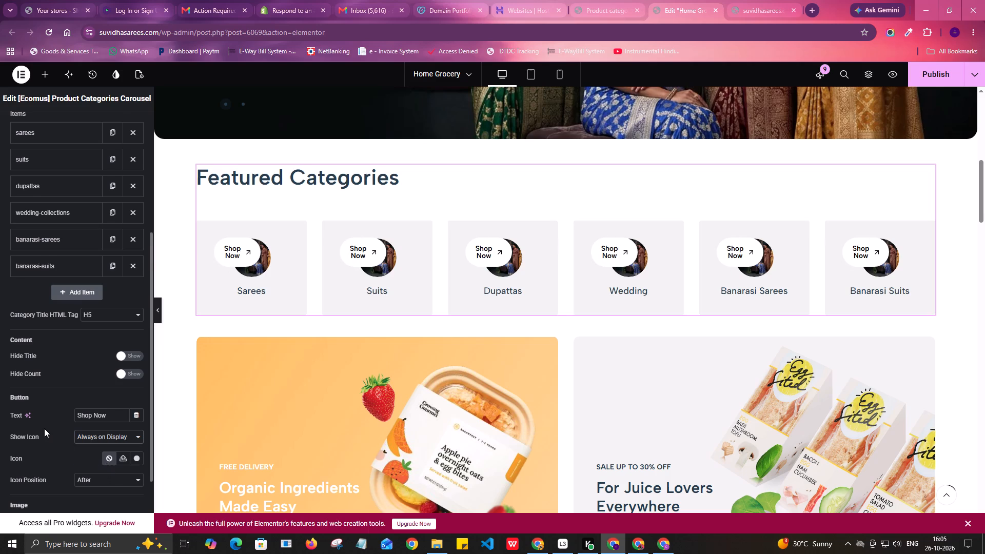
Try the Default and Vertical rectangle aspect ratios for the carousel's category images, and set Horizontal rectangle.
scroll(44, 428, down, 1)
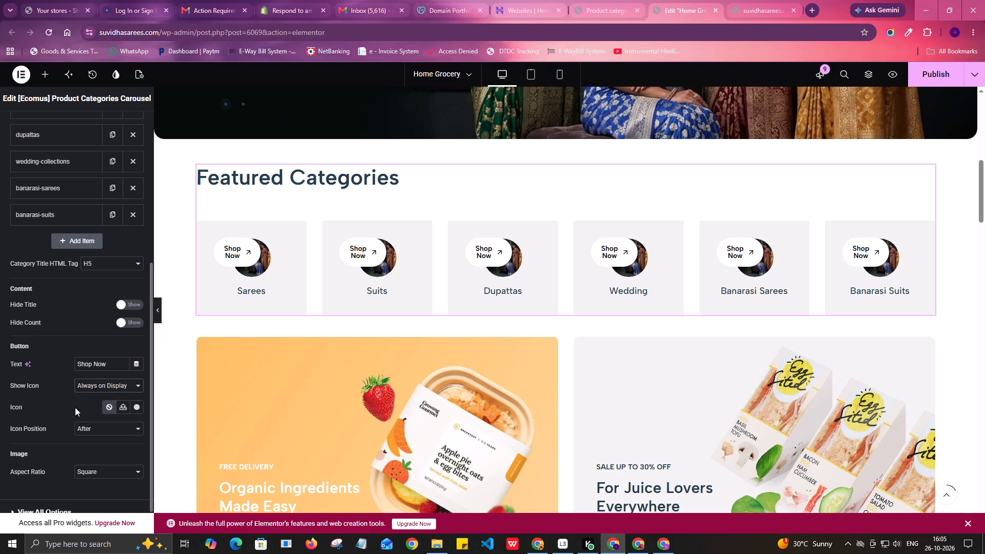
scroll(63, 398, down, 1)
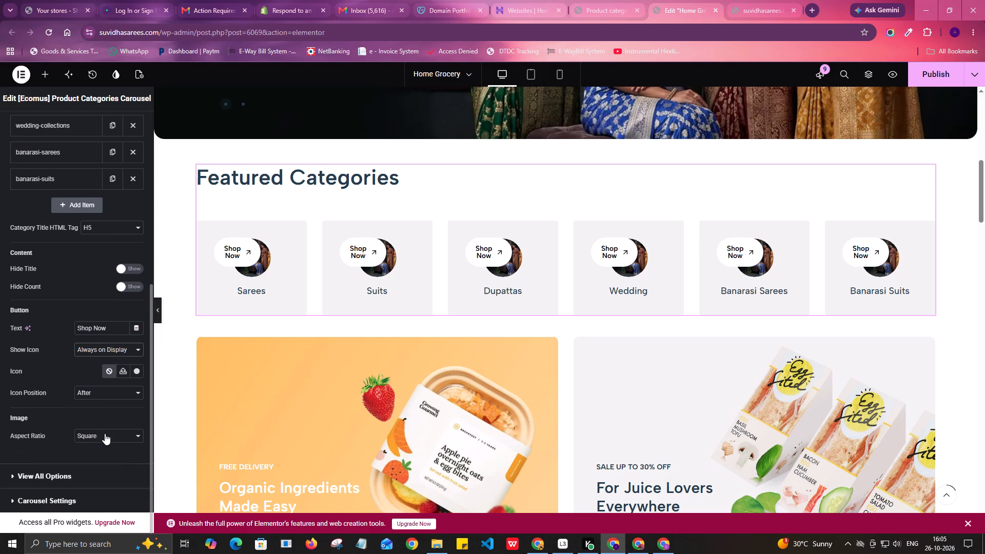
scroll(105, 433, down, 1)
click(93, 440)
click(95, 448)
click(96, 438)
click(107, 471)
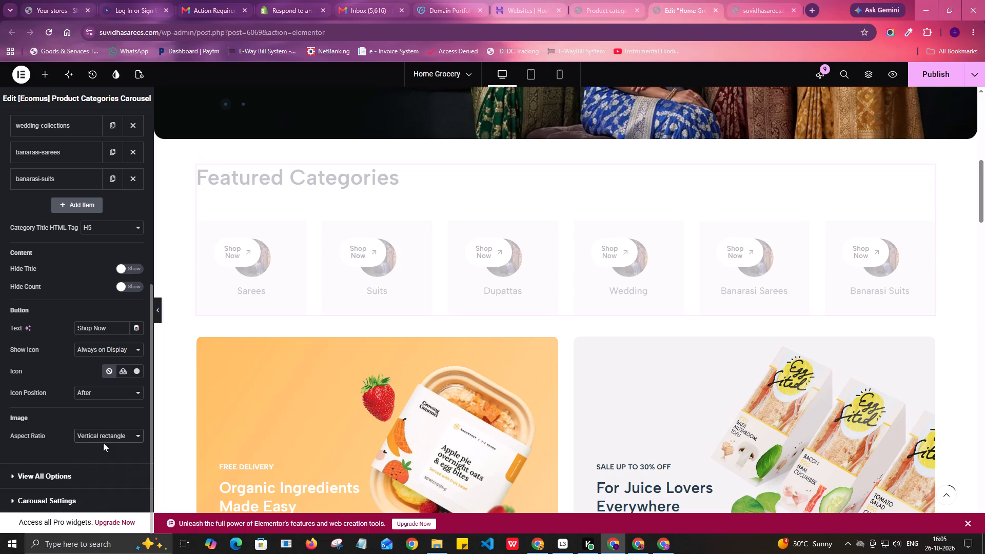
click(101, 432)
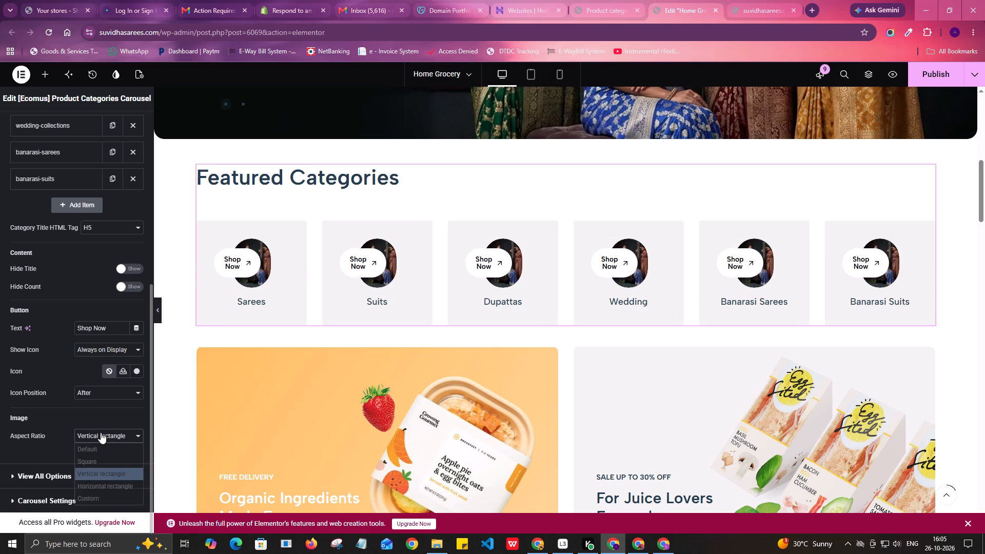
click(105, 489)
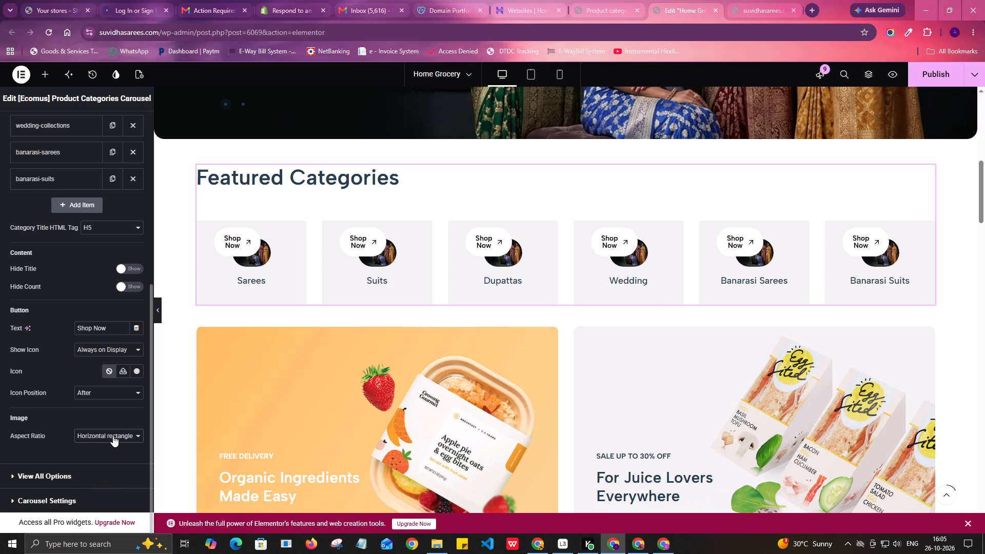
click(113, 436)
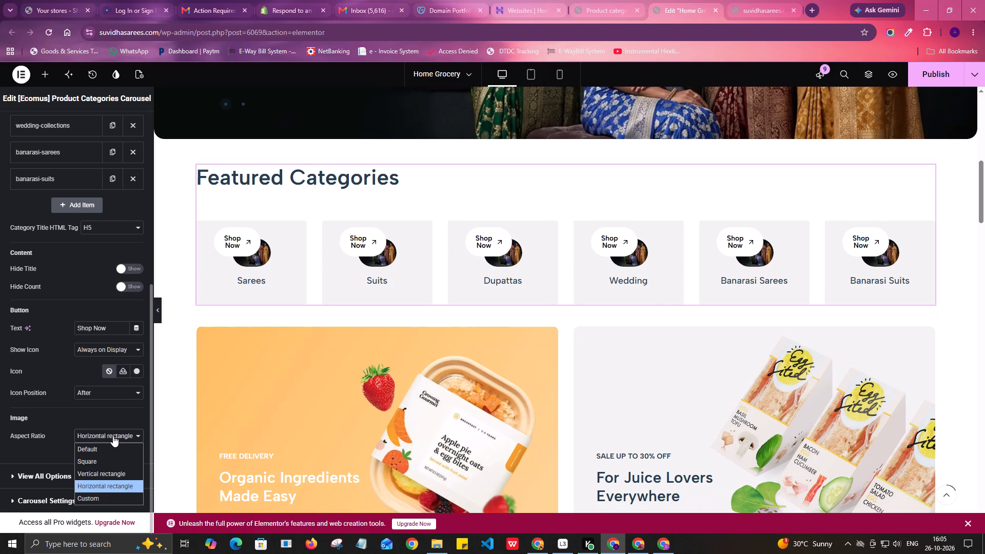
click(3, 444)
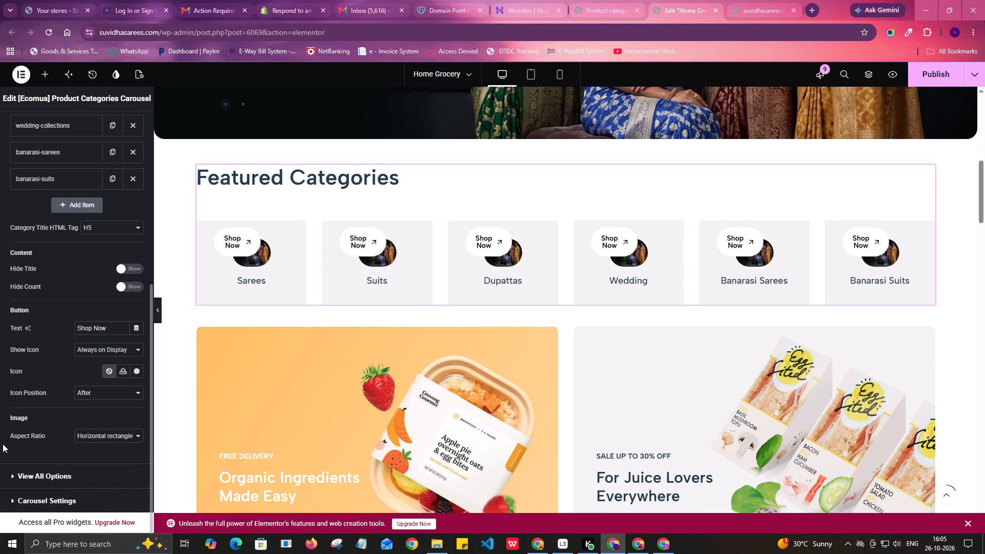
Turn on Show View All Button in the category carousel's View All Options.
scroll(77, 431, down, 2)
click(48, 474)
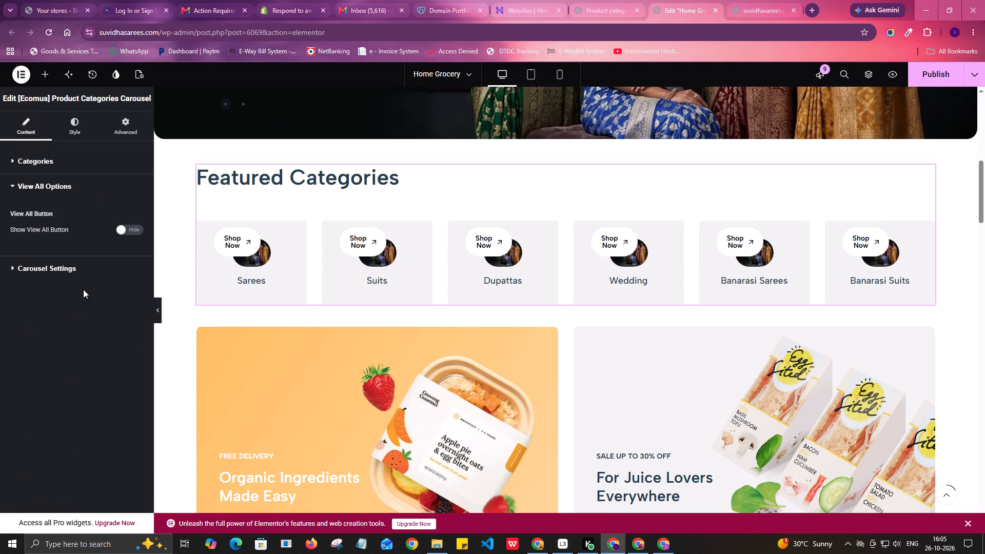
click(124, 232)
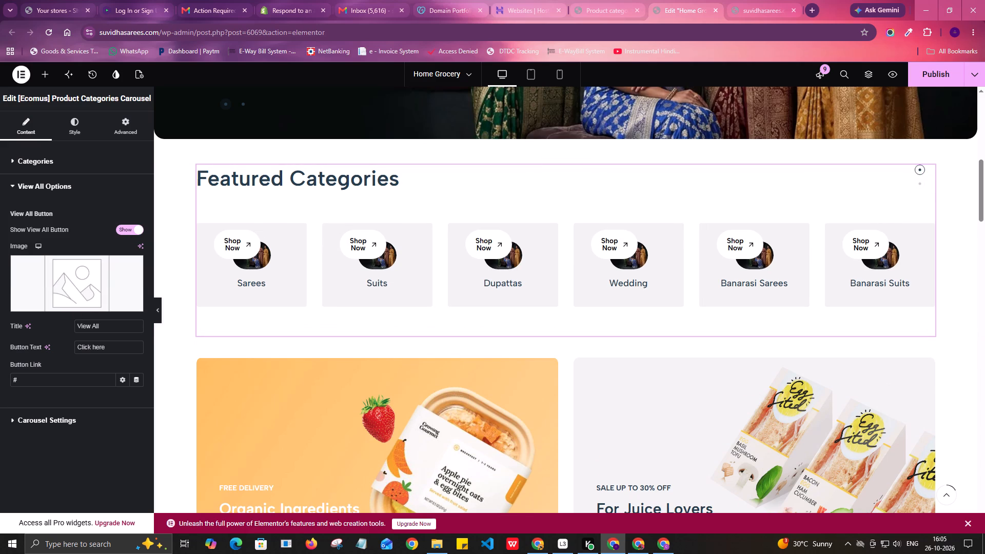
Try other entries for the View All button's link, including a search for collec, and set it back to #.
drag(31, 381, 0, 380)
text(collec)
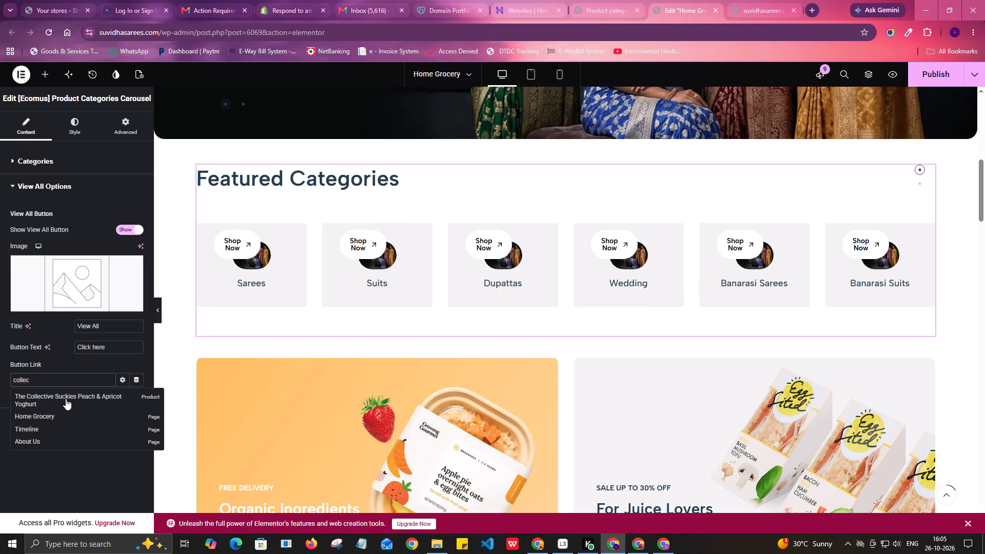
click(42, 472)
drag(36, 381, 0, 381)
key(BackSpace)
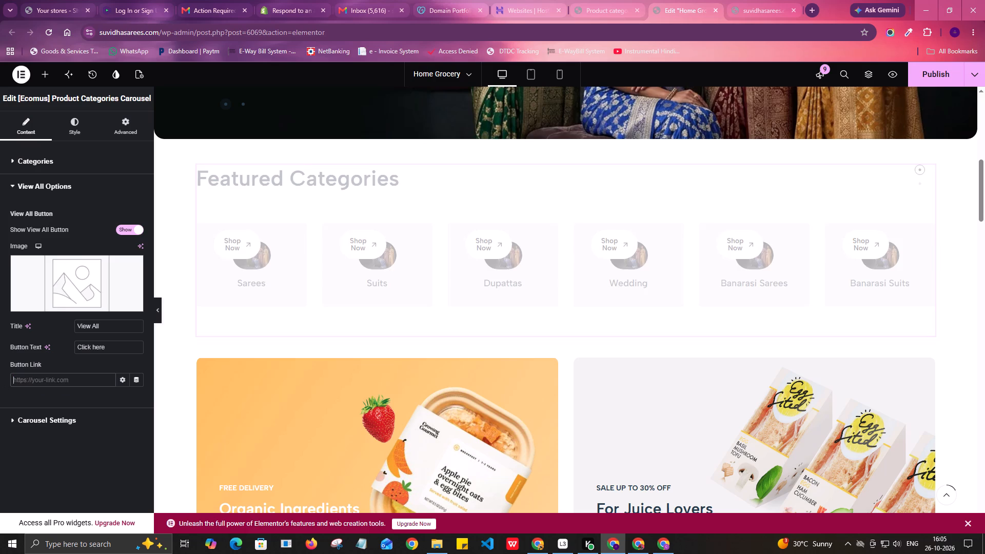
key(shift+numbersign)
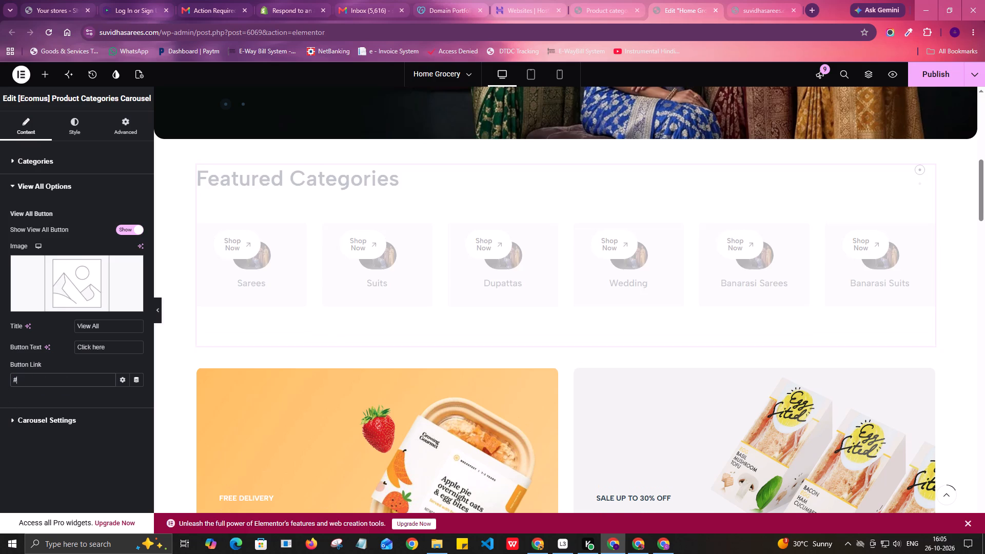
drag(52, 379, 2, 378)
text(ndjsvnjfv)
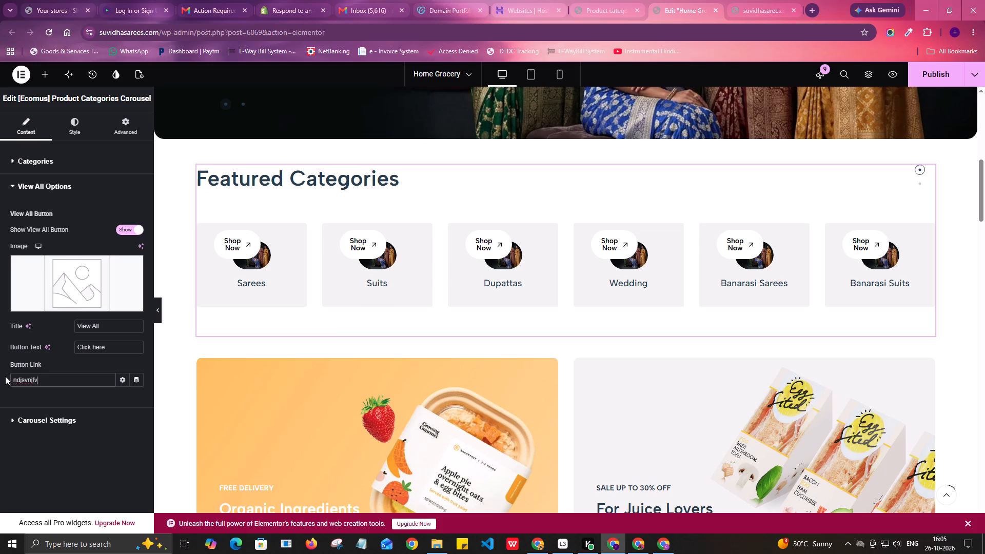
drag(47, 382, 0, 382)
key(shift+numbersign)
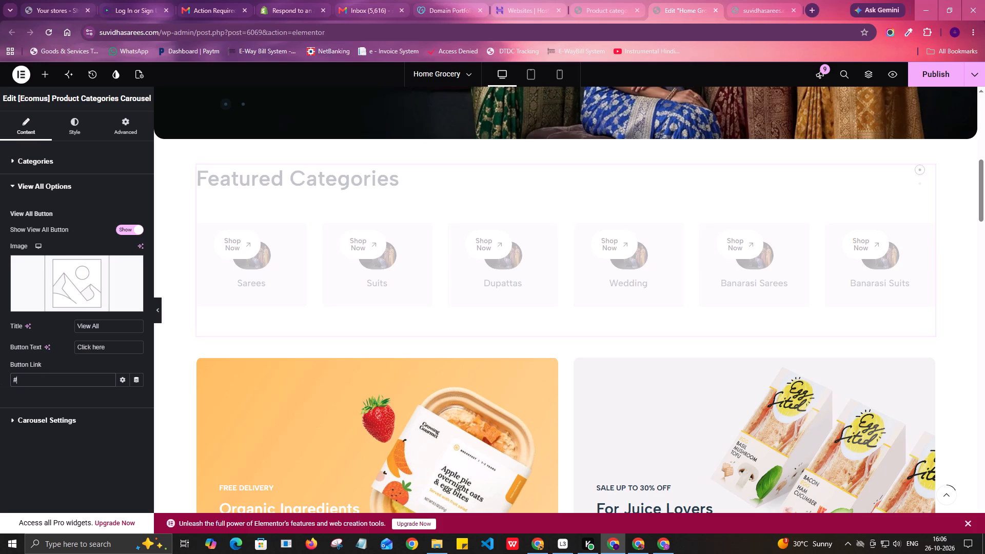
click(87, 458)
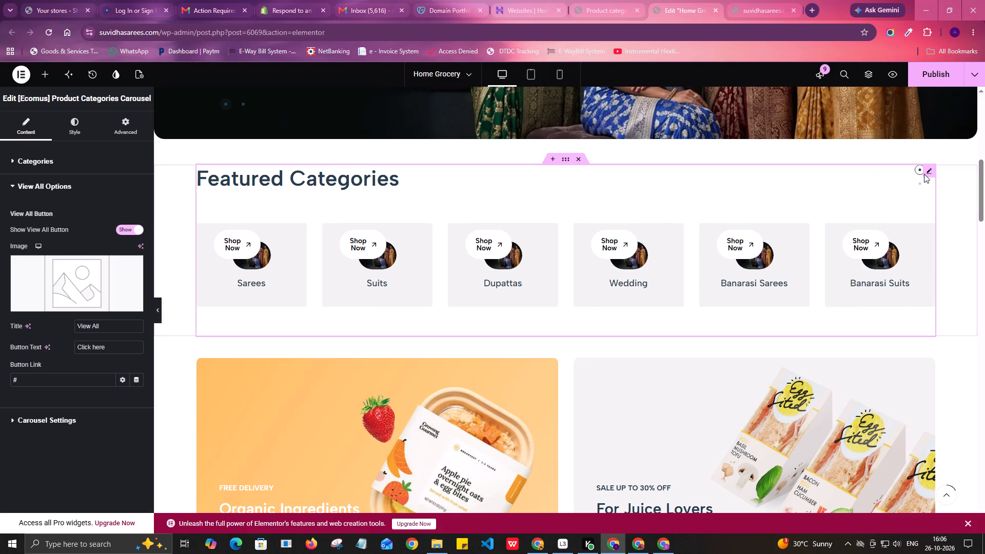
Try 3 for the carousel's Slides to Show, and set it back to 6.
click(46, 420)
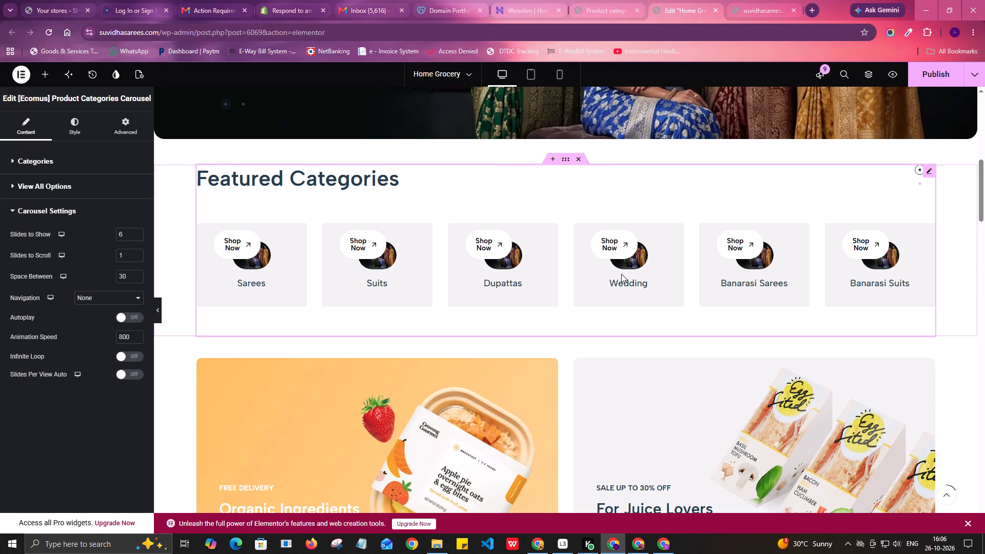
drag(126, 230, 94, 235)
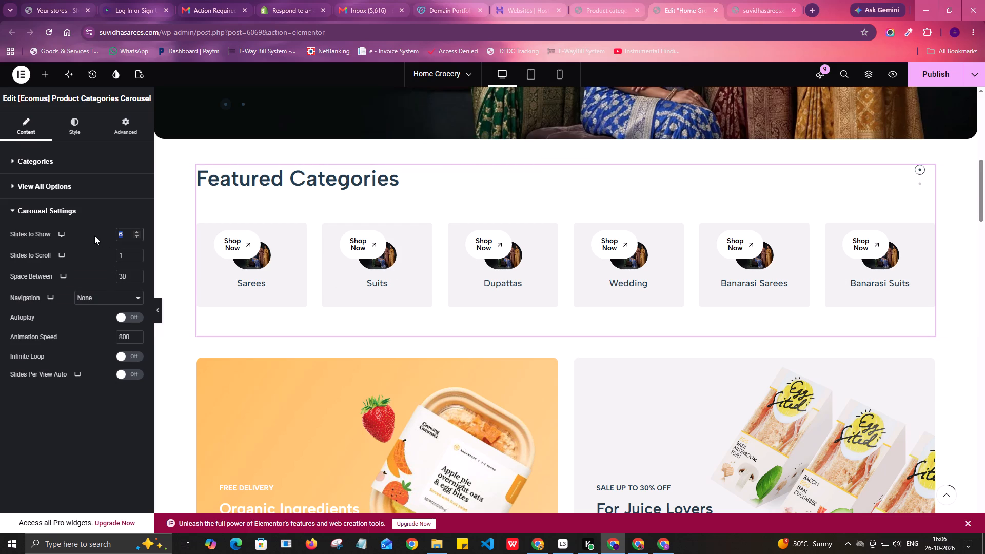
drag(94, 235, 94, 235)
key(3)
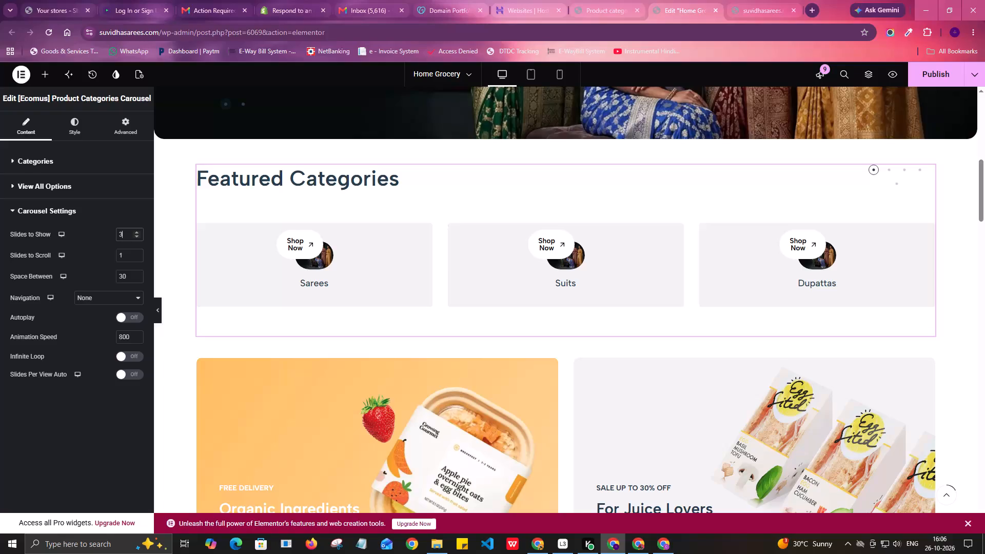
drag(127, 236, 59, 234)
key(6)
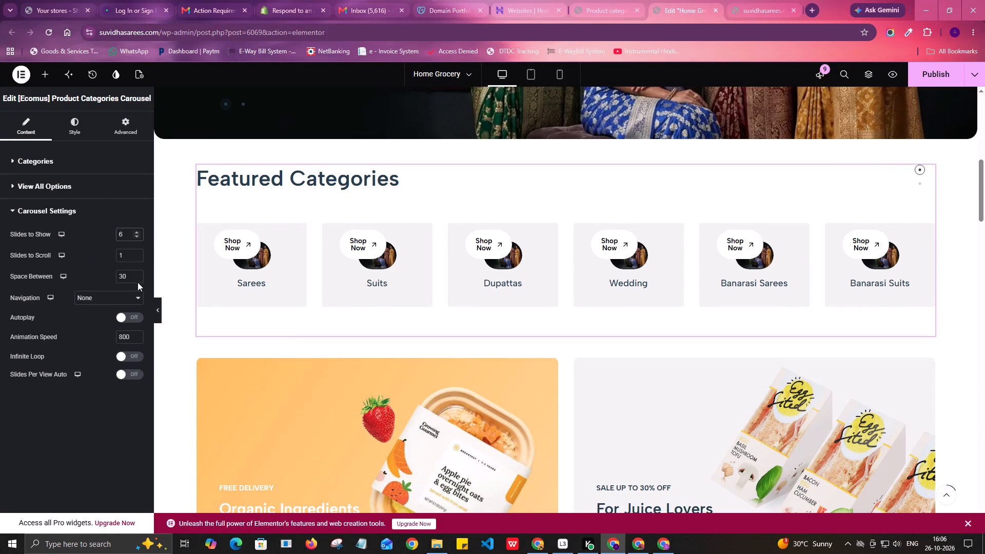
Set the Space Between the category carousel's slides to 15.
drag(131, 275, 101, 274)
text(15)
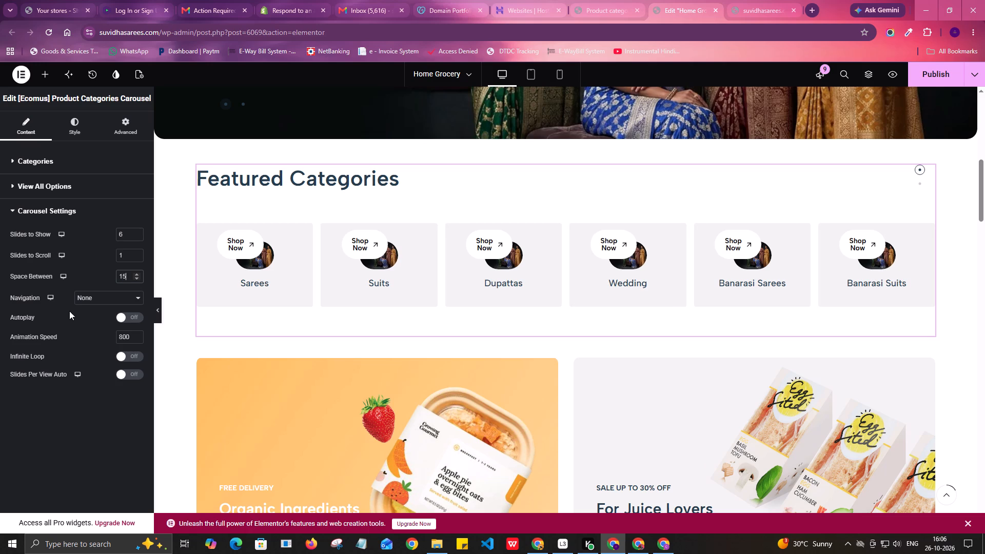
click(89, 300)
click(67, 426)
Look through the carousel's Categories settings, including its navigation type, item list and content options.
scroll(85, 344, up, 4)
click(40, 210)
click(30, 162)
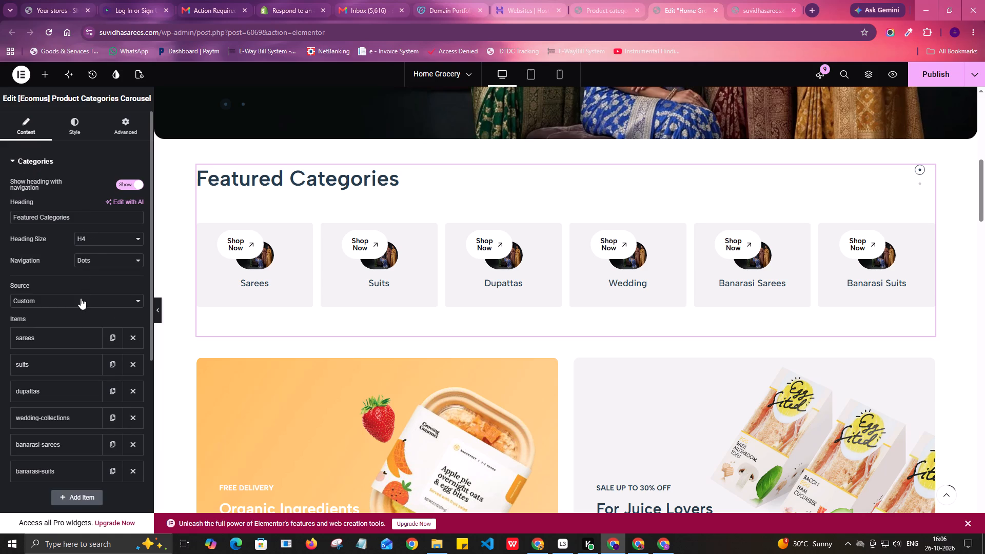
scroll(90, 298, down, 2)
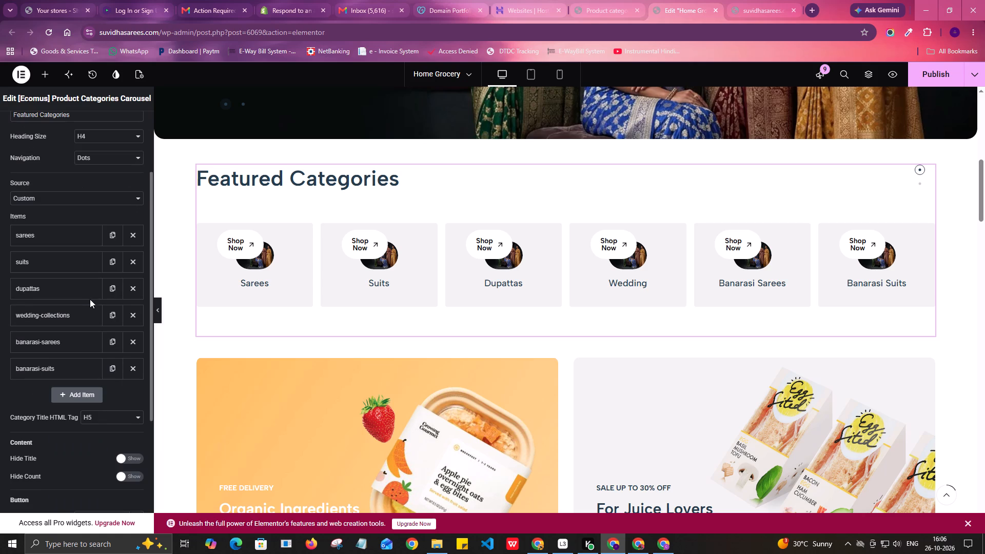
click(111, 159)
click(111, 159)
scroll(70, 404, down, 1)
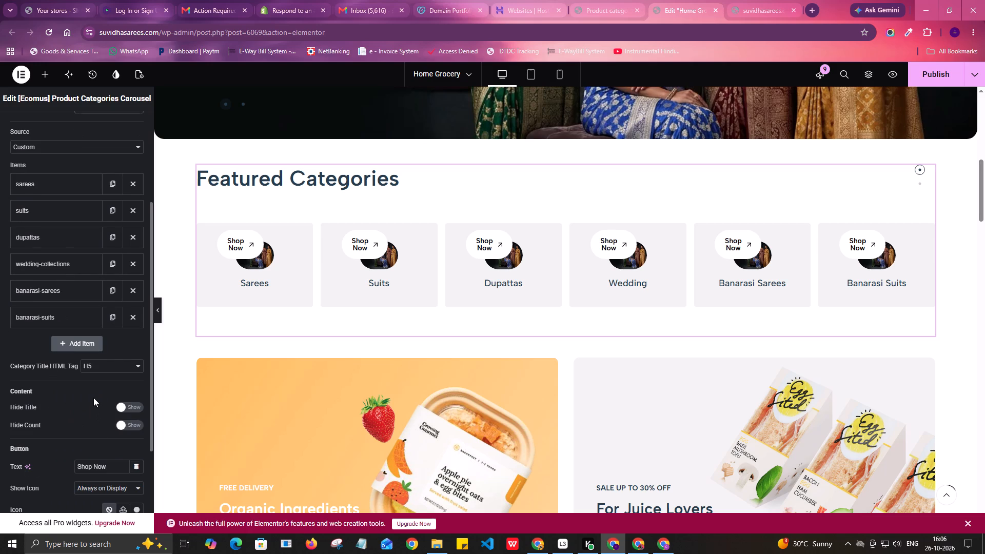
scroll(93, 398, up, 9)
Set the Spacing of the Featured Categories heading to 30.
click(74, 126)
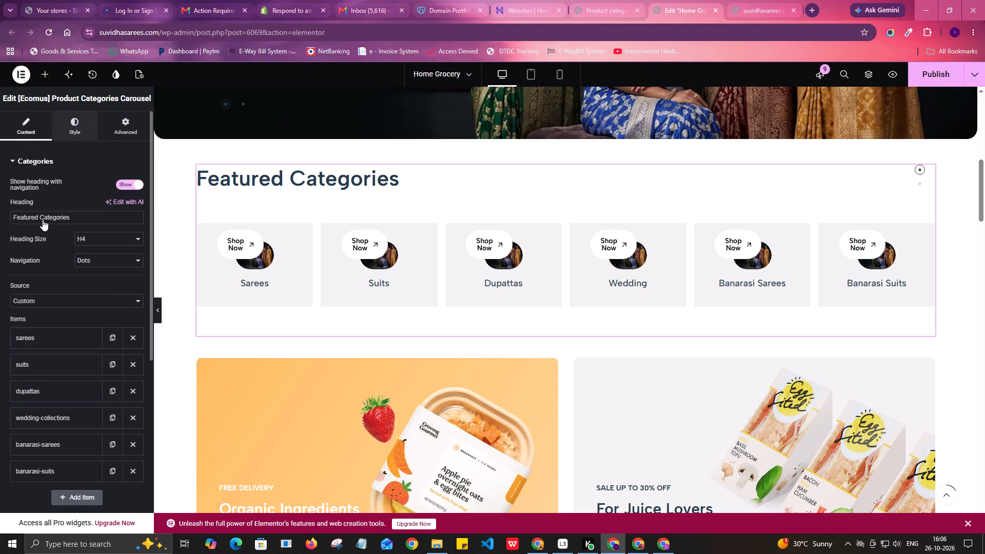
click(134, 185)
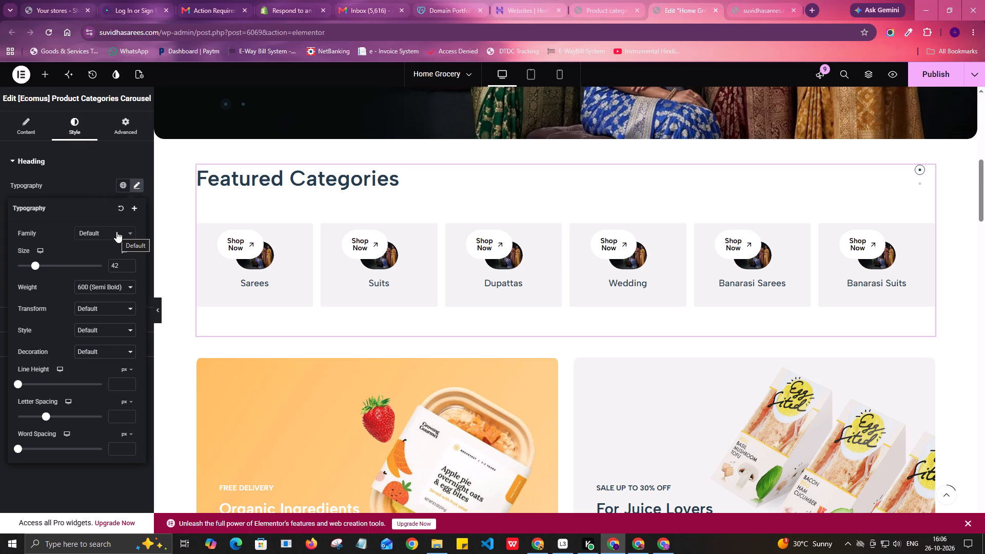
click(0, 231)
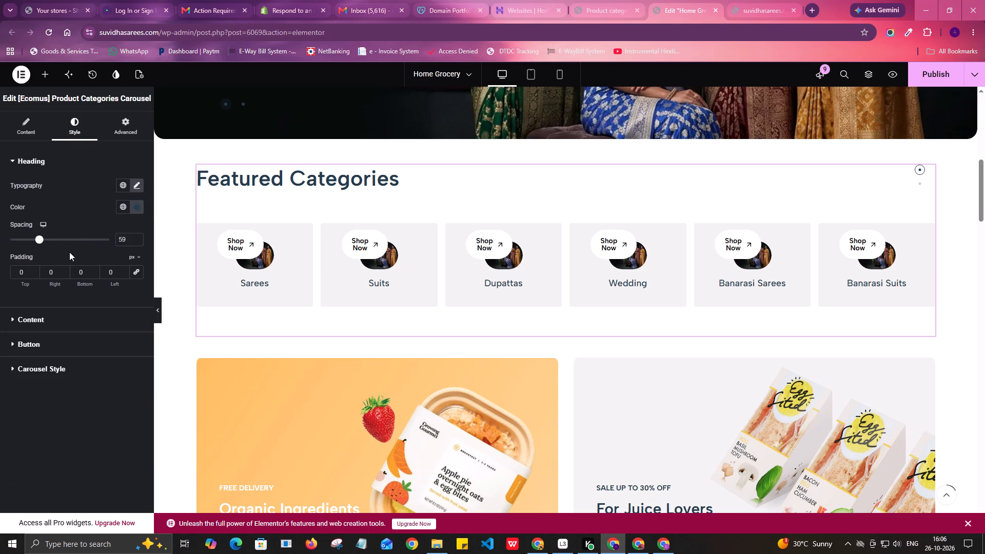
drag(40, 239, 29, 238)
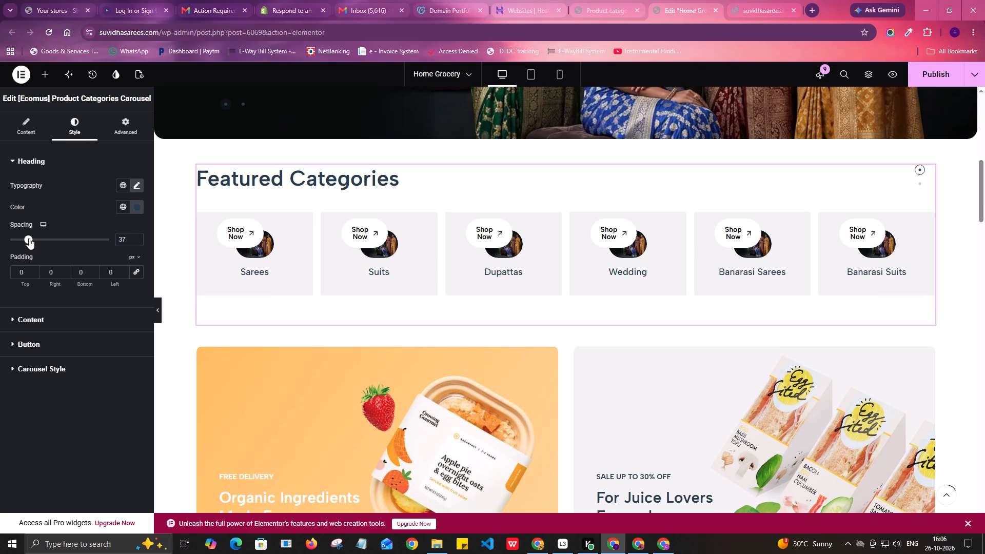
drag(29, 238, 26, 239)
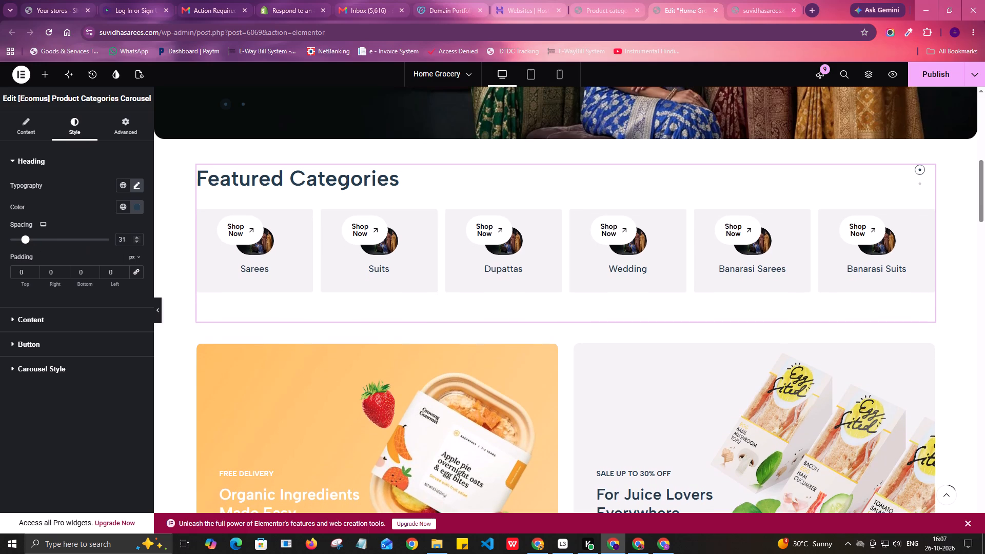
click(136, 243)
click(34, 438)
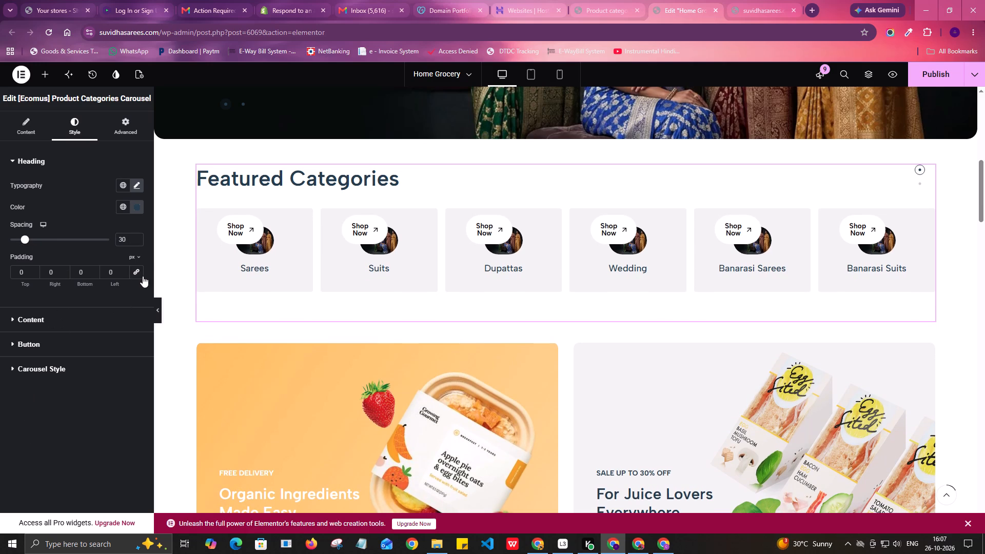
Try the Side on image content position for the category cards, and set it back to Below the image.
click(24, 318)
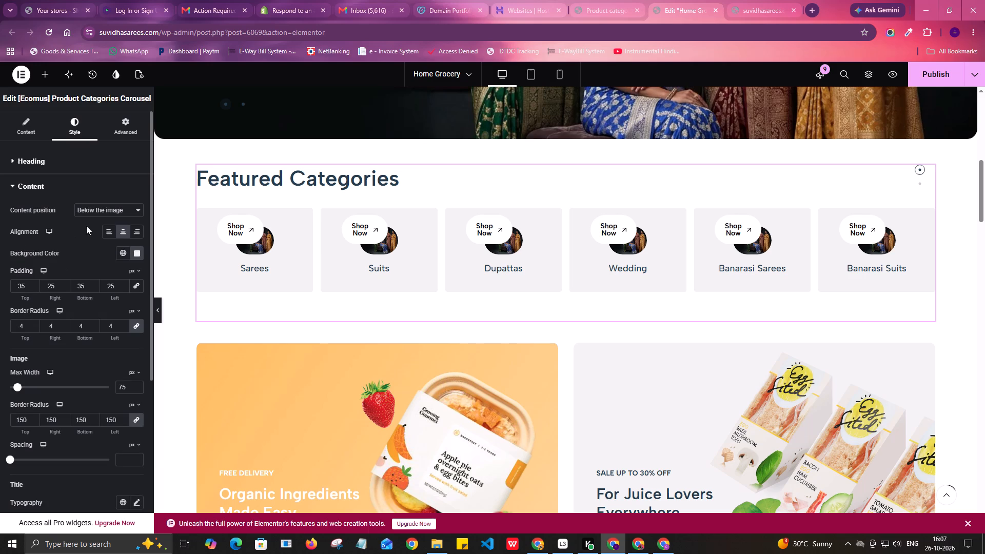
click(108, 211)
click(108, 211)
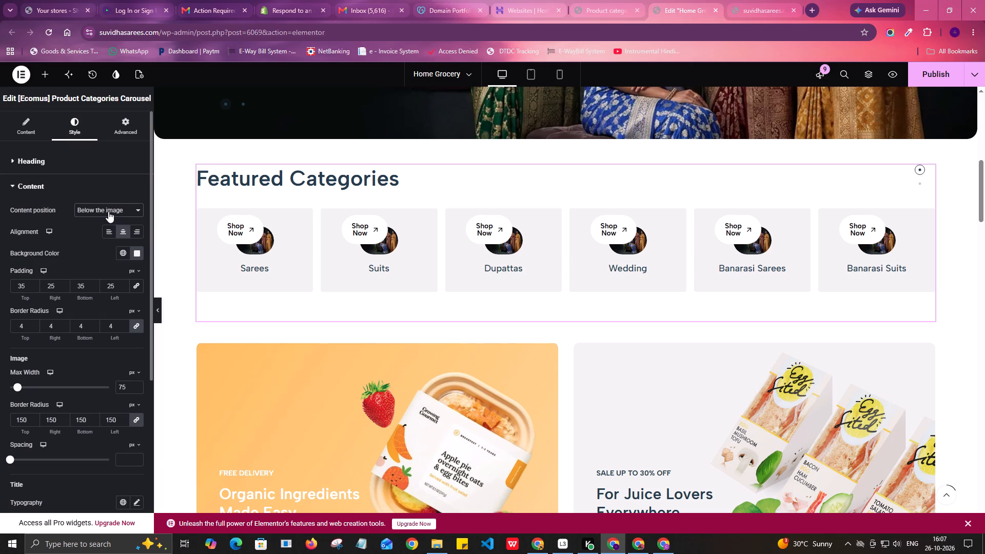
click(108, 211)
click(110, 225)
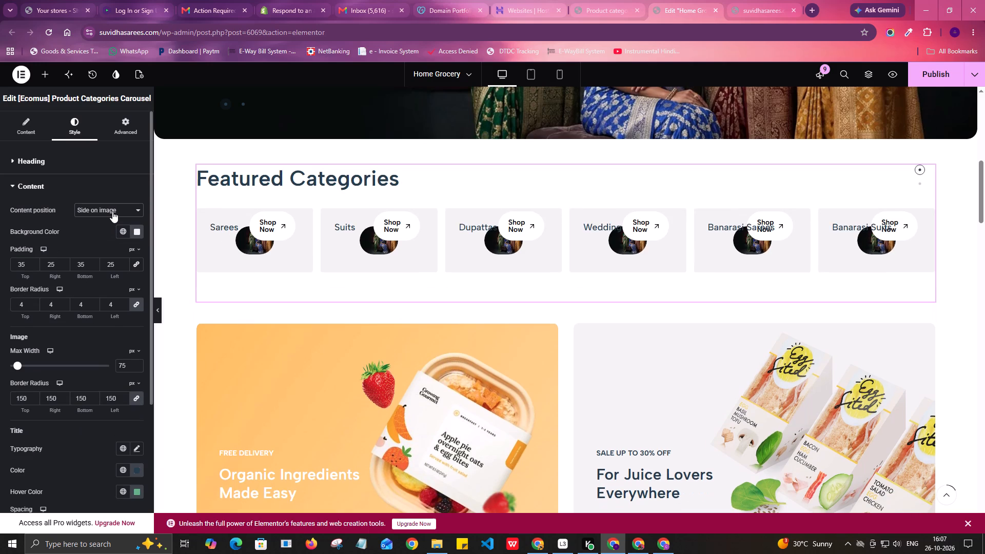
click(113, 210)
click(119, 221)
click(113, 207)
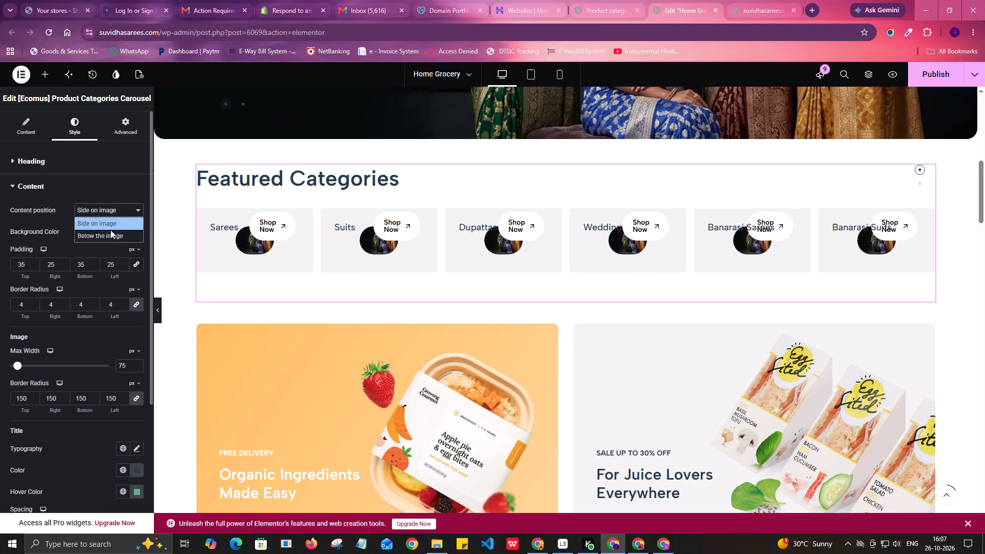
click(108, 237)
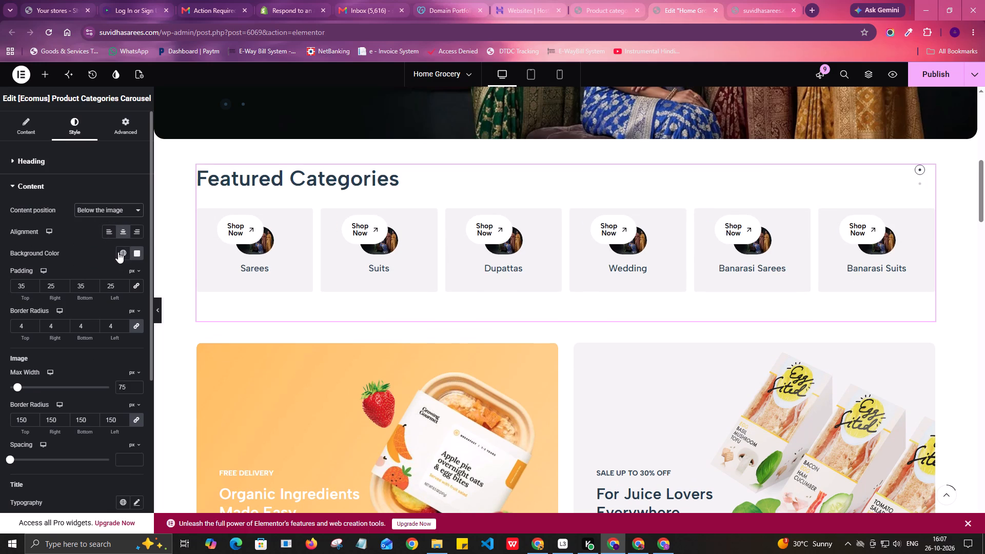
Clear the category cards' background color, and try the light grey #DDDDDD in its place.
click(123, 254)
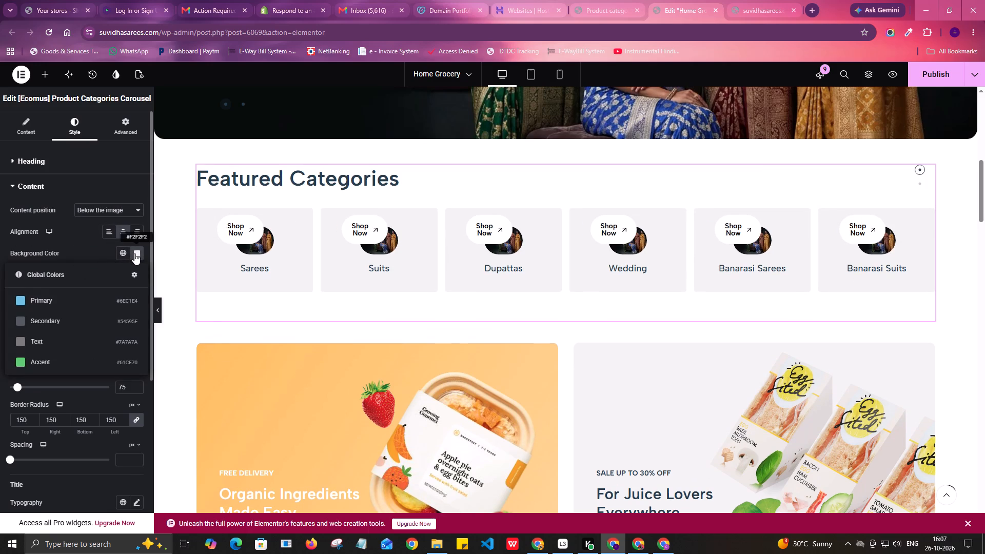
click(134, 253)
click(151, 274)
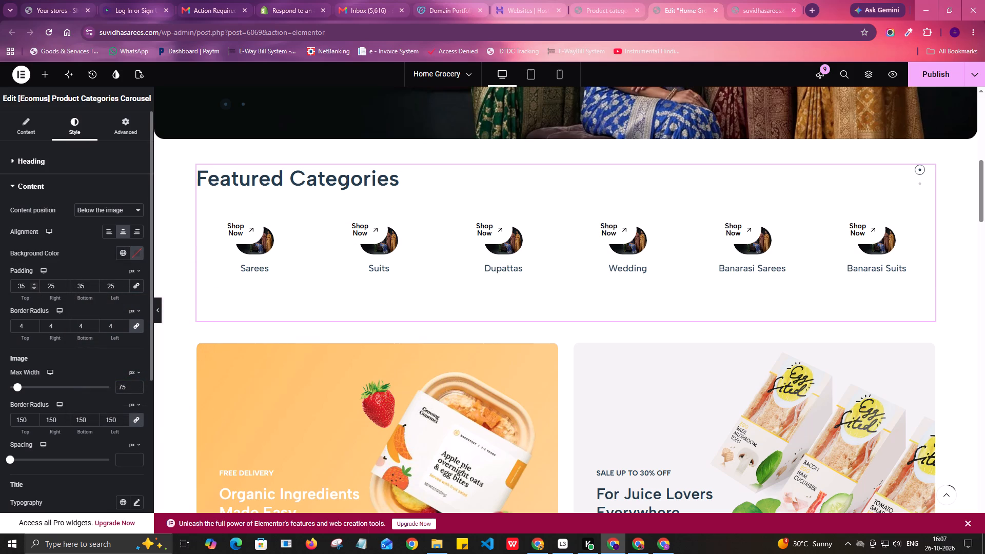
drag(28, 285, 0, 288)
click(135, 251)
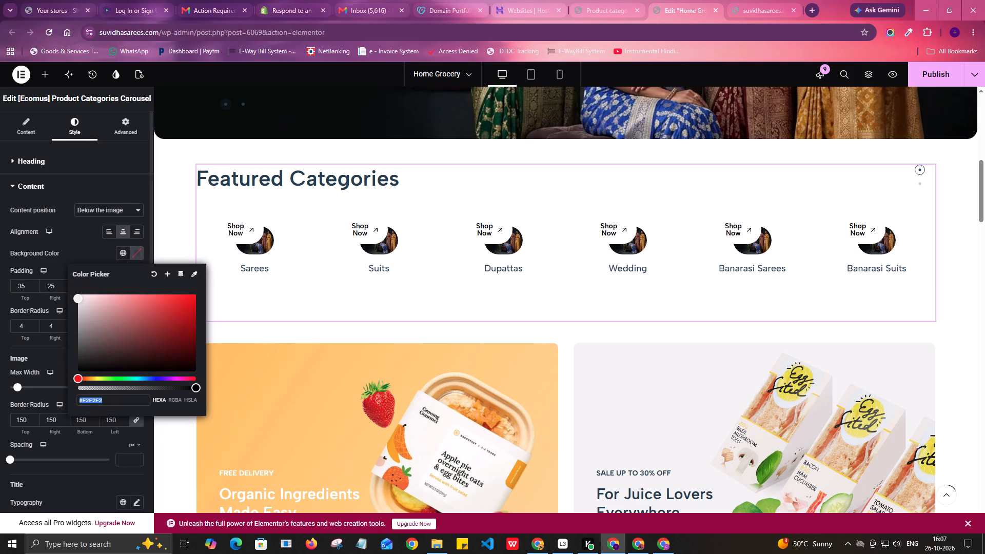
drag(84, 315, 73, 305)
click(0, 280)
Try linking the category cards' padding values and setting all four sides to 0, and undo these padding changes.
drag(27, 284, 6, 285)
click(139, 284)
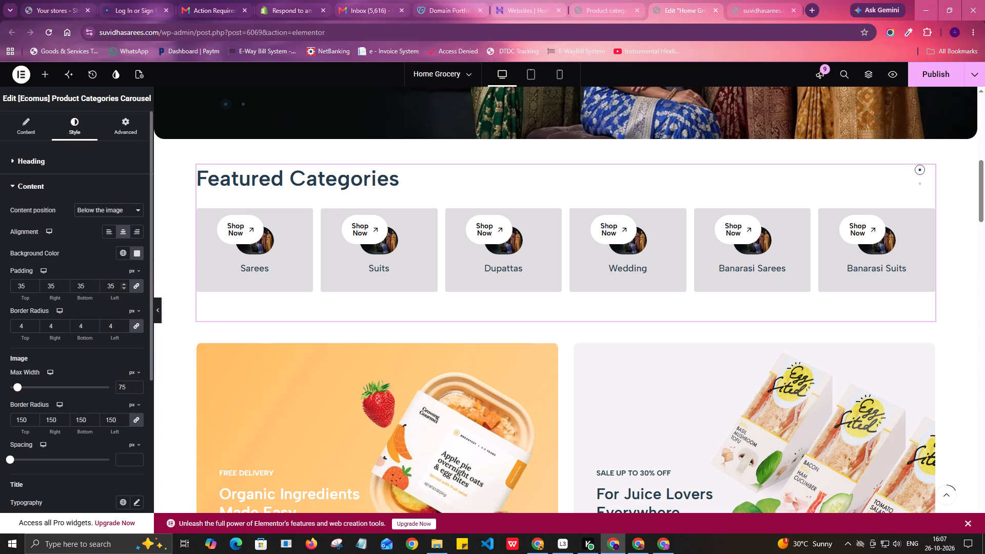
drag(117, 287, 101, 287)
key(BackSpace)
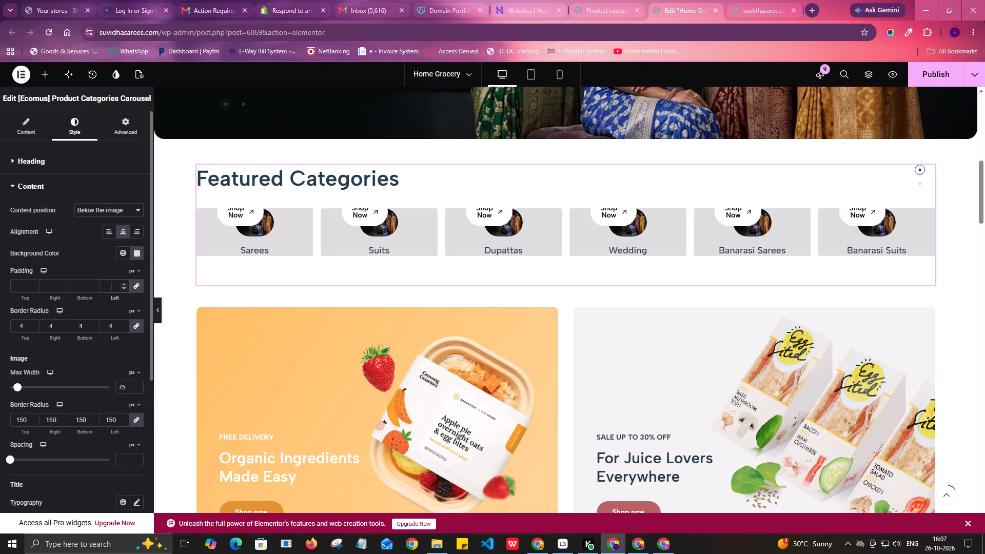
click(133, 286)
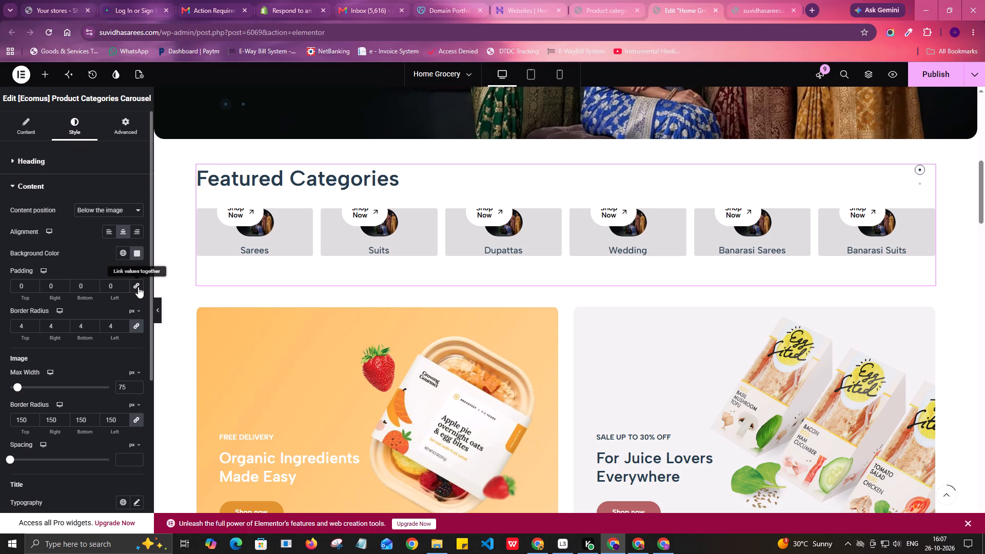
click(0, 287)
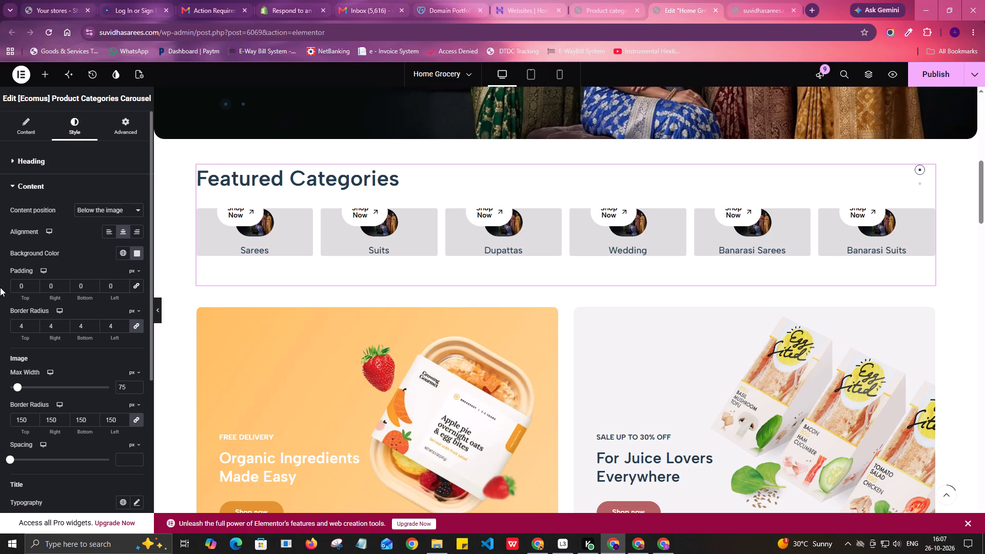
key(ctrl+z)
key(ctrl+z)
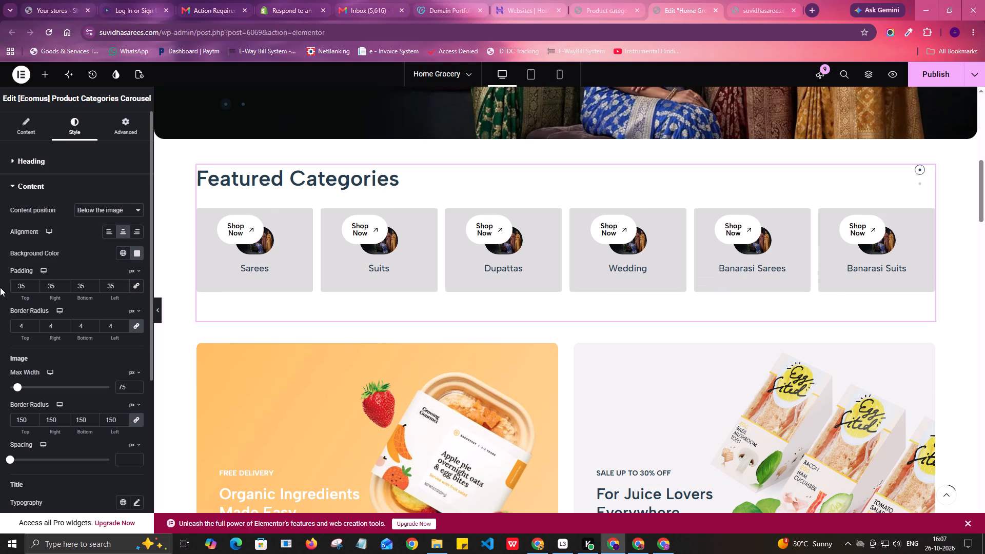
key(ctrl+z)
Raise the category images' Max Width to 1000 px.
drag(18, 386, 37, 387)
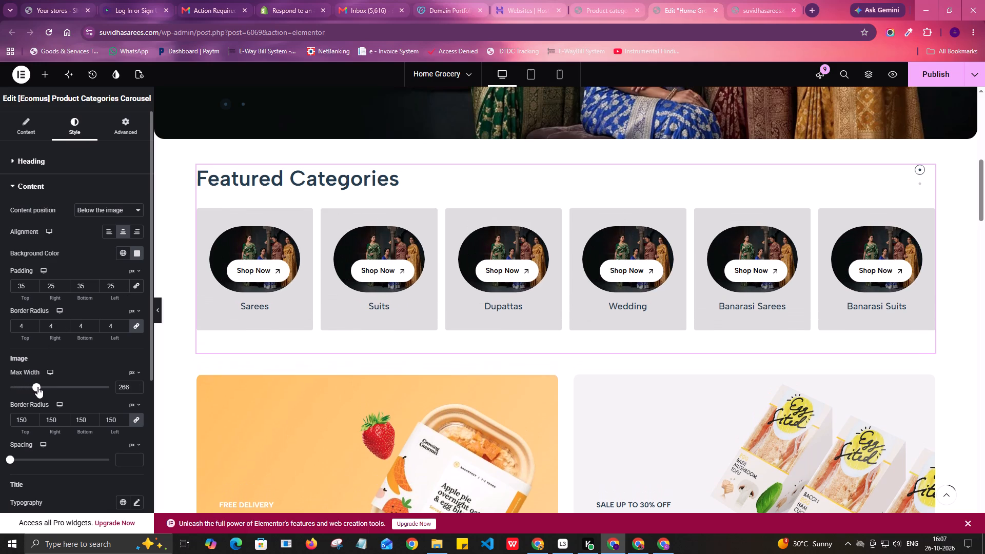
drag(37, 387, 69, 389)
drag(69, 389, 118, 408)
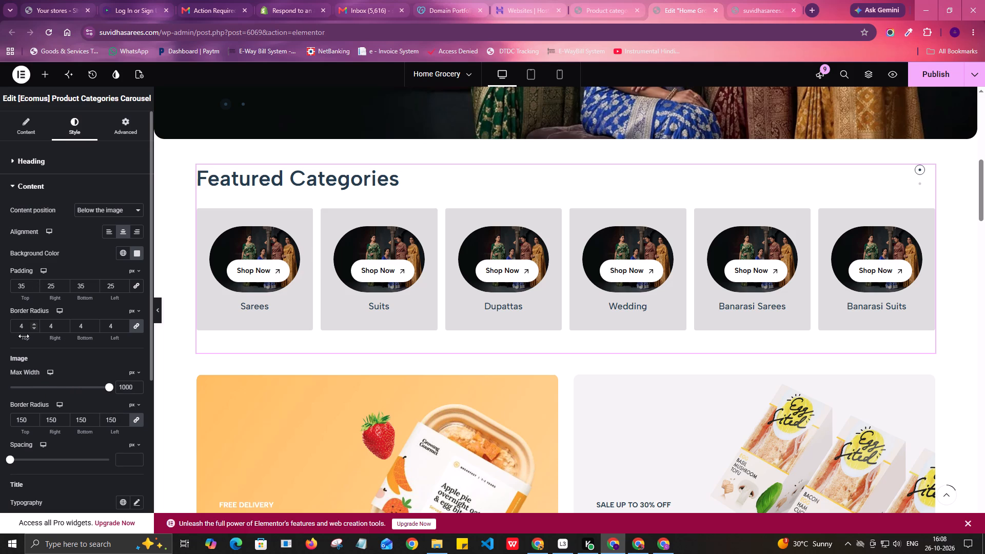
Try larger border radii such as 213 on the category cards, and set all four corners to 0 with the values unlinked.
drag(25, 337, 57, 338)
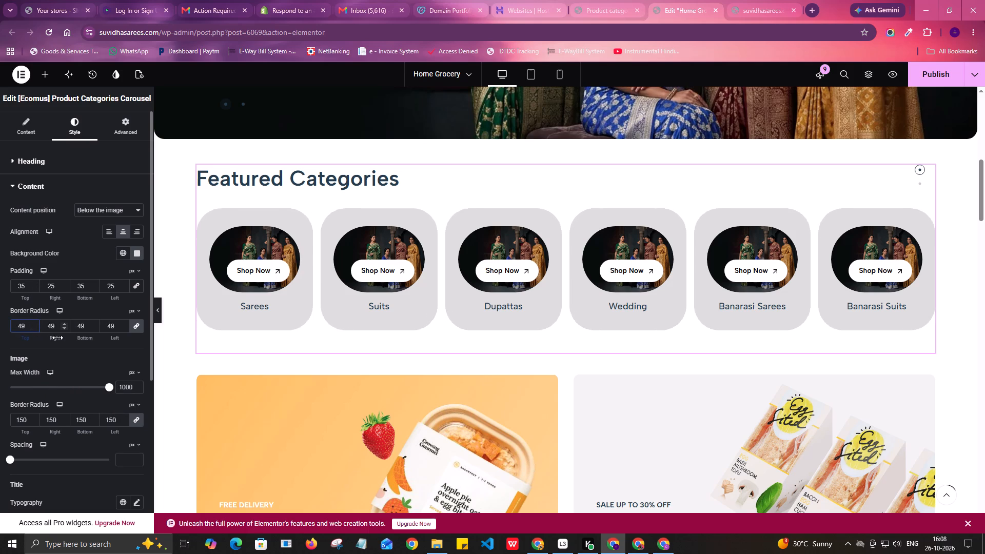
drag(57, 338, 132, 340)
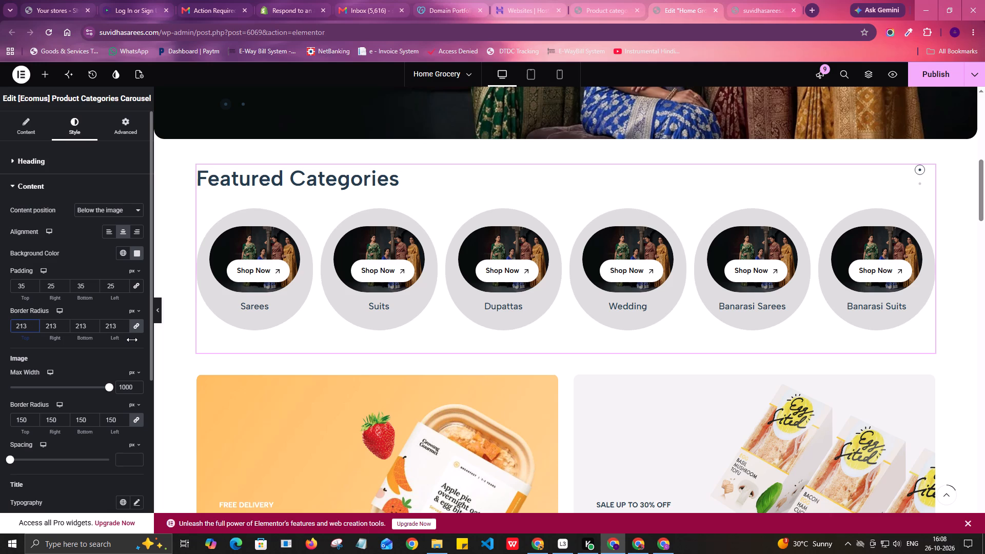
drag(132, 340, 7, 339)
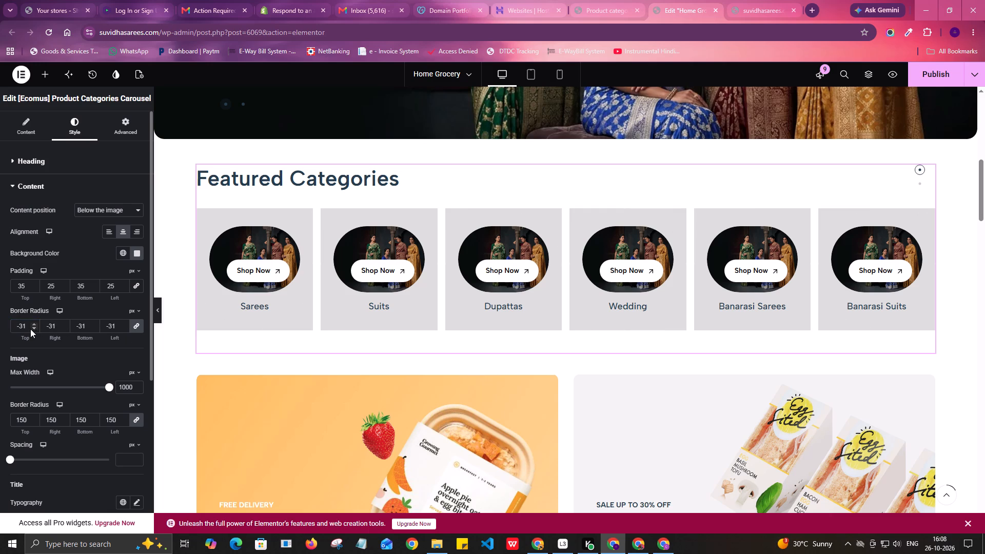
drag(28, 326, 0, 330)
key(BackSpace)
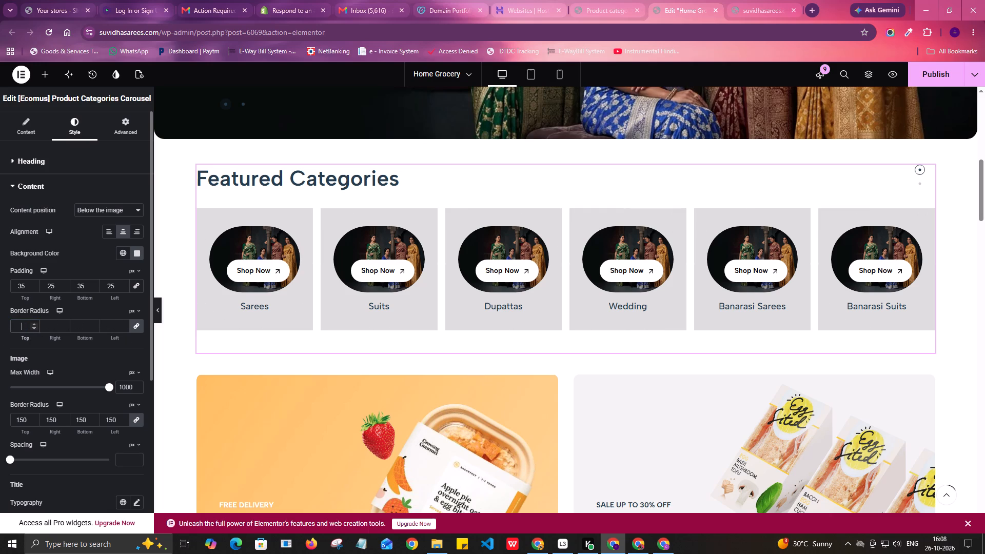
click(0, 332)
click(136, 329)
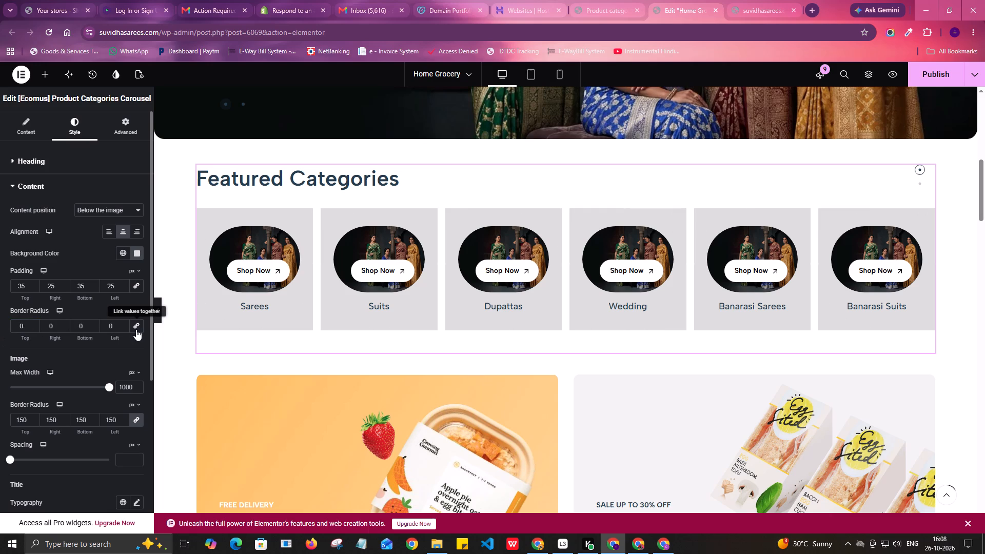
Clear the category cards' background color.
click(134, 250)
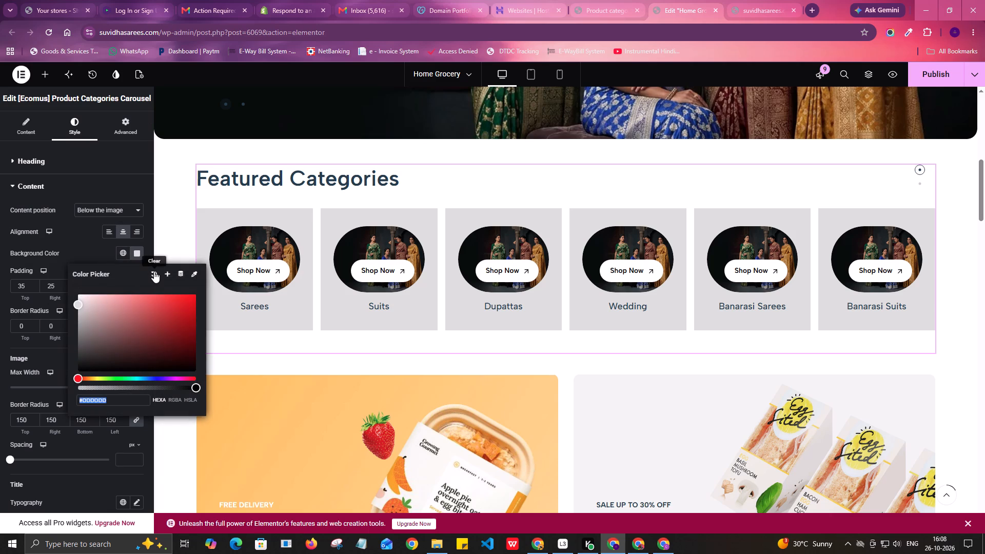
click(154, 271)
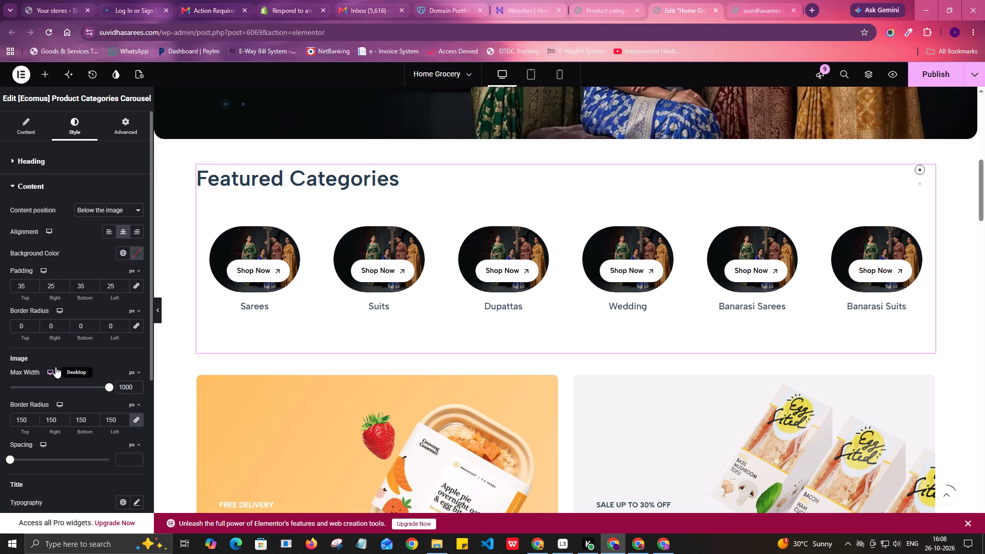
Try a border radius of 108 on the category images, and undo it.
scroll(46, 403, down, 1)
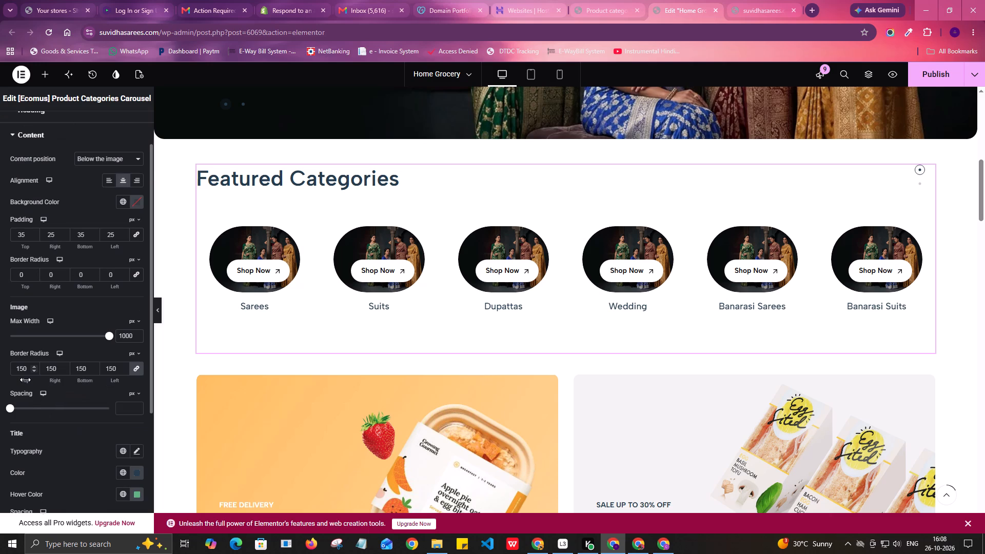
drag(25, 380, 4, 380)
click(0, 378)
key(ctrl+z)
Try an image Spacing of 233 on the category cards, and bring it down to 0.
drag(11, 409, 34, 409)
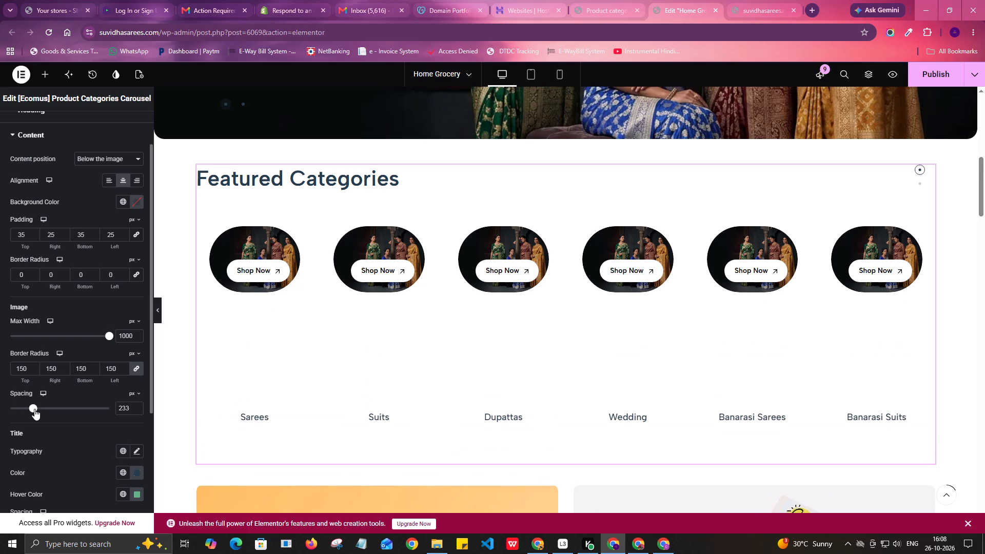
drag(34, 409, 0, 409)
click(0, 390)
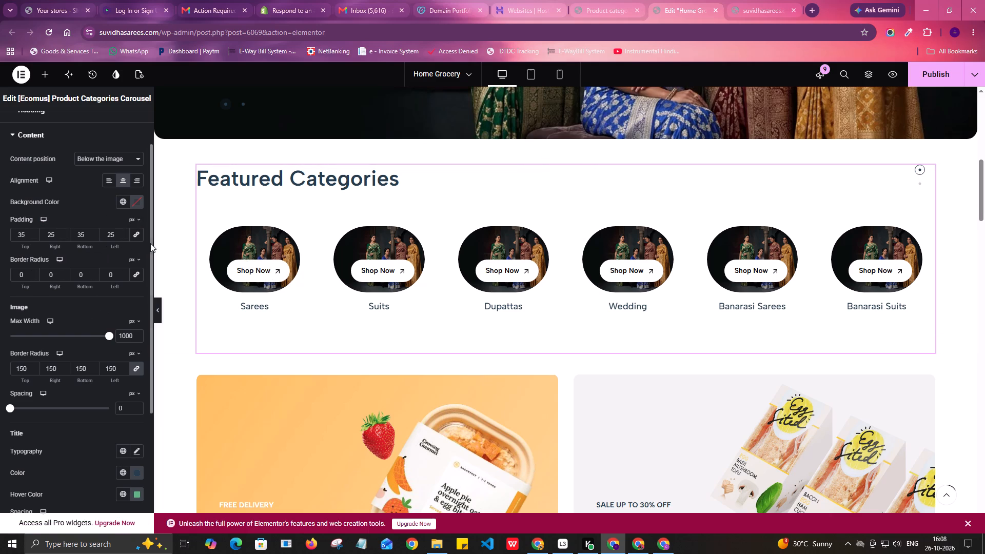
Try a top padding of 50 on the category cards, and set it to 0.
drag(30, 235, 4, 234)
text(50)
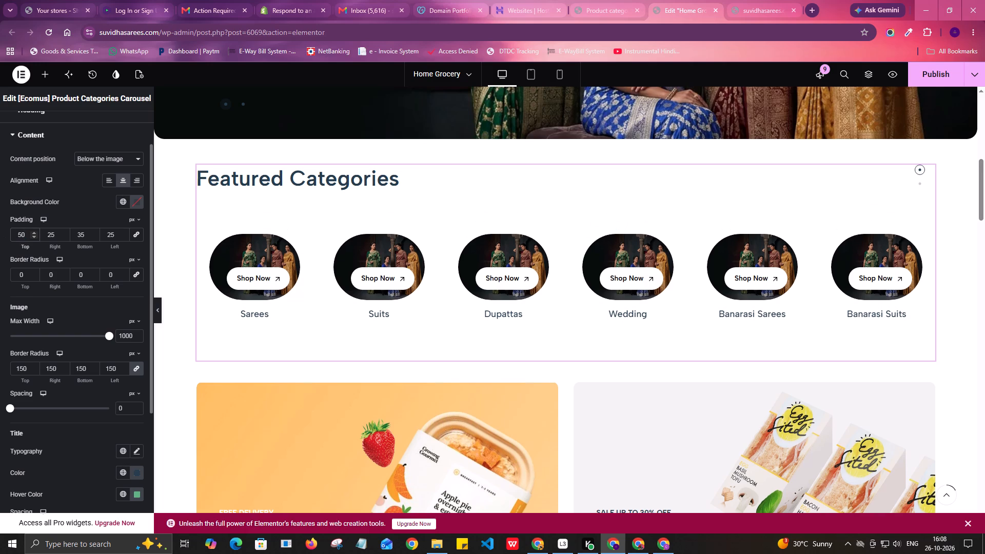
drag(27, 235, 0, 235)
key(BackSpace)
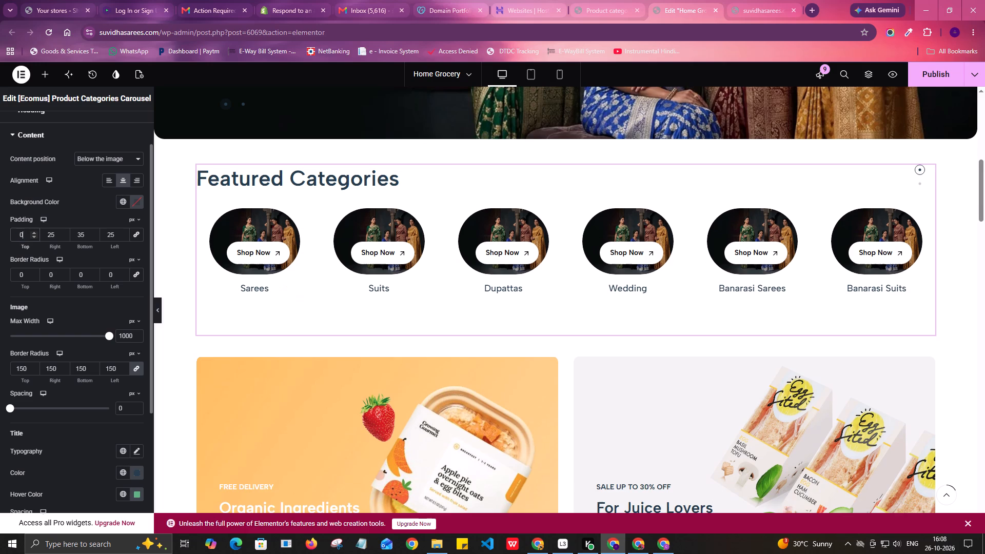
click(0, 226)
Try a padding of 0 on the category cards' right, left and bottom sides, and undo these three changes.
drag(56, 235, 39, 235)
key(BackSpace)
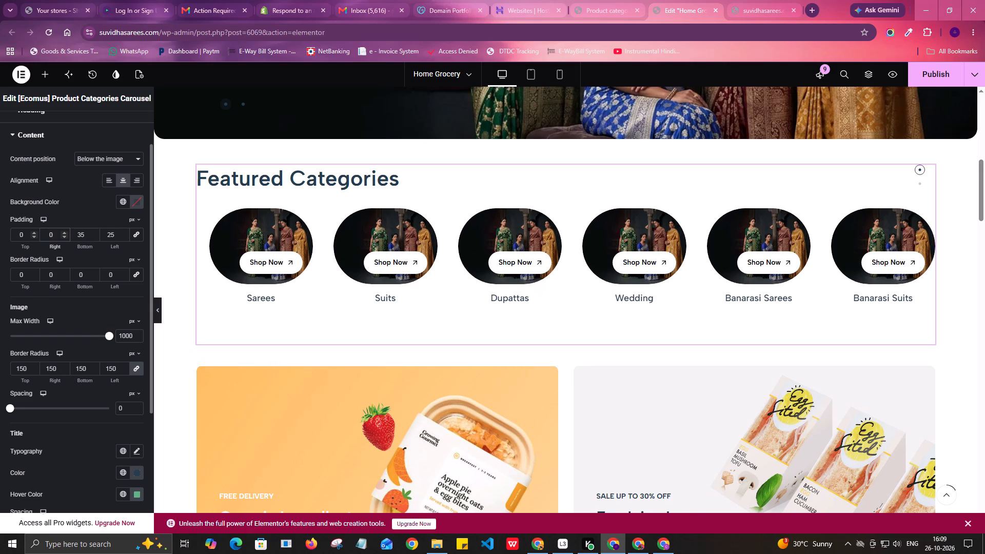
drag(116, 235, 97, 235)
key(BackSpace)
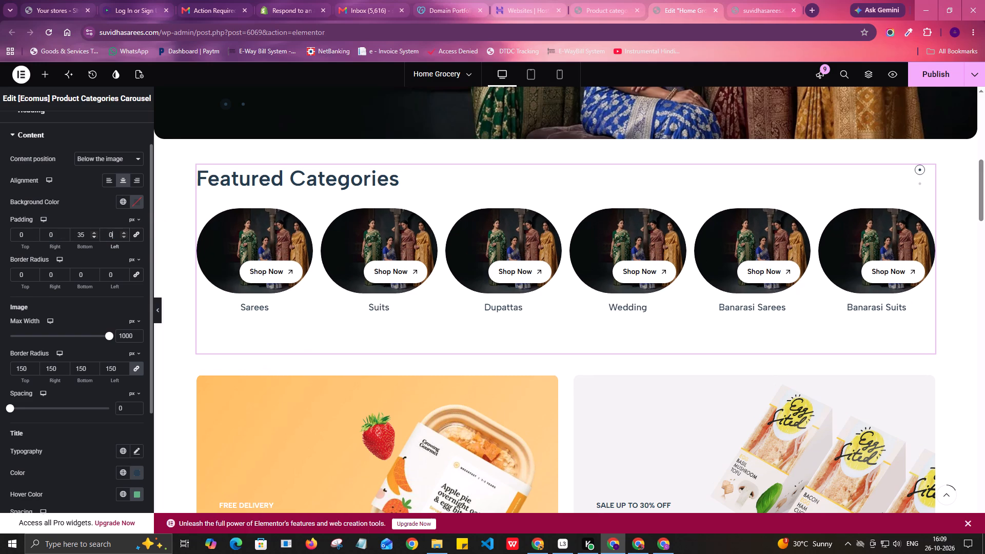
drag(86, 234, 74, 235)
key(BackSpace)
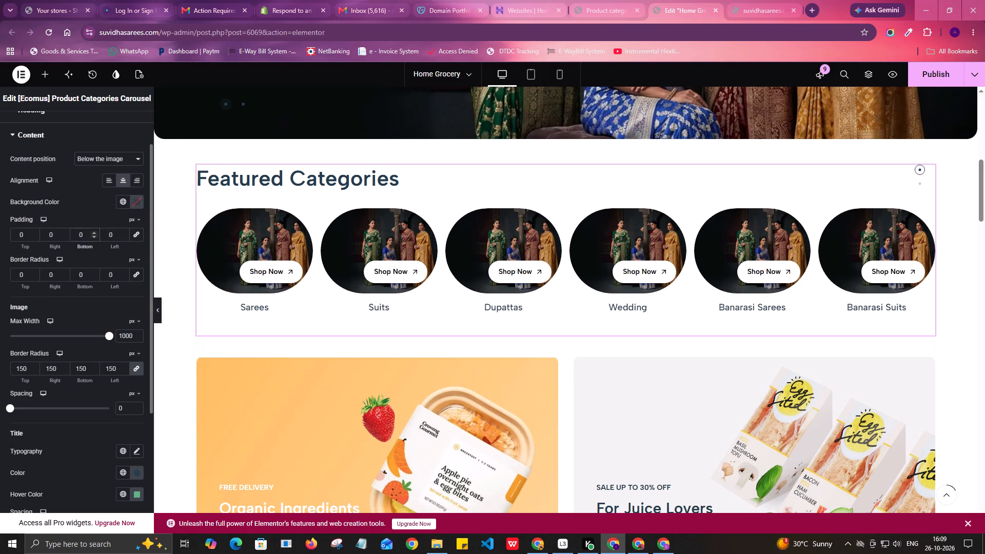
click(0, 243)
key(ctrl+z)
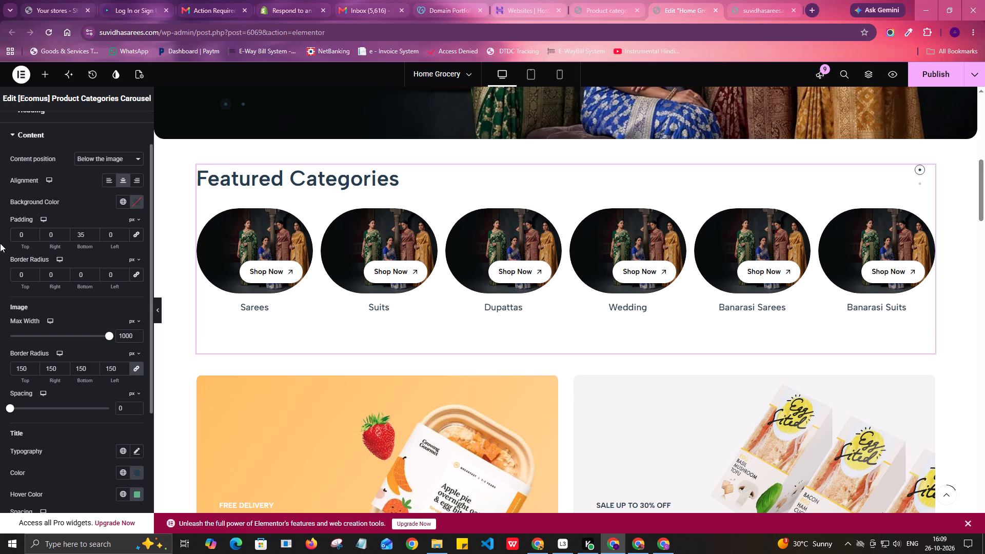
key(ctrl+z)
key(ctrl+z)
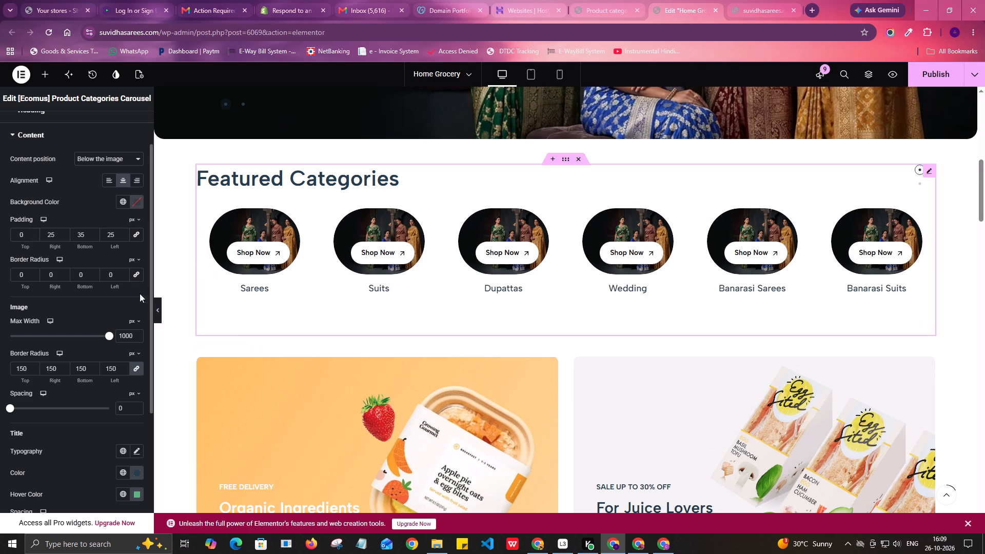
Set the category titles' hover color to #3A1664, sampled from the purple top bar of the live homepage.
scroll(58, 304, down, 1)
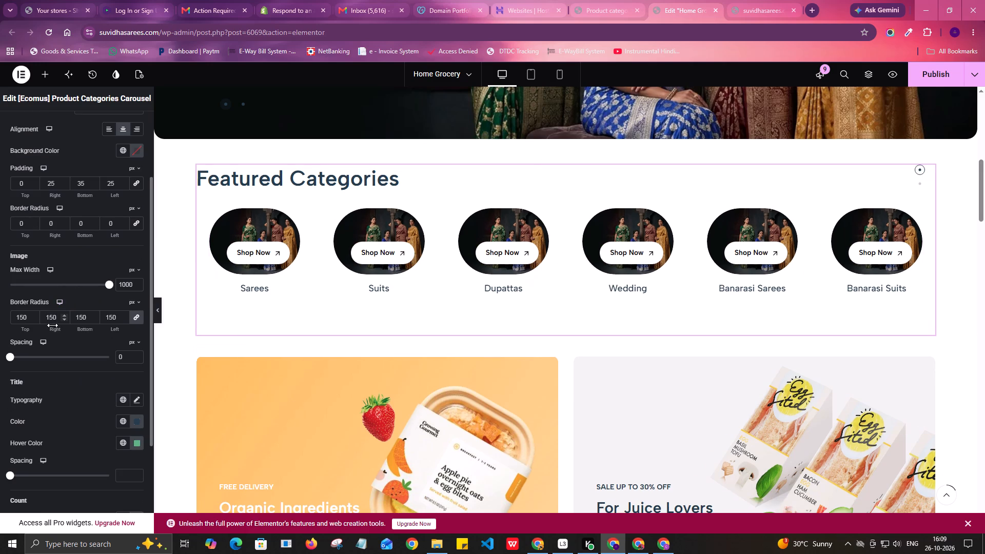
scroll(52, 318, down, 1)
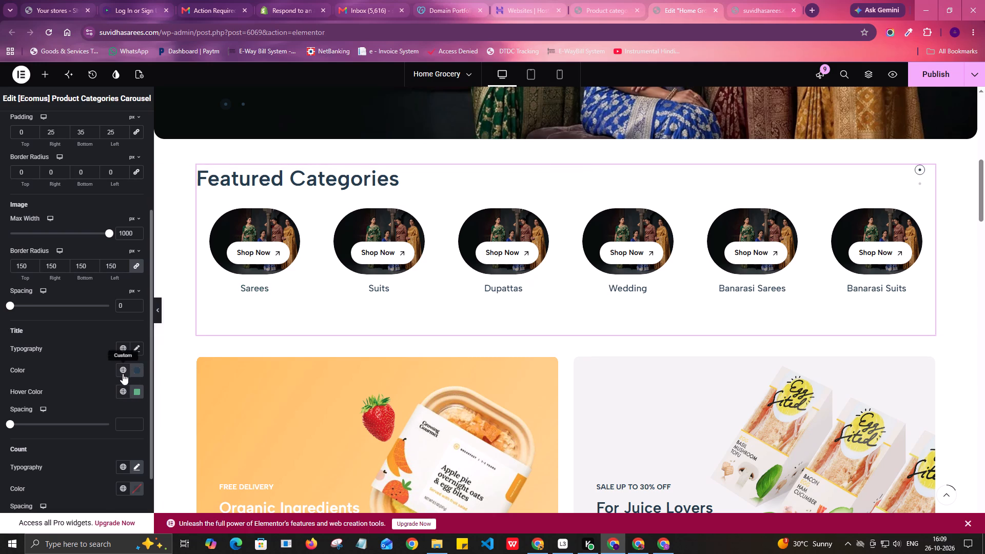
click(122, 391)
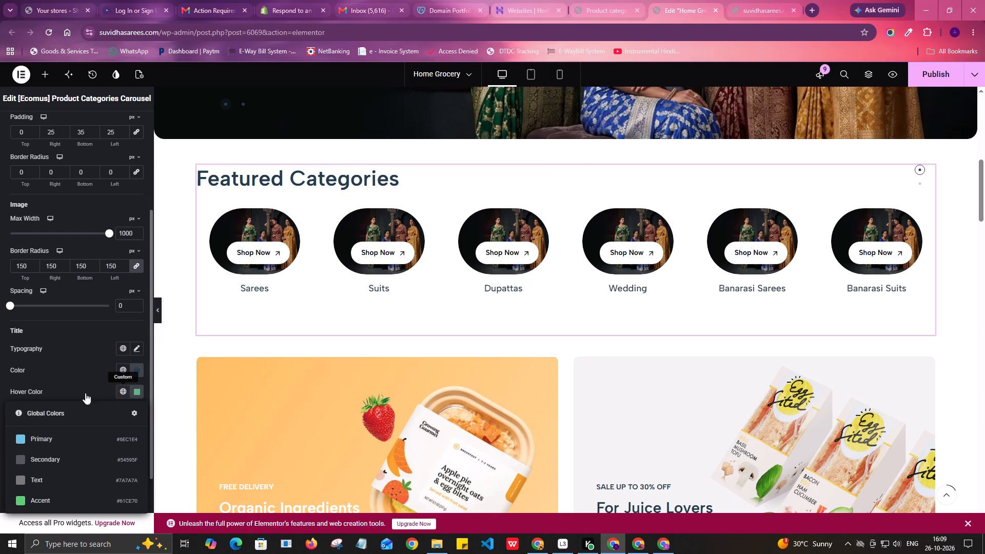
scroll(63, 462, down, 4)
click(2, 388)
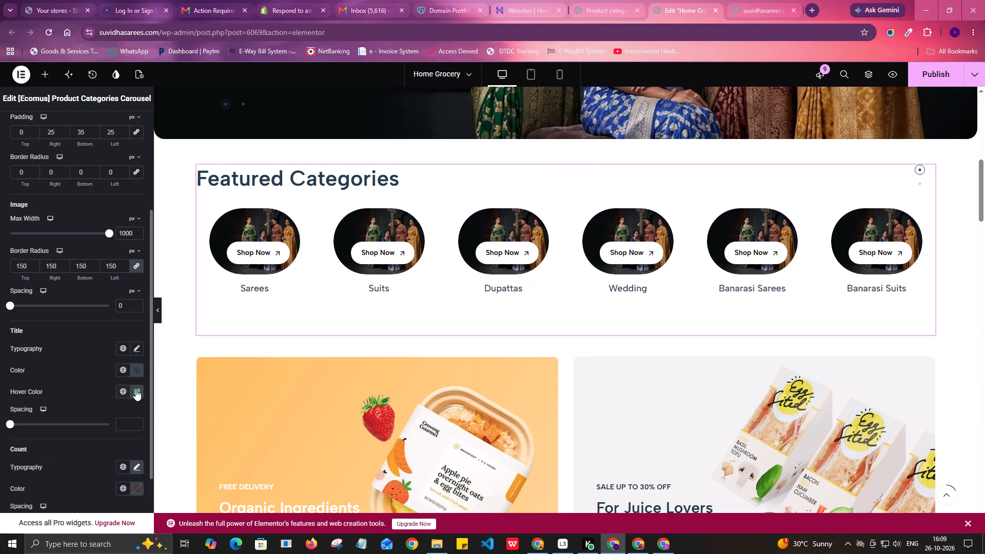
click(135, 389)
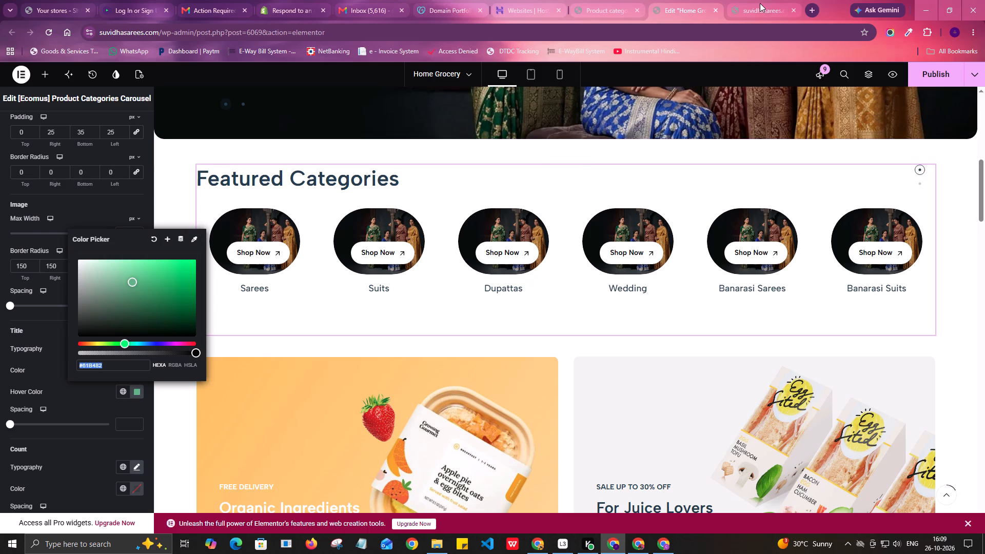
click(760, 3)
scroll(515, 161, up, 7)
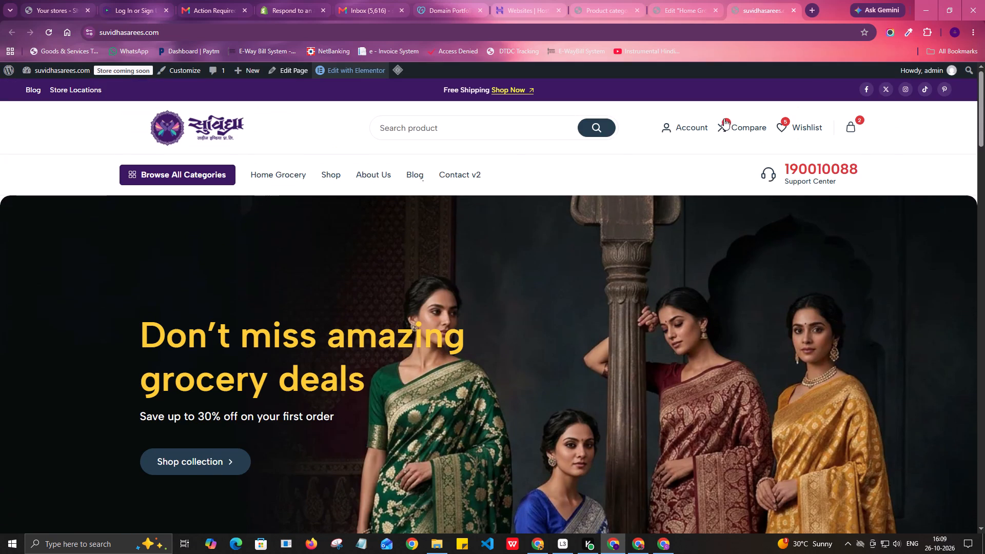
click(908, 34)
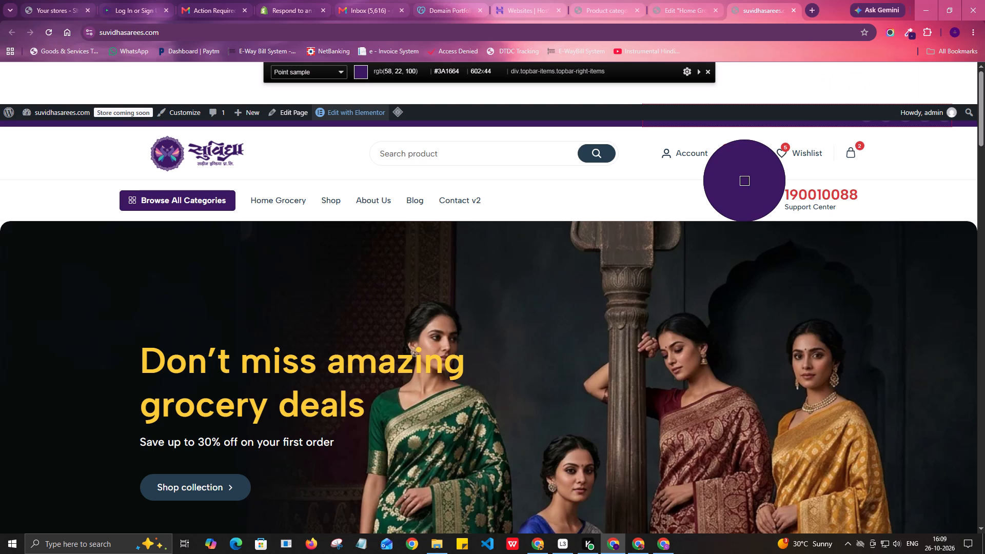
click(703, 123)
click(684, 3)
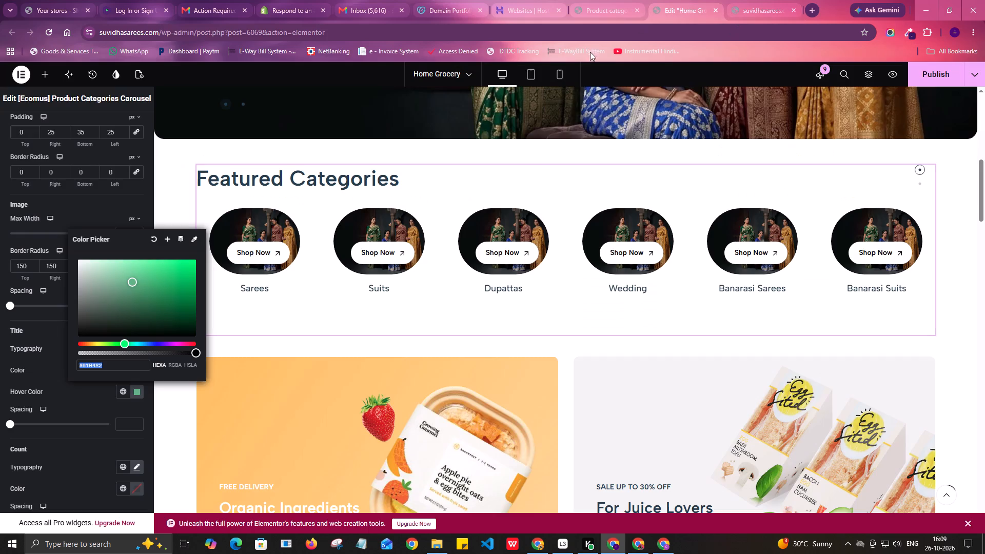
key(ctrl+v)
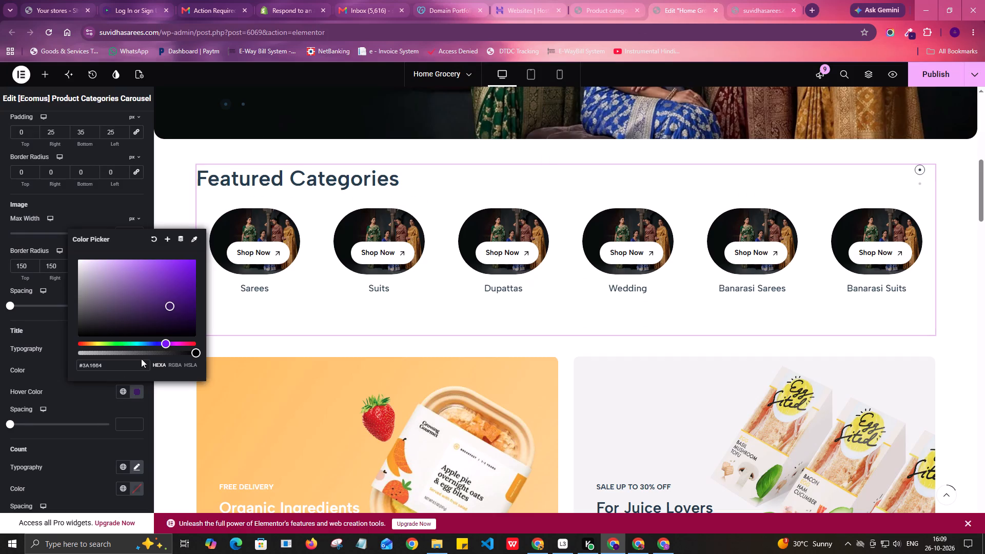
Save the purple hover color as a global color named New Global Color P.
click(168, 239)
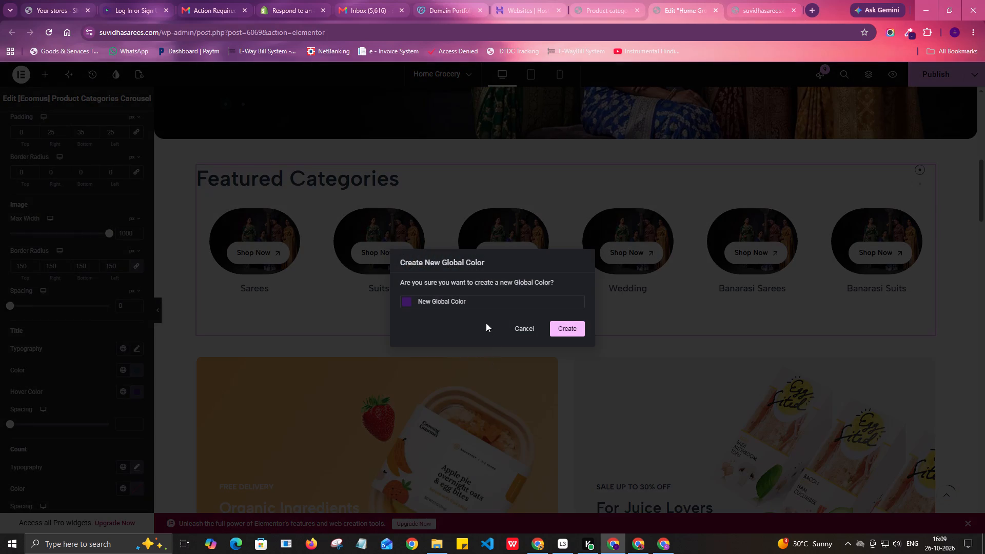
key(space)
key(shift+p)
click(569, 325)
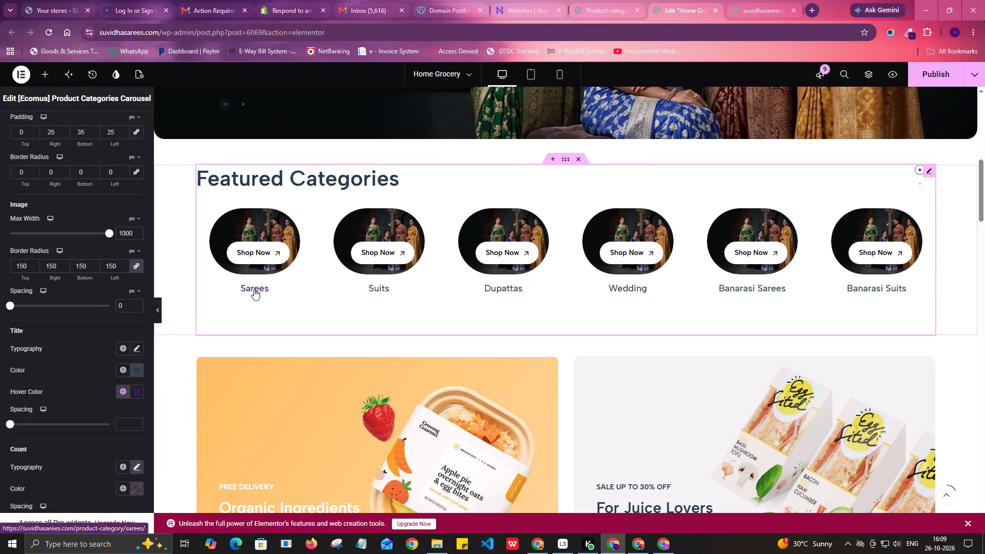
Set the category titles' normal color to near-black #1D1D1D.
click(137, 371)
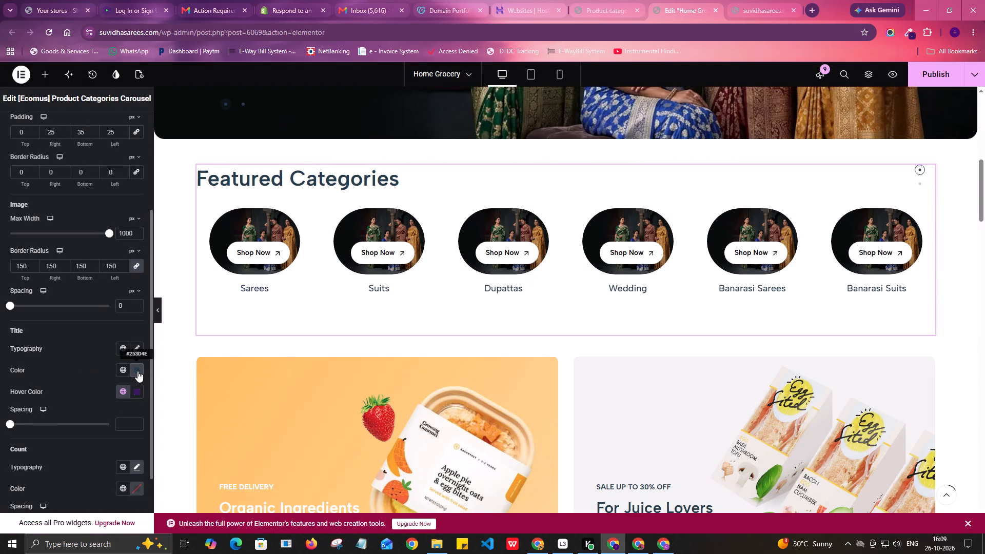
drag(92, 460, 68, 465)
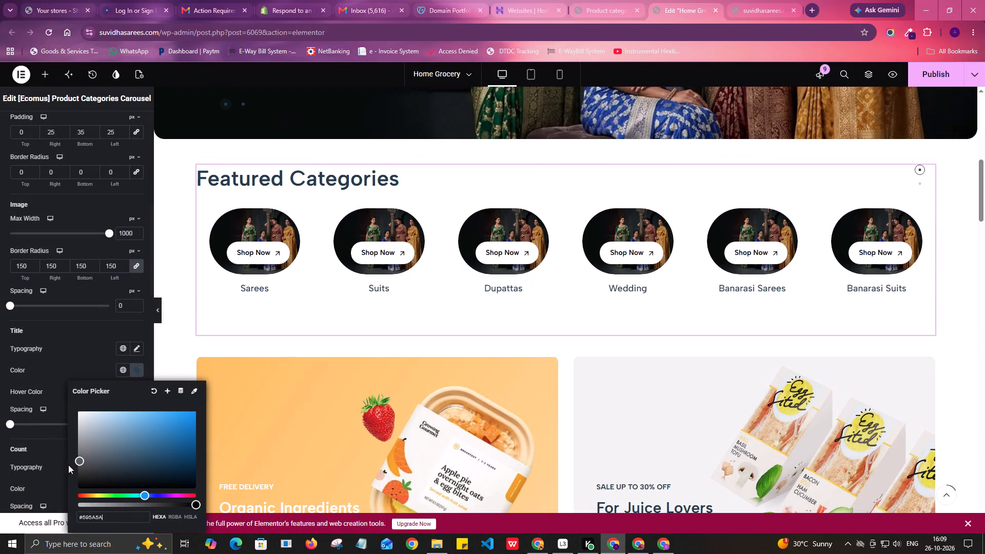
drag(68, 465, 61, 477)
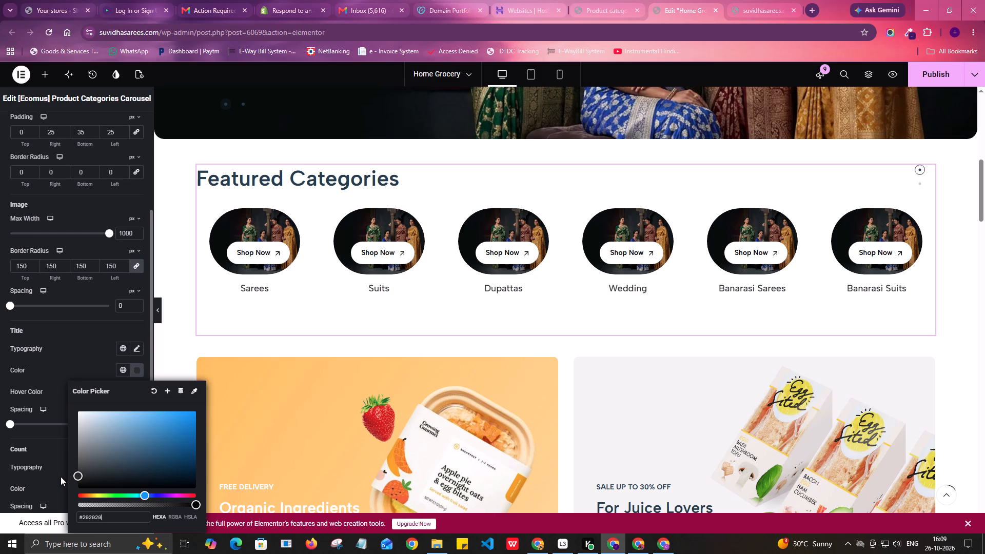
drag(61, 477, 60, 480)
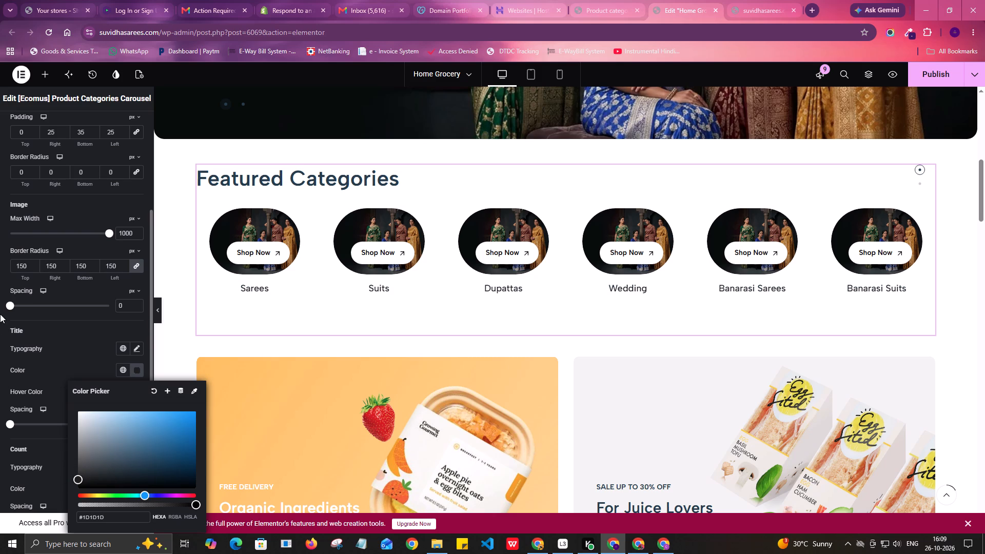
click(0, 313)
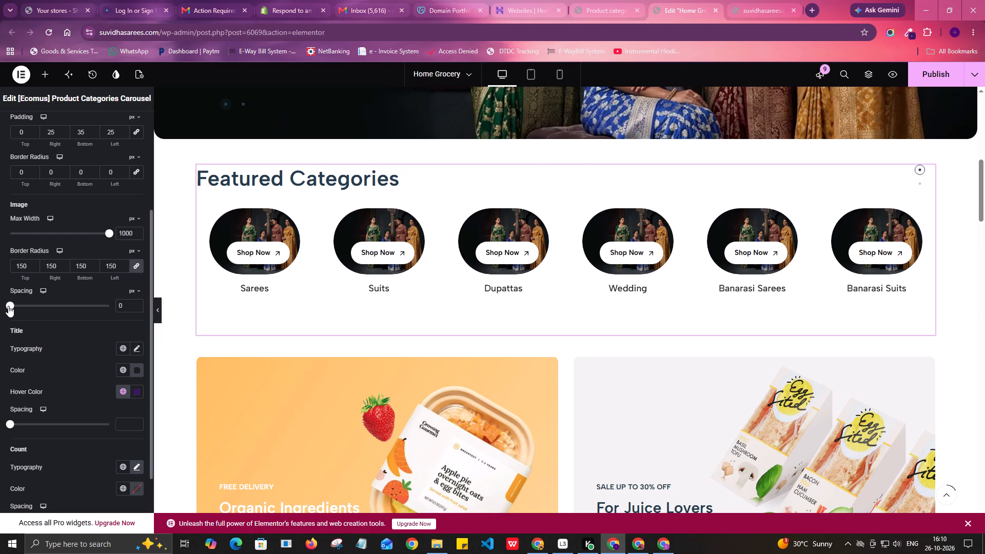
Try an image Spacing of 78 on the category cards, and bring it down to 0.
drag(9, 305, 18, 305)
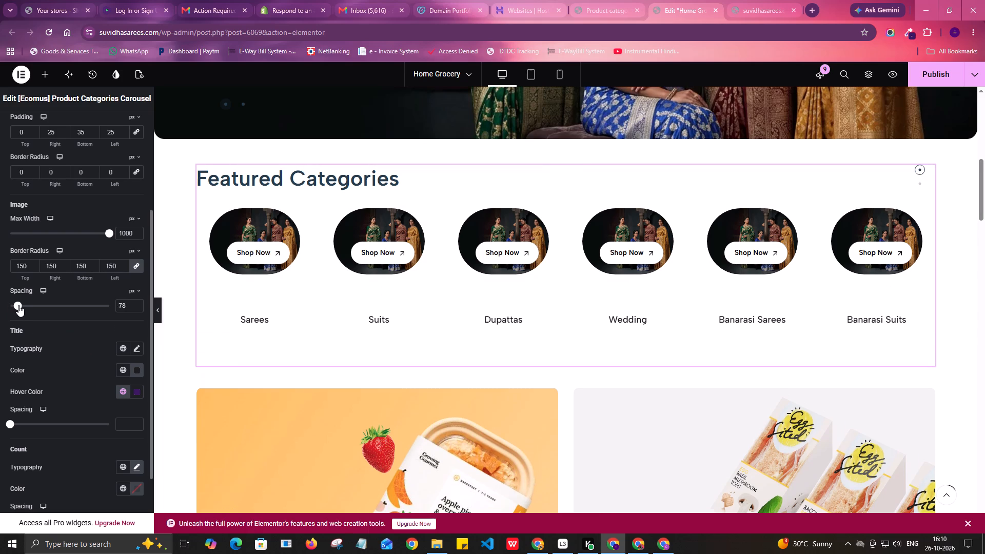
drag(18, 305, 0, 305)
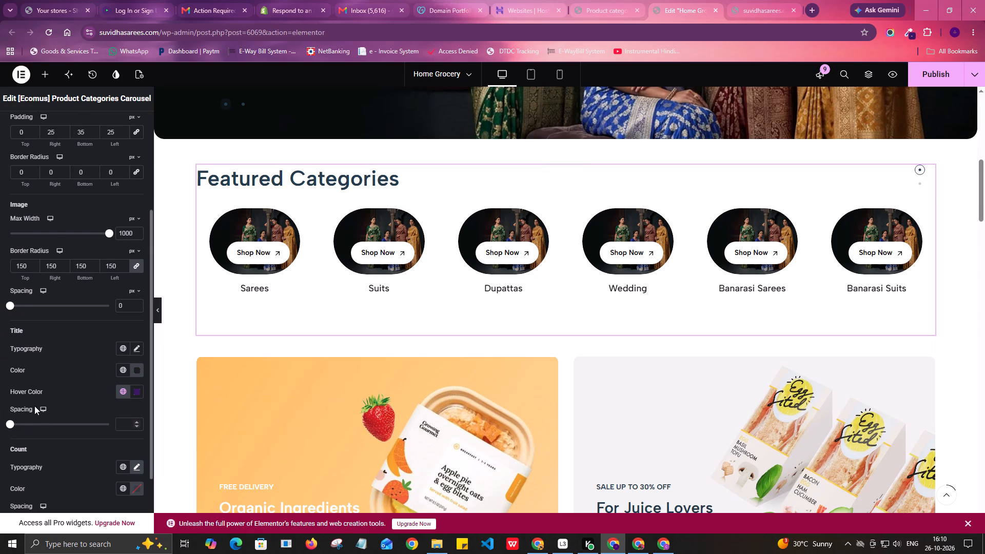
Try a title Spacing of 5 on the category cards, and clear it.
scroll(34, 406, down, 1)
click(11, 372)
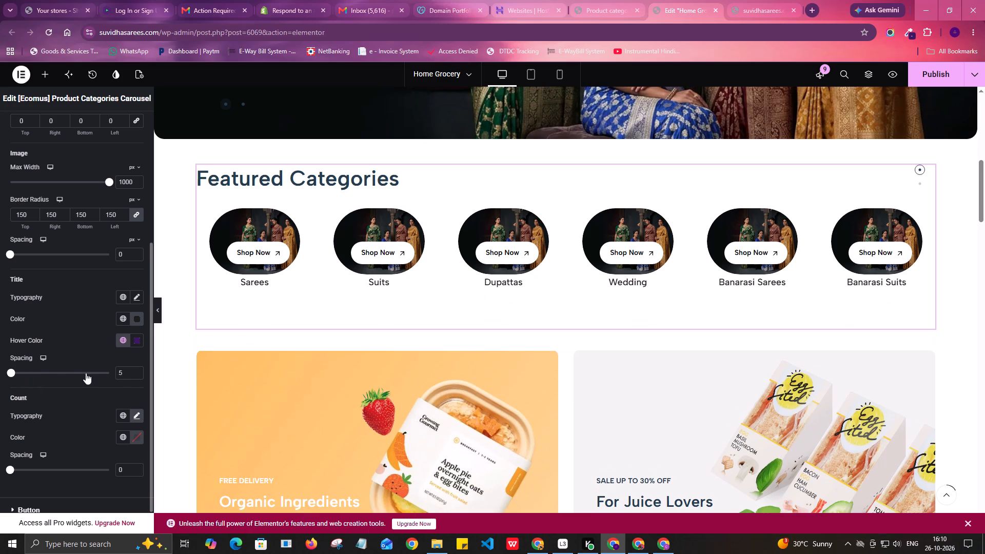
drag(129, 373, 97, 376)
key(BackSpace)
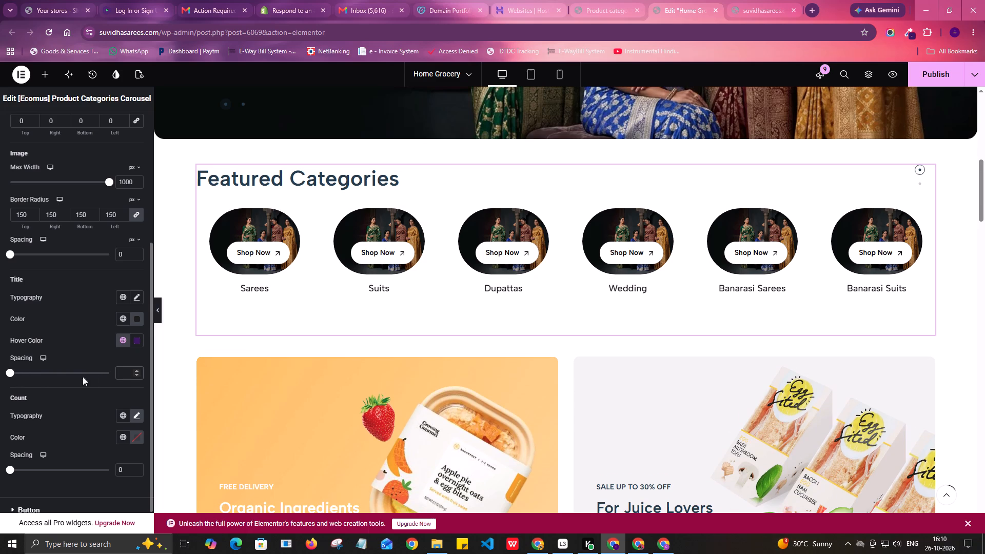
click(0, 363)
Open the carousel's Button style settings and look through the available button styles.
scroll(77, 405, down, 1)
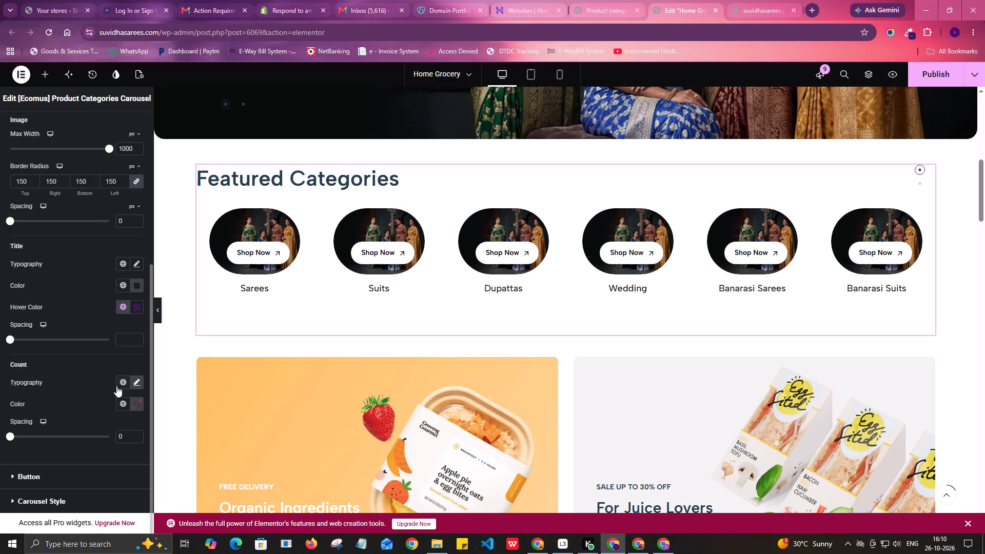
scroll(64, 409, down, 2)
click(28, 476)
scroll(56, 348, down, 1)
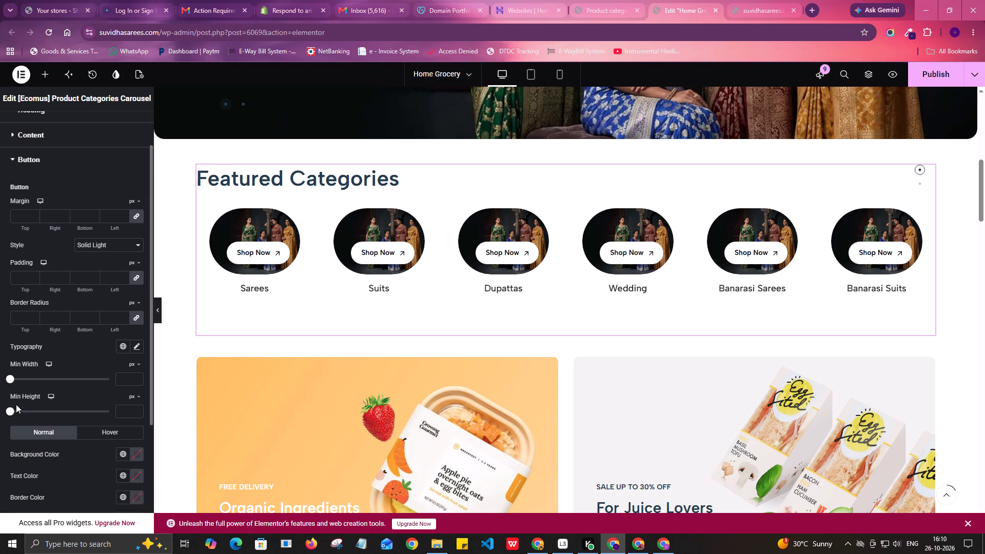
click(110, 246)
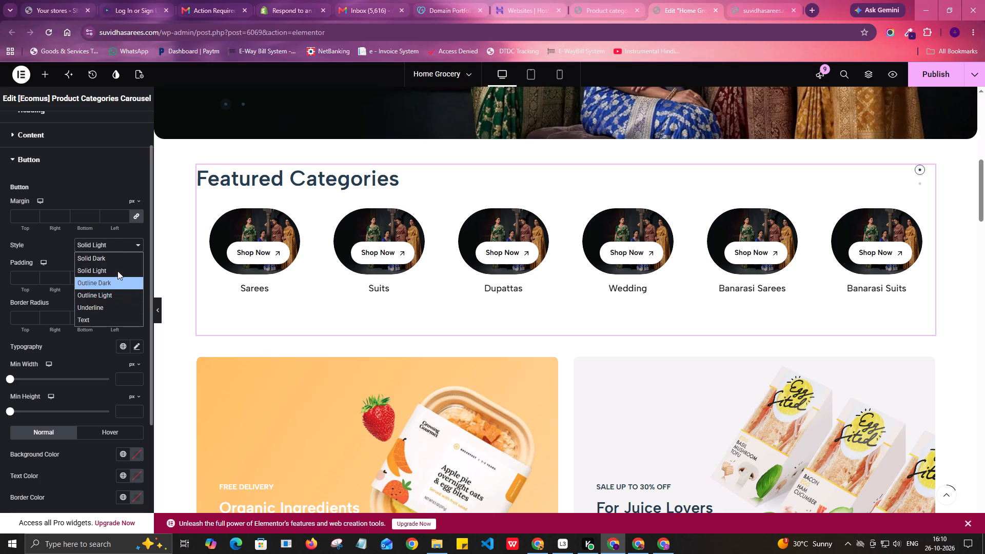
click(0, 240)
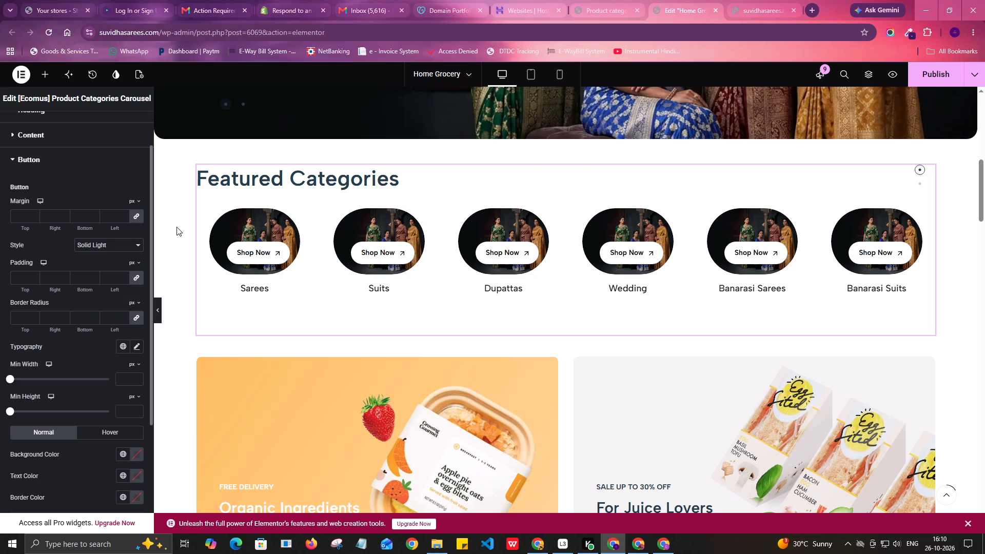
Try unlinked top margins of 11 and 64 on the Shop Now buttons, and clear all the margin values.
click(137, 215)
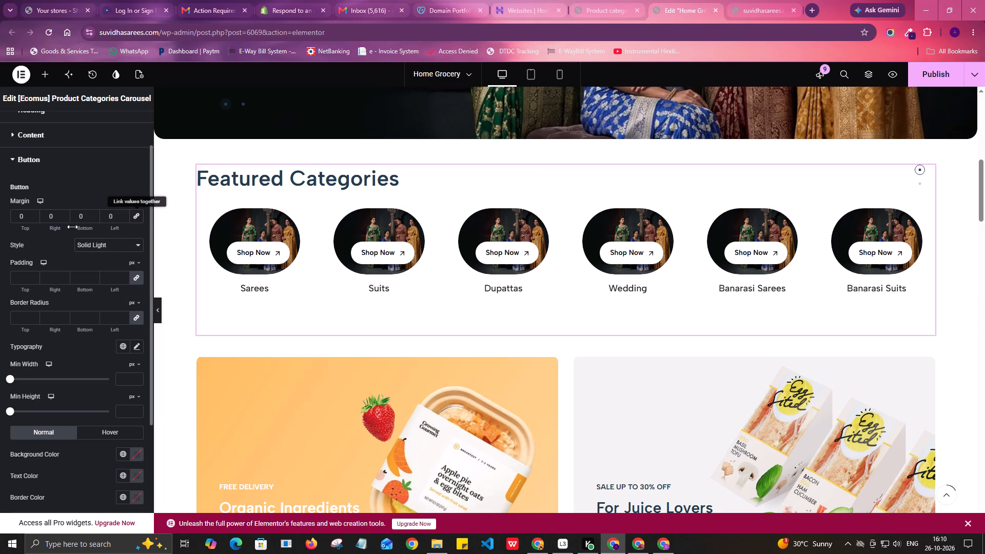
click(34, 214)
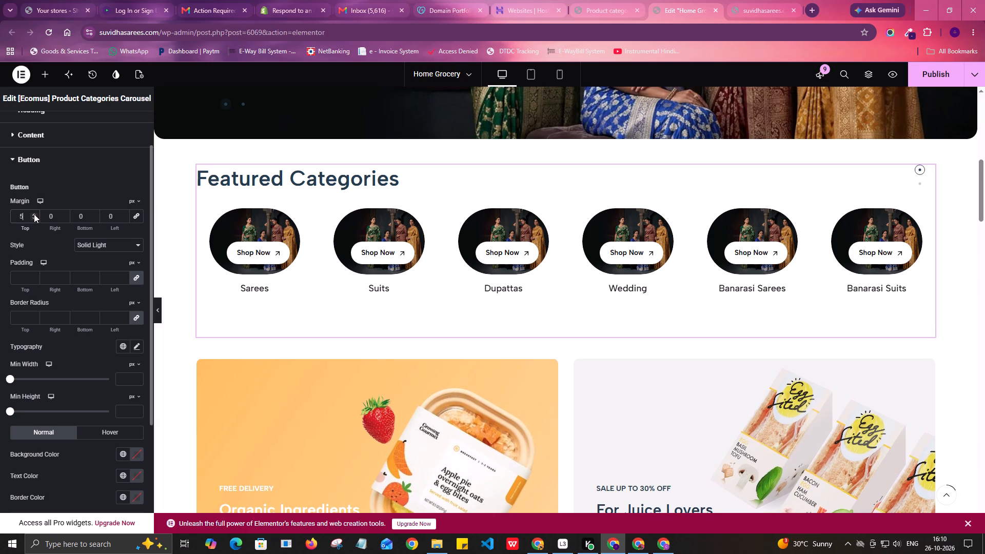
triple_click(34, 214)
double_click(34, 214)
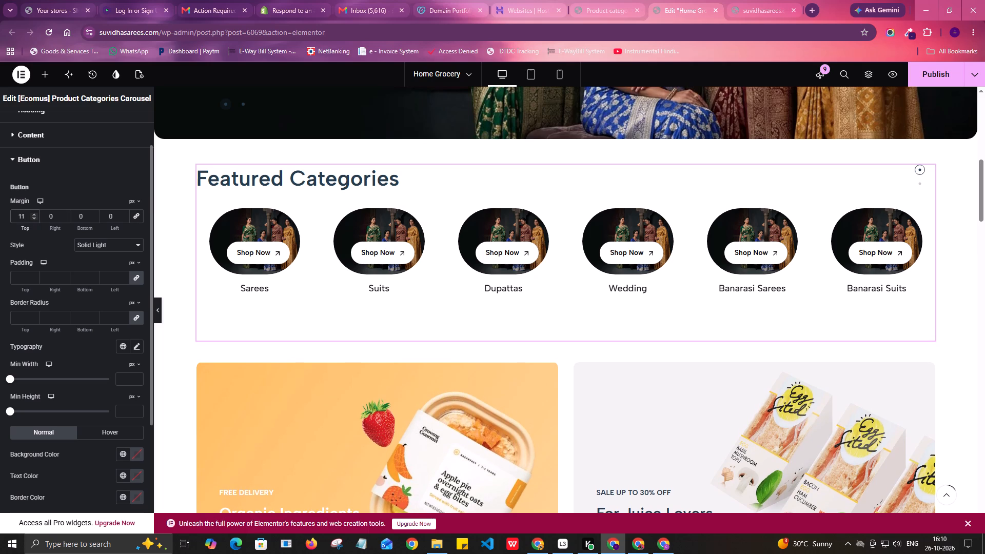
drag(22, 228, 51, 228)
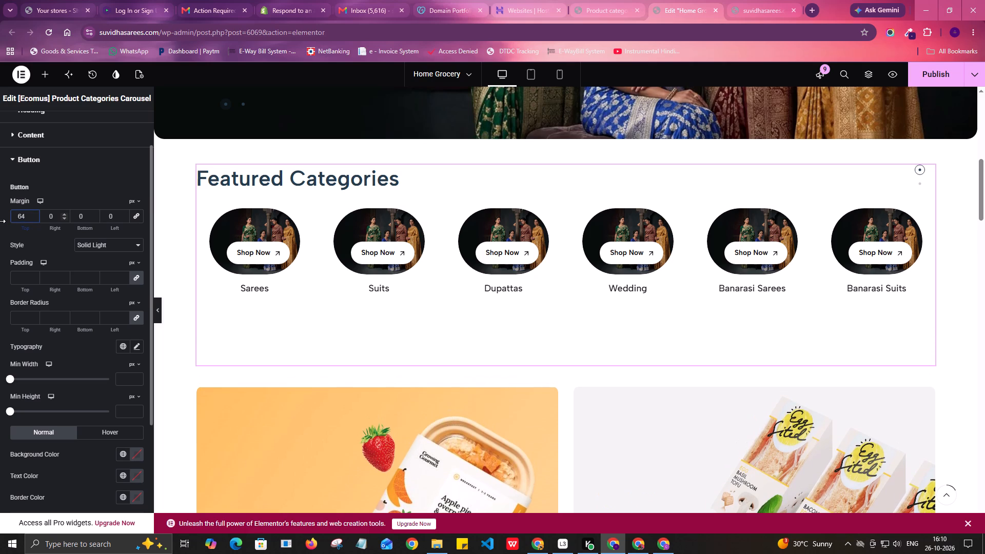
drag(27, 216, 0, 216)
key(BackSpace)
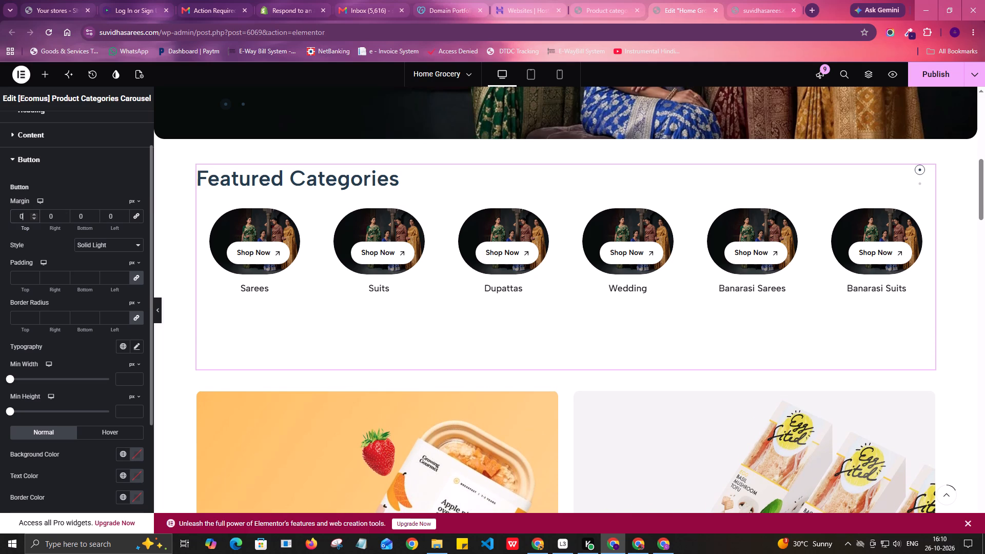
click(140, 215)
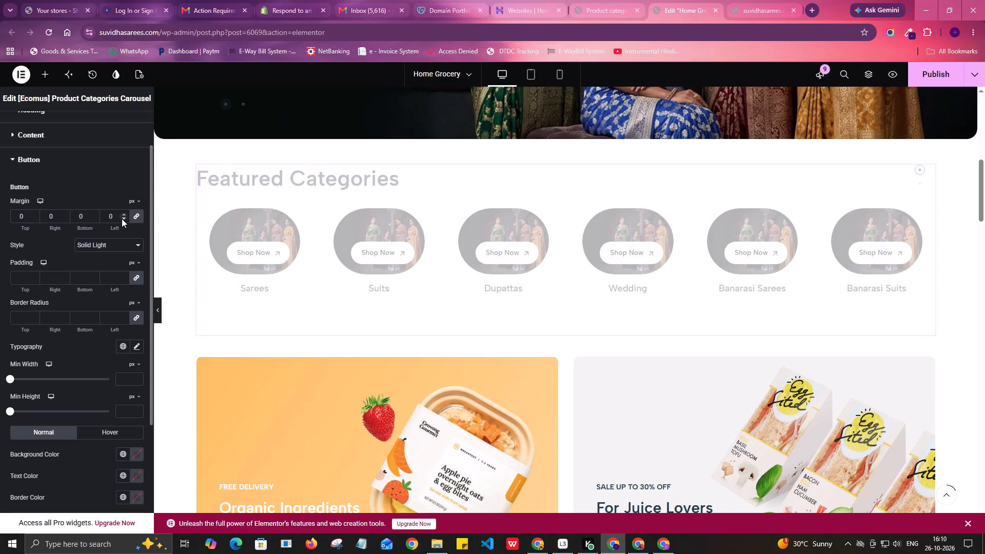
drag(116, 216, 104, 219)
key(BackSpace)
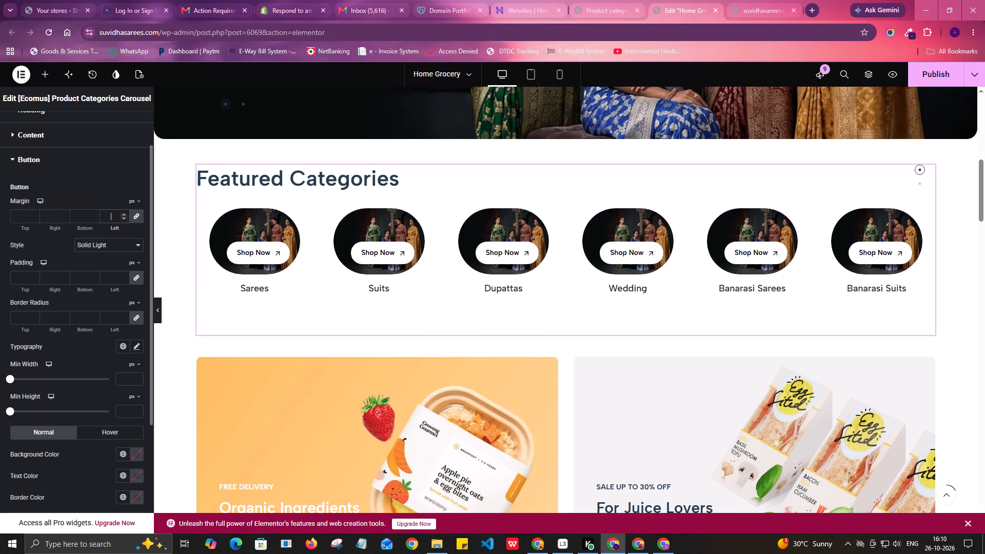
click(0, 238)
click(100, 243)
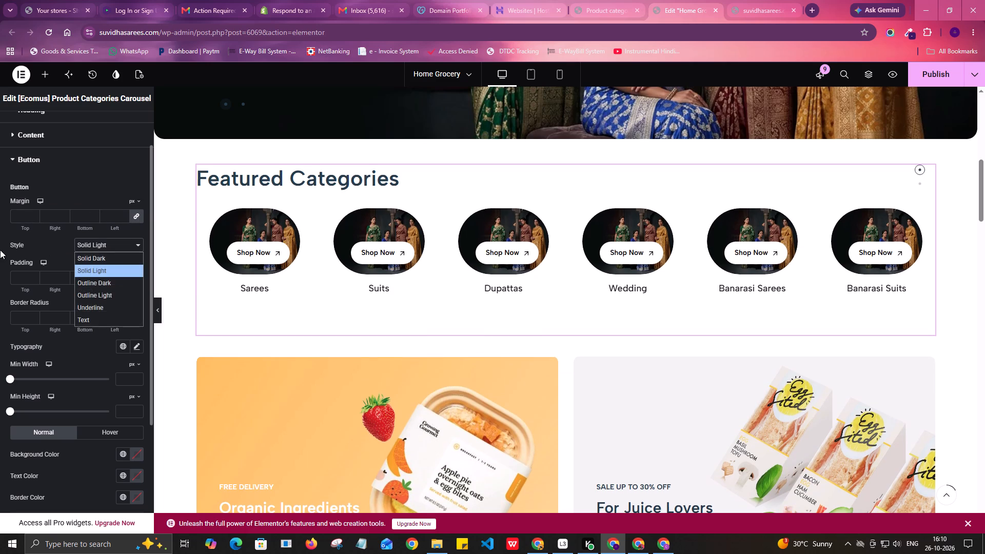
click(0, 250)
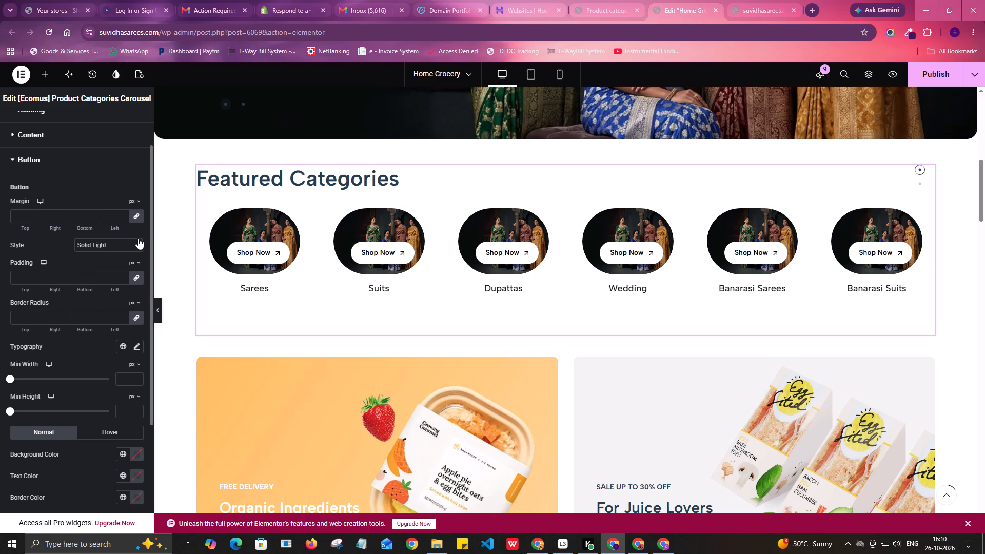
Set the Shop Now buttons' Min Height to 10 px and check the remaining button style options.
click(10, 411)
scroll(76, 356, down, 2)
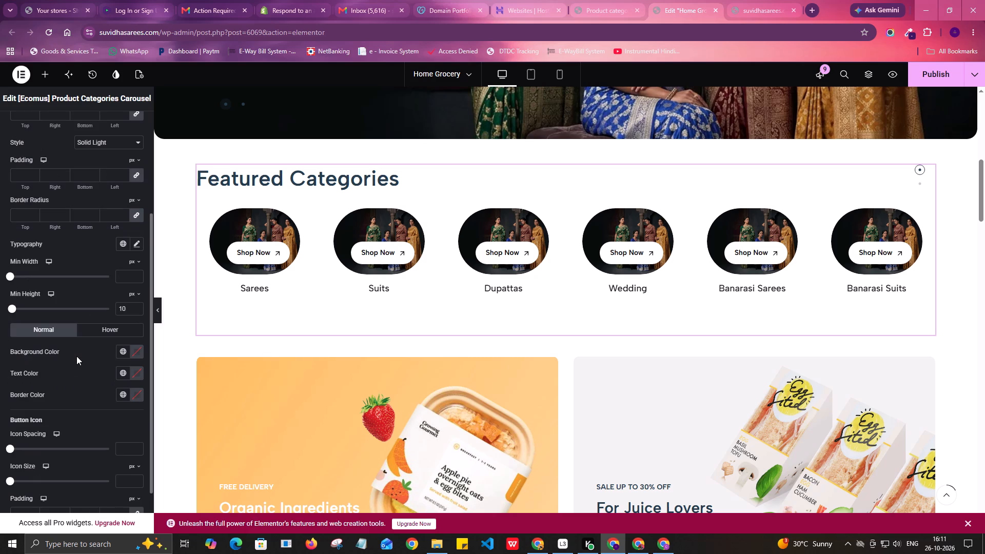
scroll(84, 379, down, 1)
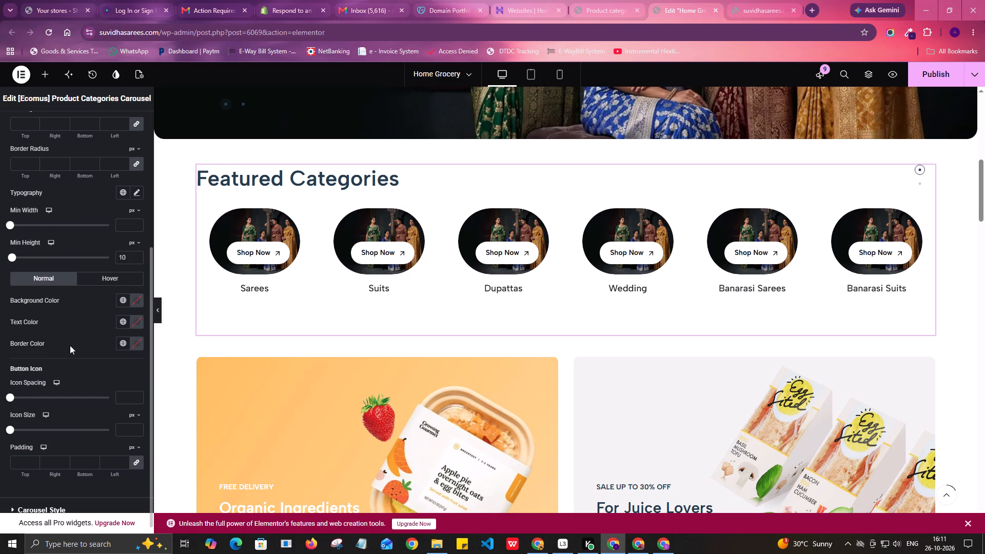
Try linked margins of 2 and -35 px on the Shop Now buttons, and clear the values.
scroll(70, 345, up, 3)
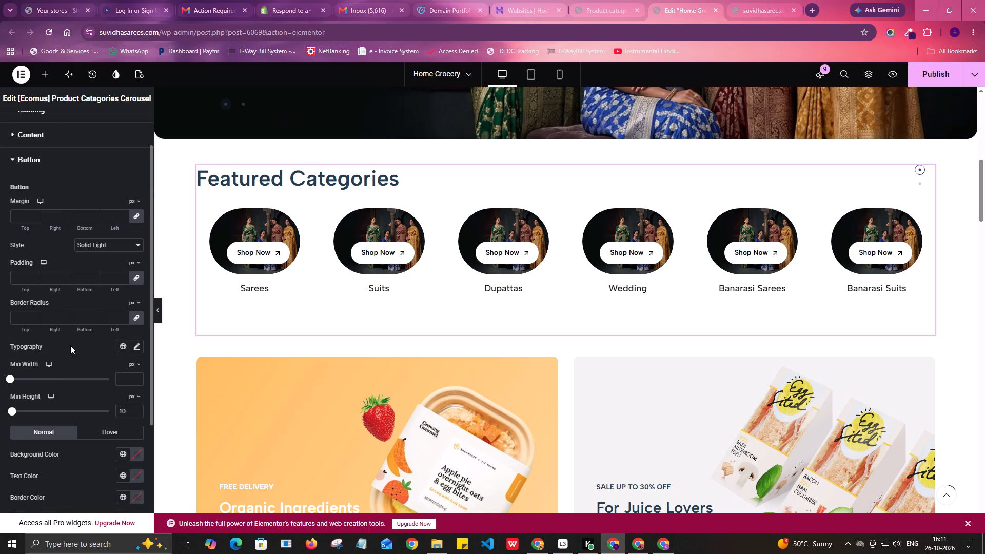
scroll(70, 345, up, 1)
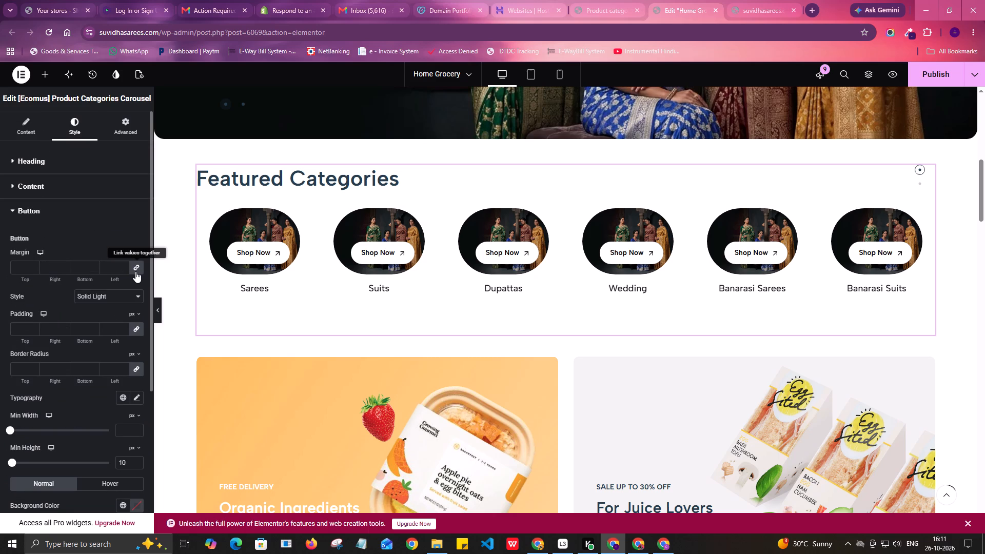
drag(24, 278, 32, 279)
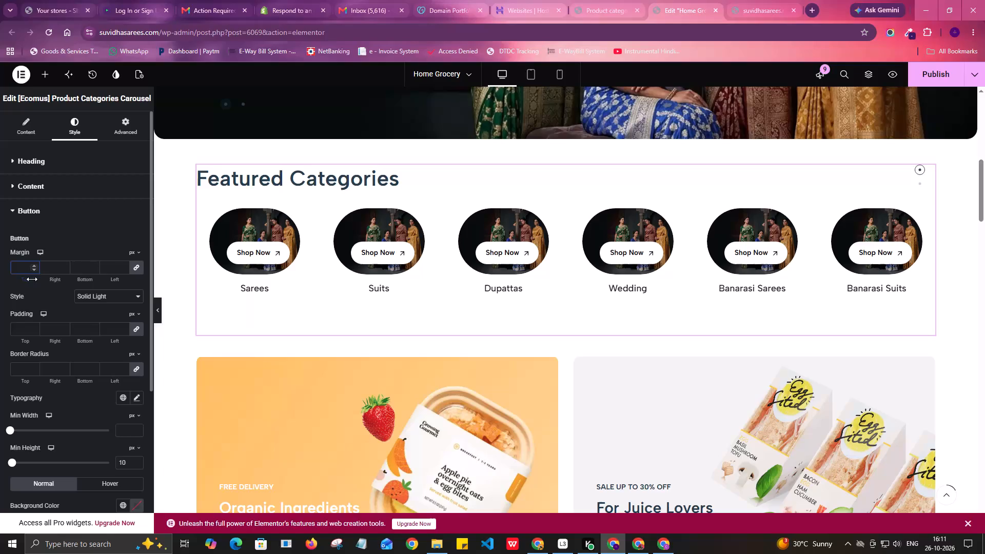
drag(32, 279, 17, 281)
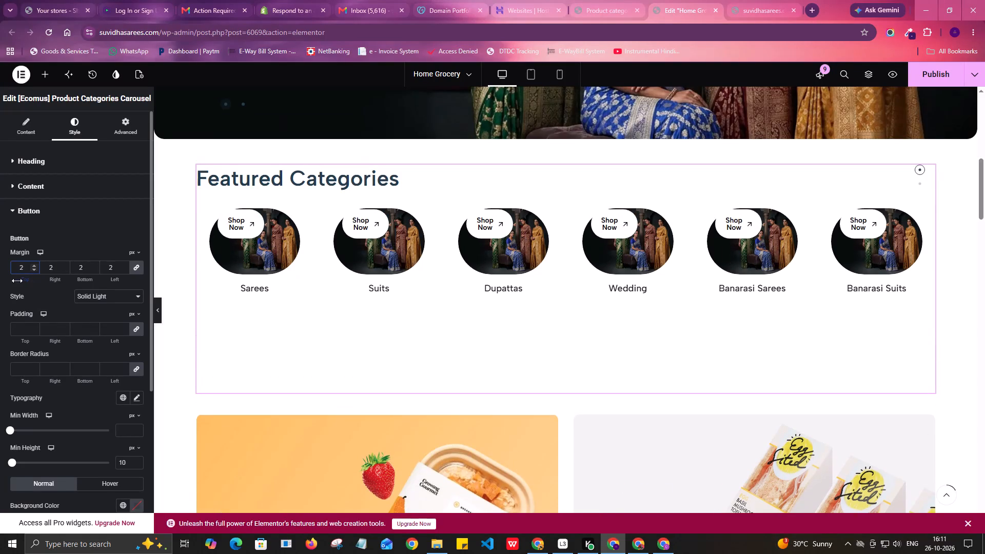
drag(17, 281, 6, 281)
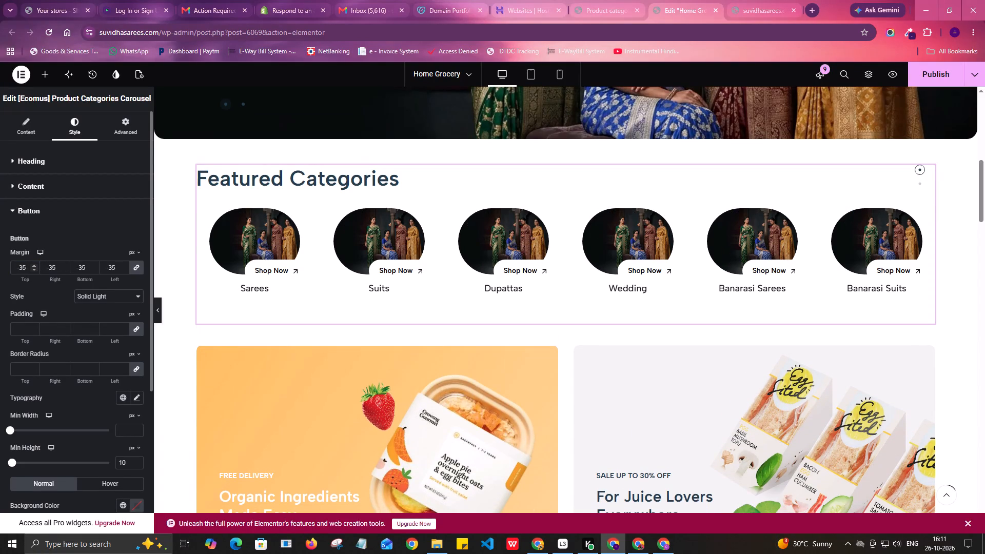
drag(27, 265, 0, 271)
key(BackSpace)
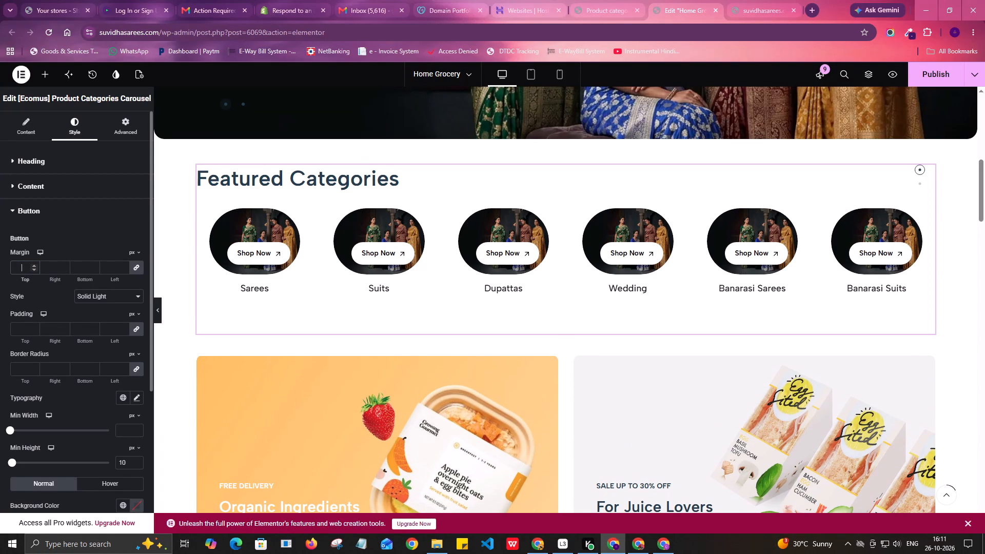
Unlink the Shop Now buttons' margins and set the bottom margin to -72 px with the other sides at 0.
click(139, 268)
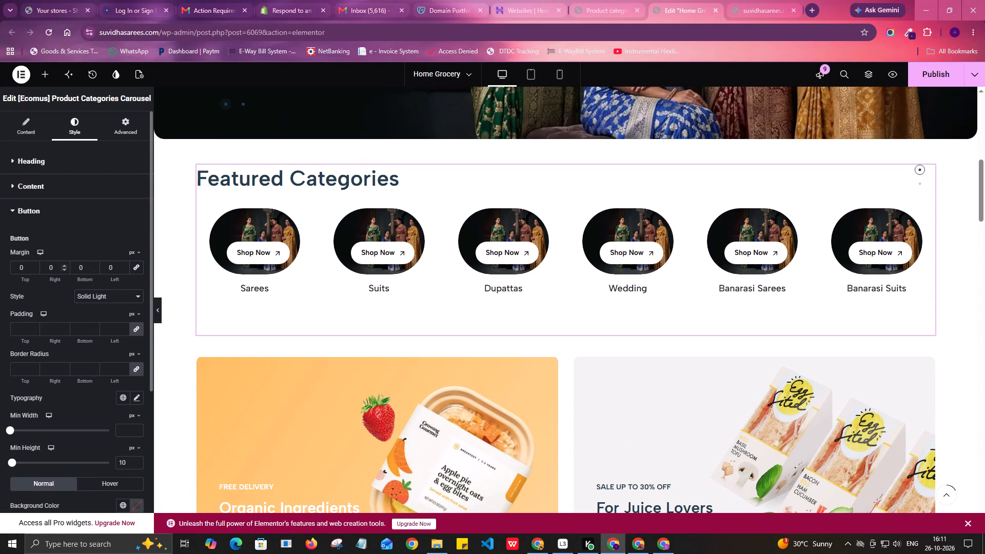
click(93, 266)
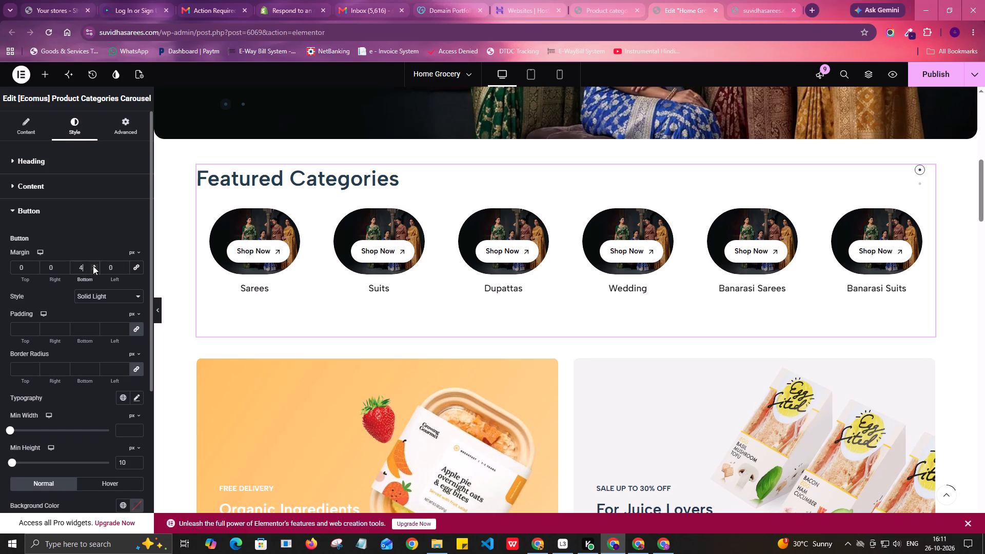
click(94, 269)
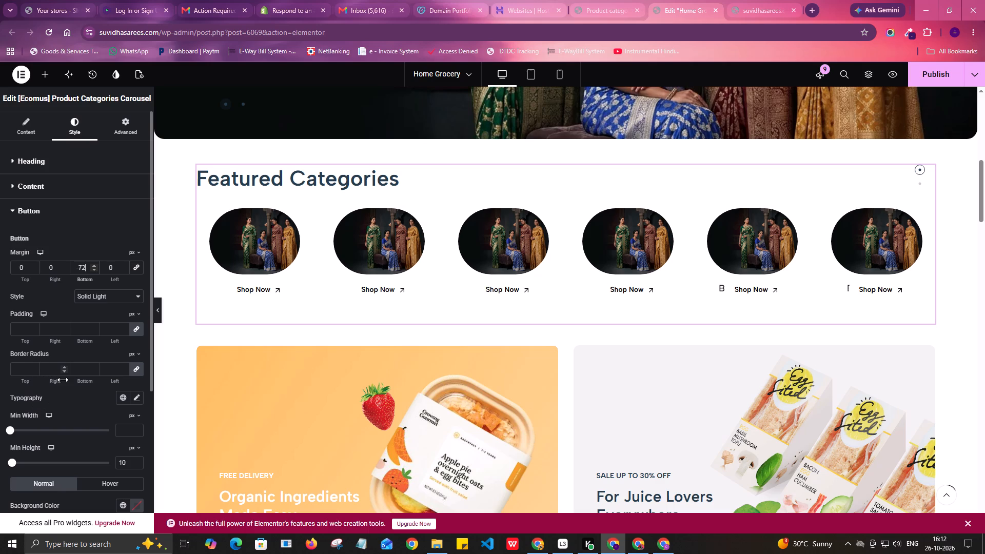
Look through the carousel's heading style, category items, button, image, View All Options and Carousel Settings for layout controls.
scroll(63, 380, up, 3)
click(30, 133)
click(64, 123)
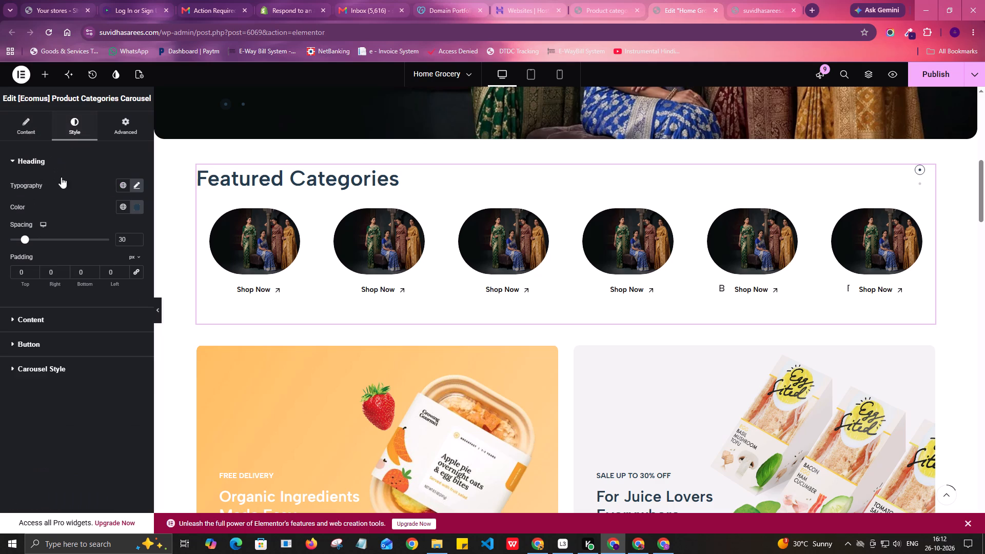
scroll(71, 227, up, 2)
click(19, 129)
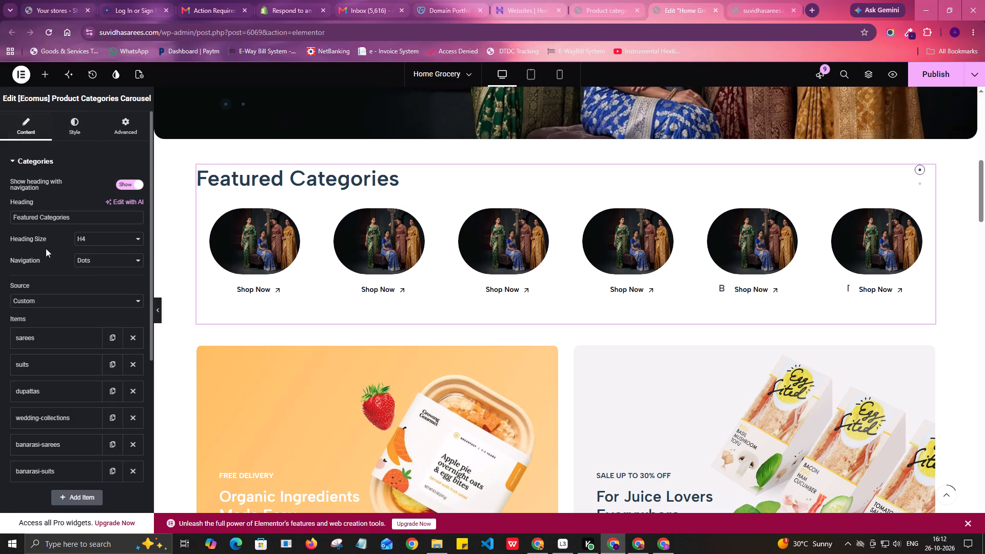
scroll(77, 271, up, 3)
scroll(0, 275, down, 5)
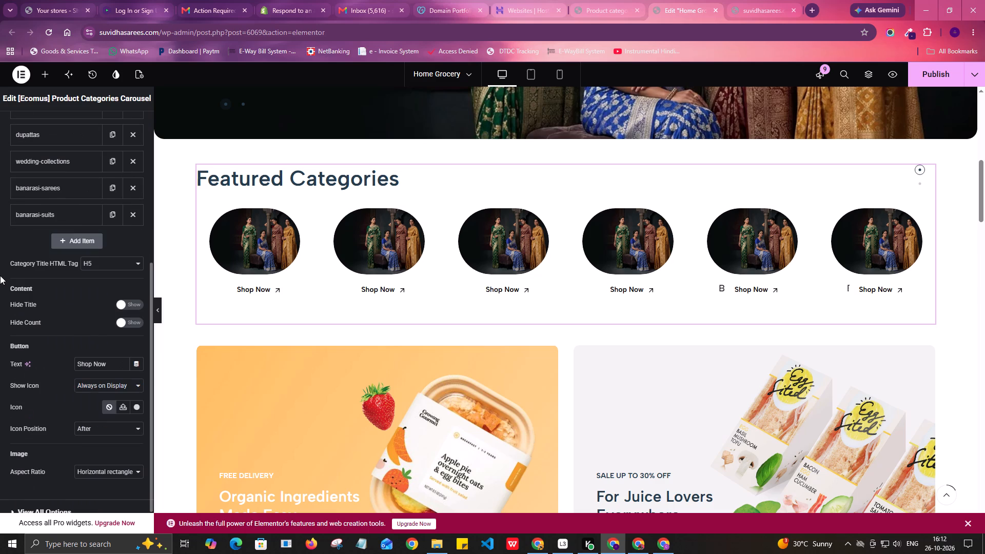
scroll(0, 275, down, 1)
scroll(100, 361, down, 2)
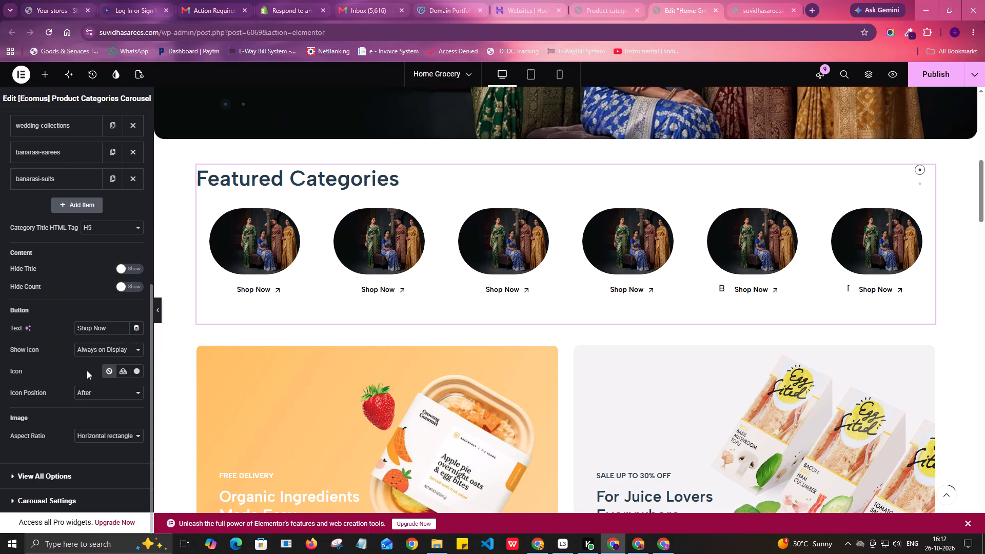
scroll(77, 414, down, 3)
click(56, 476)
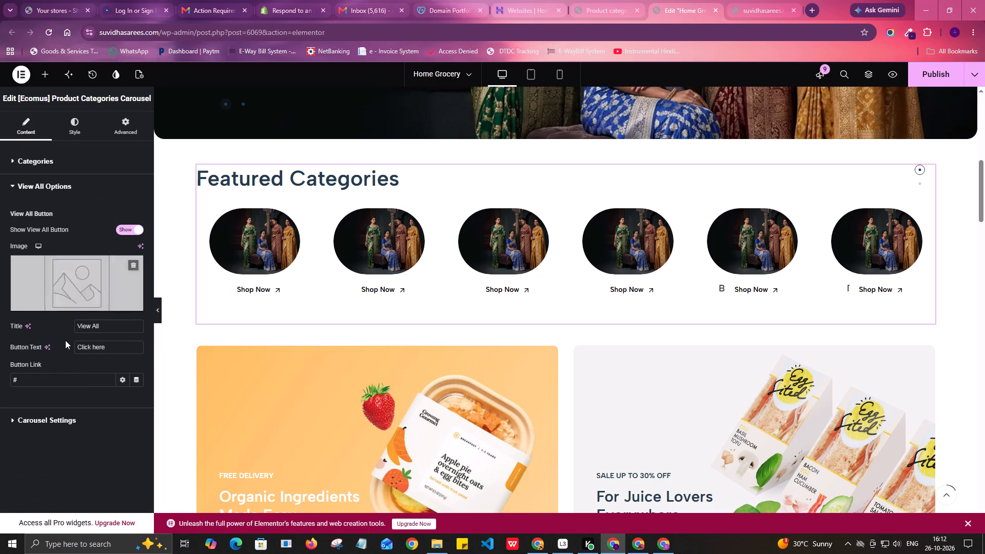
click(43, 419)
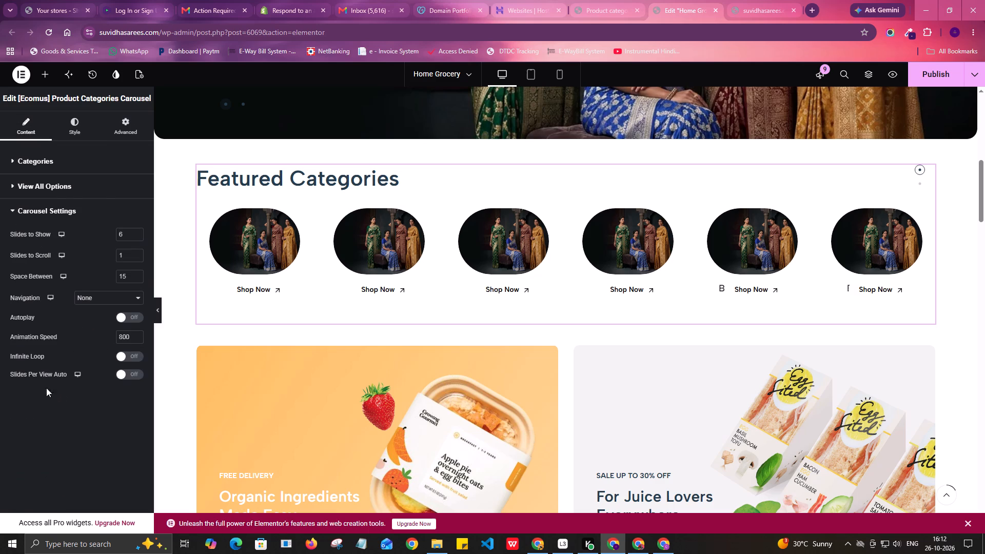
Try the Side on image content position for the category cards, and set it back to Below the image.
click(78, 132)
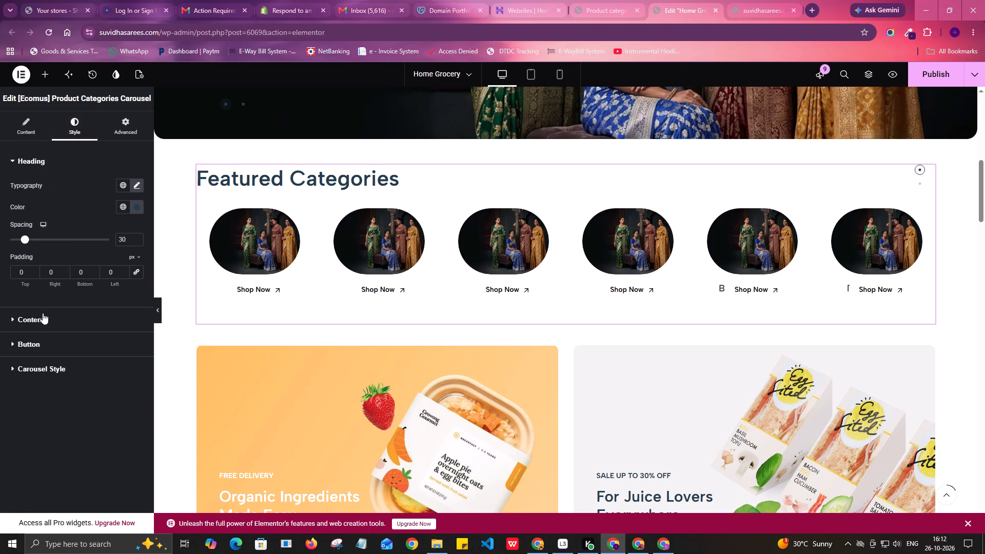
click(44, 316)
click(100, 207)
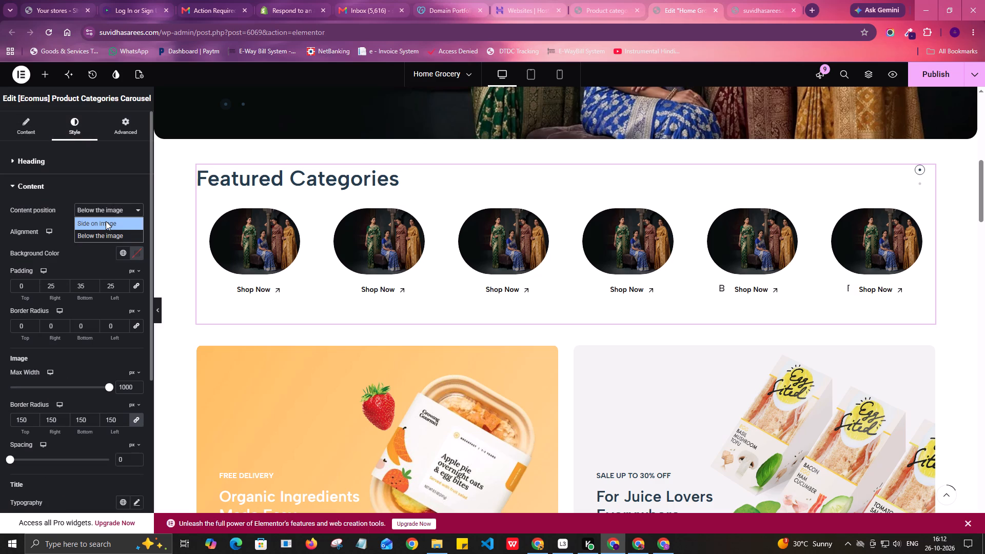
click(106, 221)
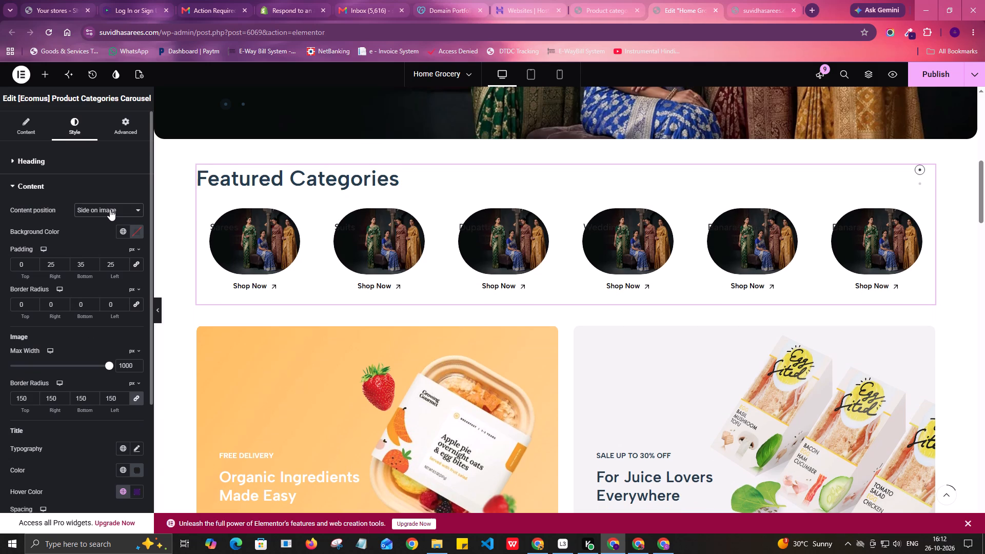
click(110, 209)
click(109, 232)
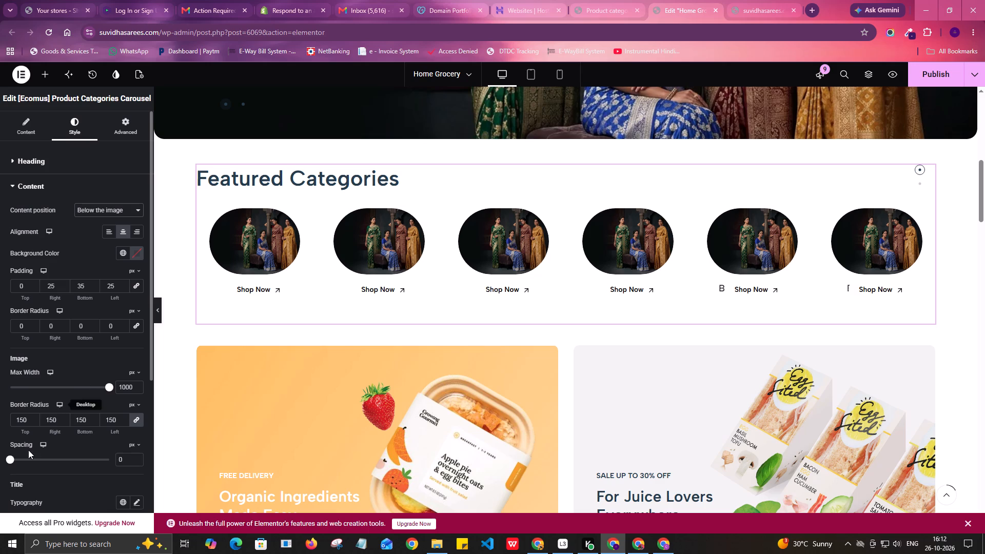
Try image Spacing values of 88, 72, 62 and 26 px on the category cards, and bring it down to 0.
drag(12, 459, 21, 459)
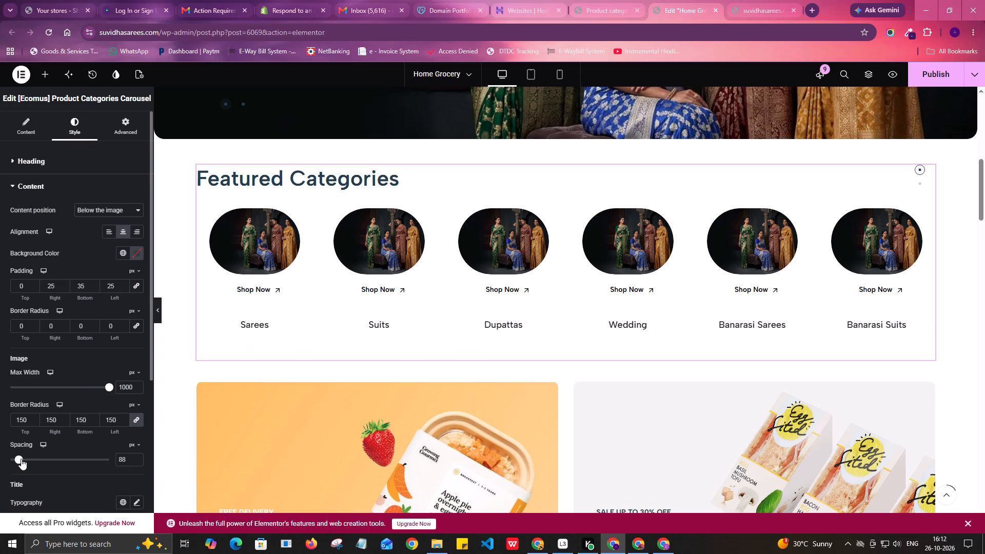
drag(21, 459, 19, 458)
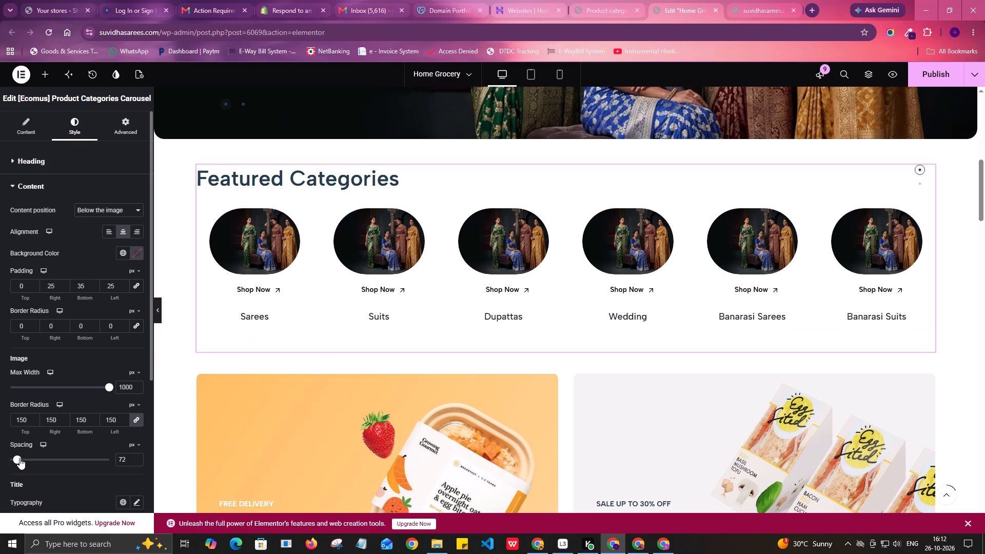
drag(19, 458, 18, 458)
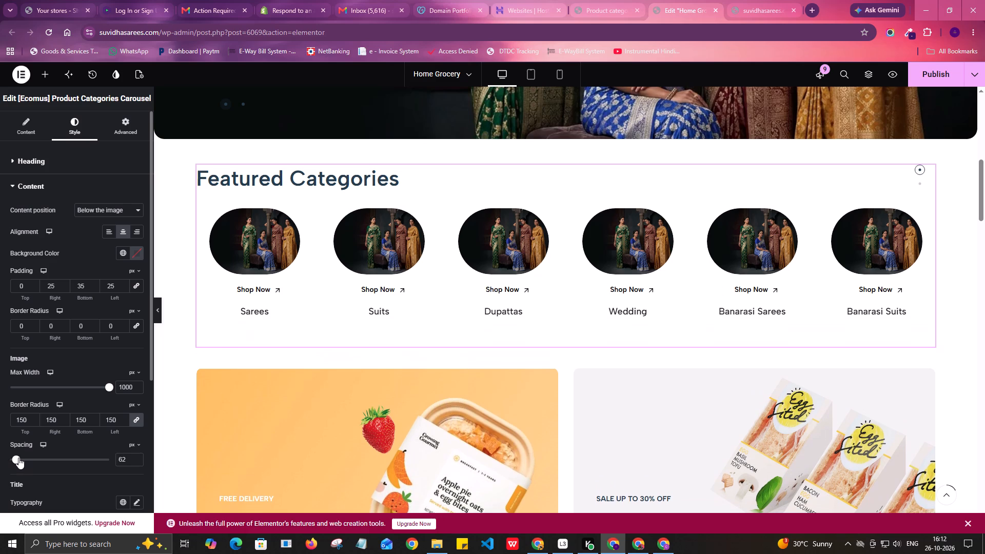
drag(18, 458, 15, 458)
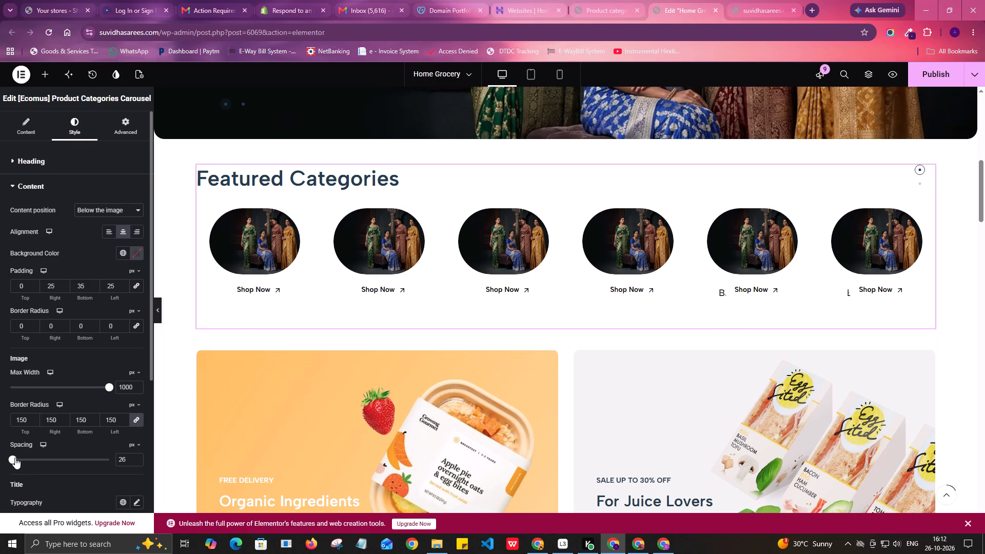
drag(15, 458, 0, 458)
Clear the image Spacing value of the category cards.
drag(128, 458, 104, 461)
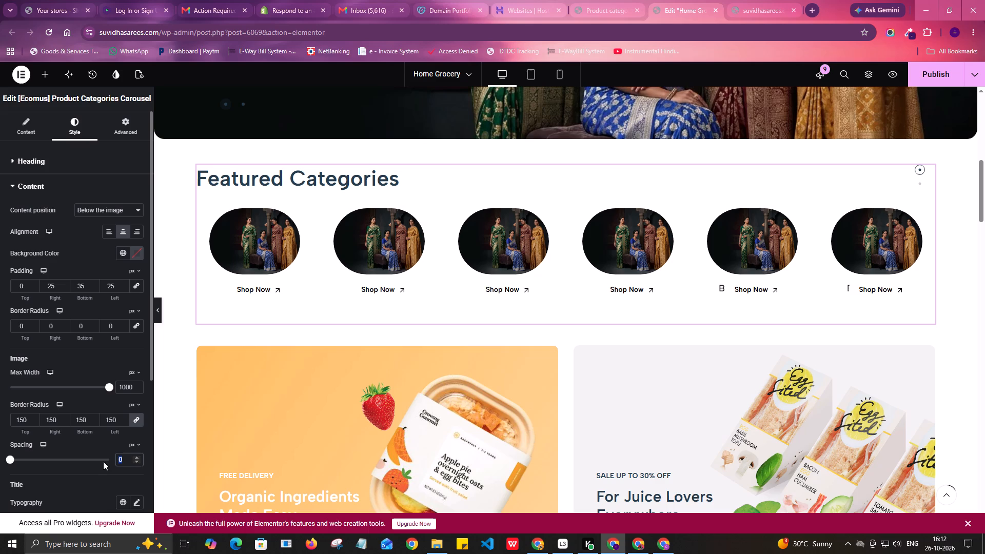
key(BackSpace)
click(0, 443)
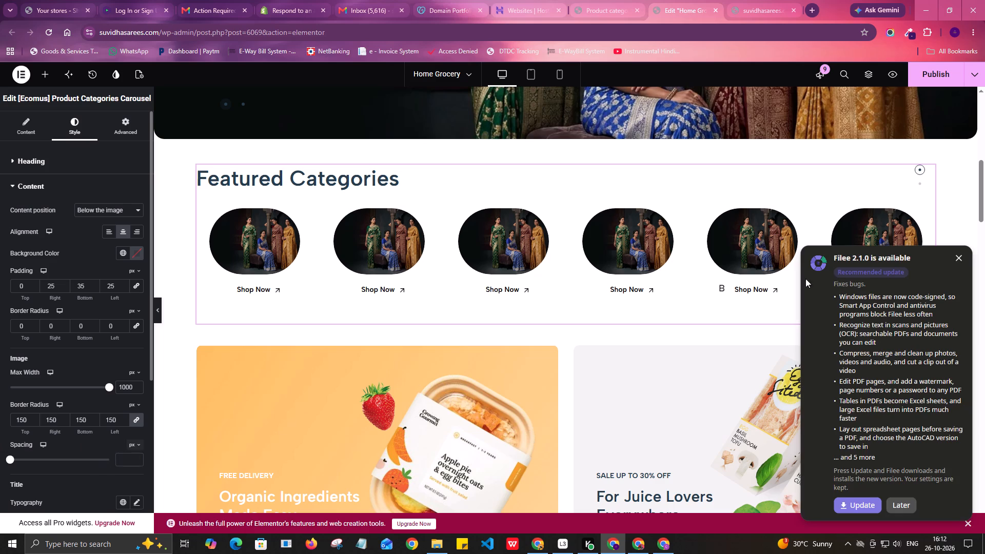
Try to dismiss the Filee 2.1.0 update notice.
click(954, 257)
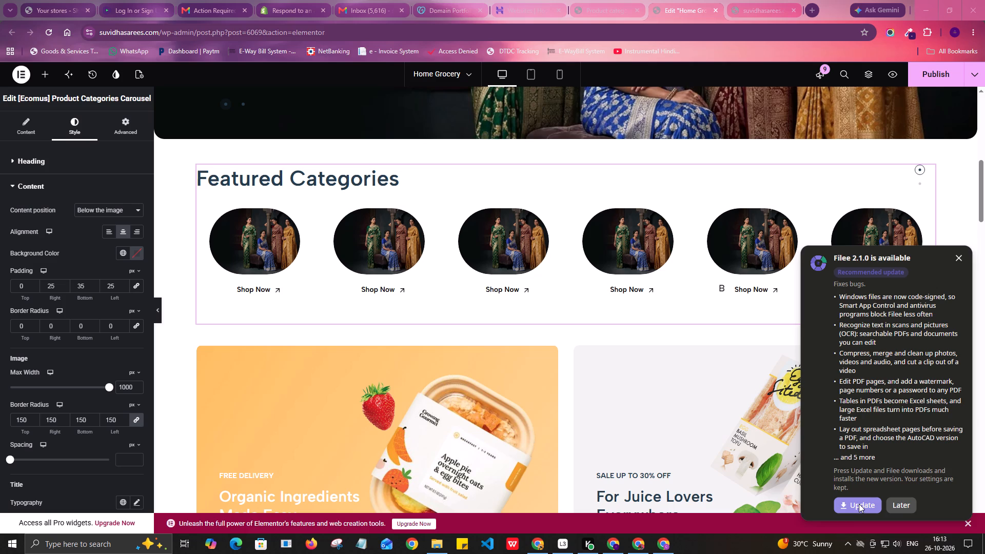
Publish the homepage changes.
click(929, 80)
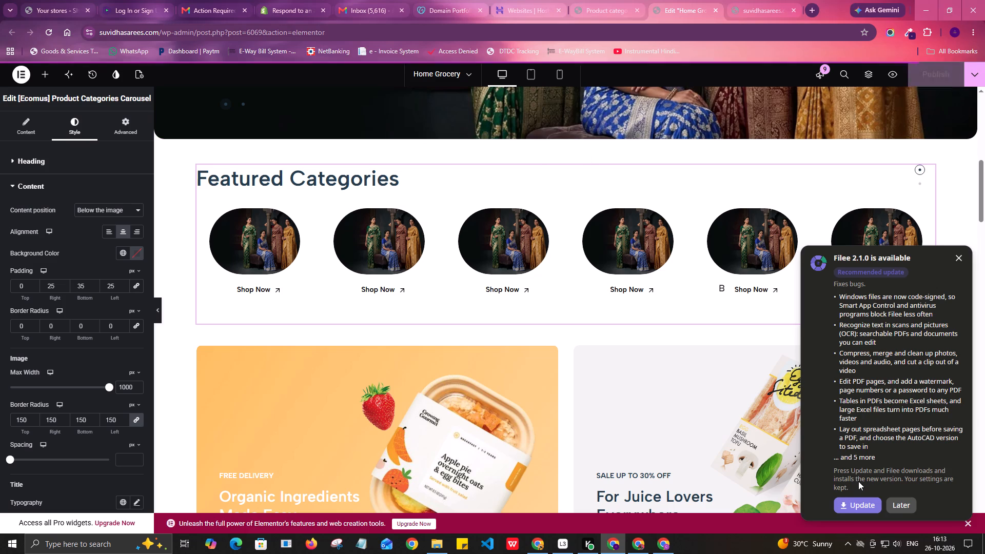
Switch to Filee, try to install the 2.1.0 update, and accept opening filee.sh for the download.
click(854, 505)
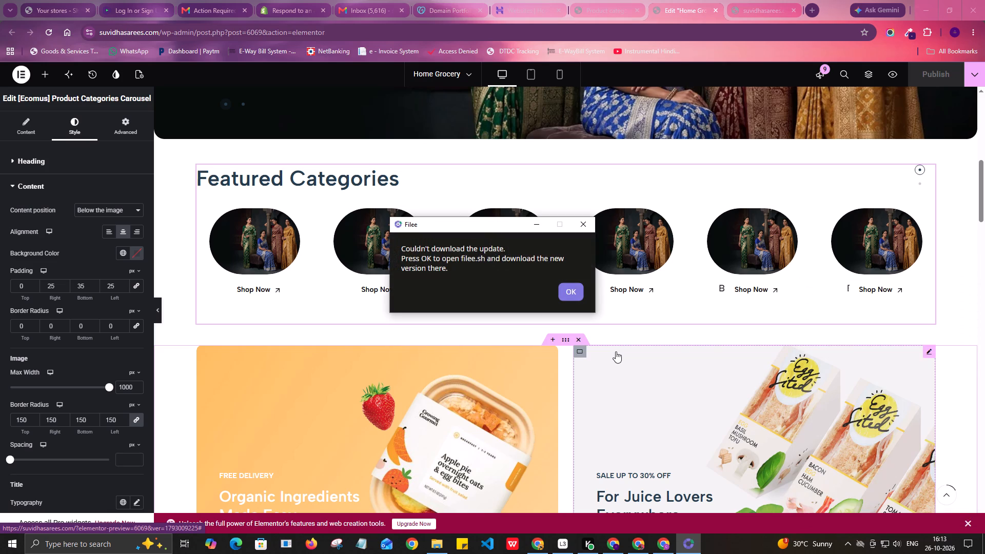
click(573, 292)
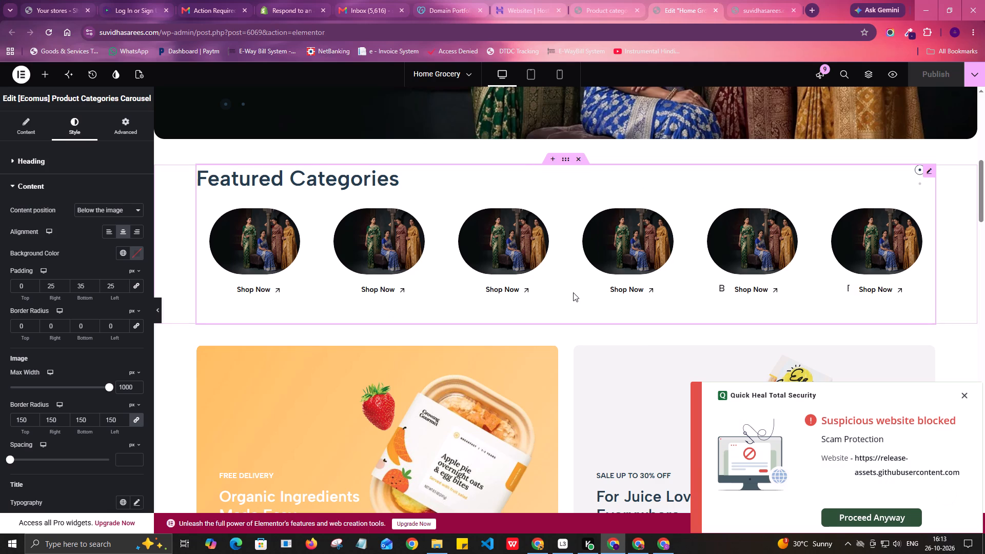
Dismiss the Quick Heal blocked-website alert and close the Filee website tab.
click(966, 395)
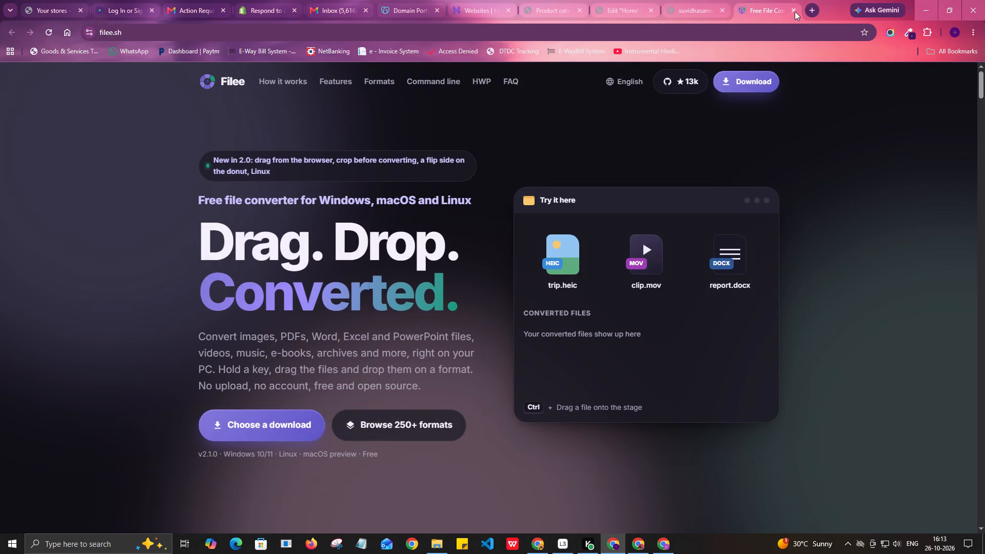
click(795, 9)
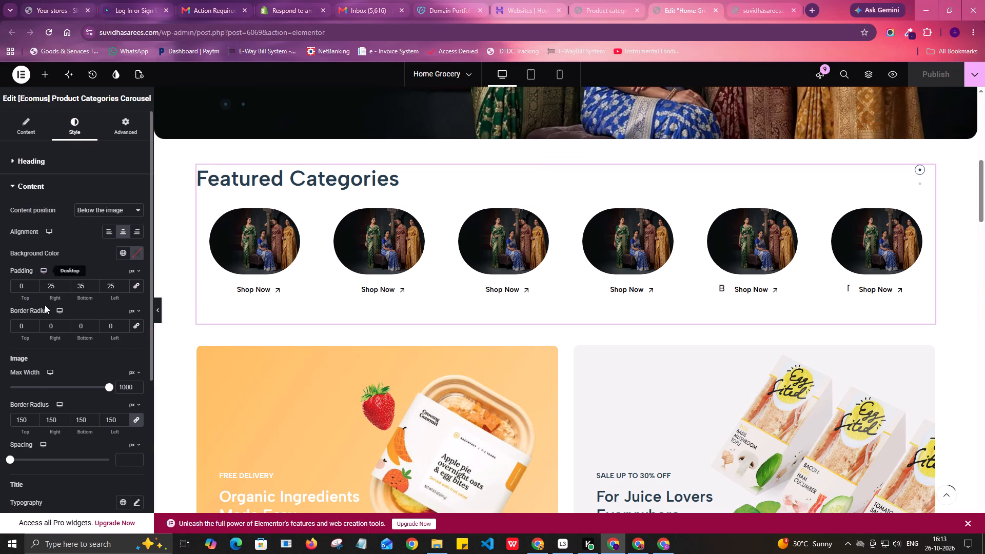
Look through the category carousel's content style options and its categories settings for what controls the card titles and button.
scroll(28, 448, down, 2)
scroll(37, 407, up, 4)
scroll(28, 381, down, 2)
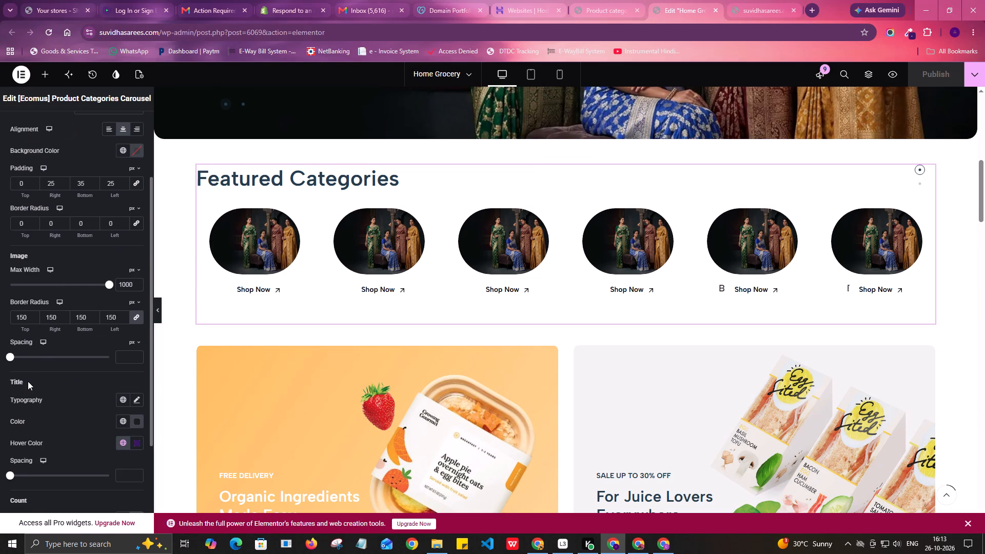
scroll(28, 381, up, 4)
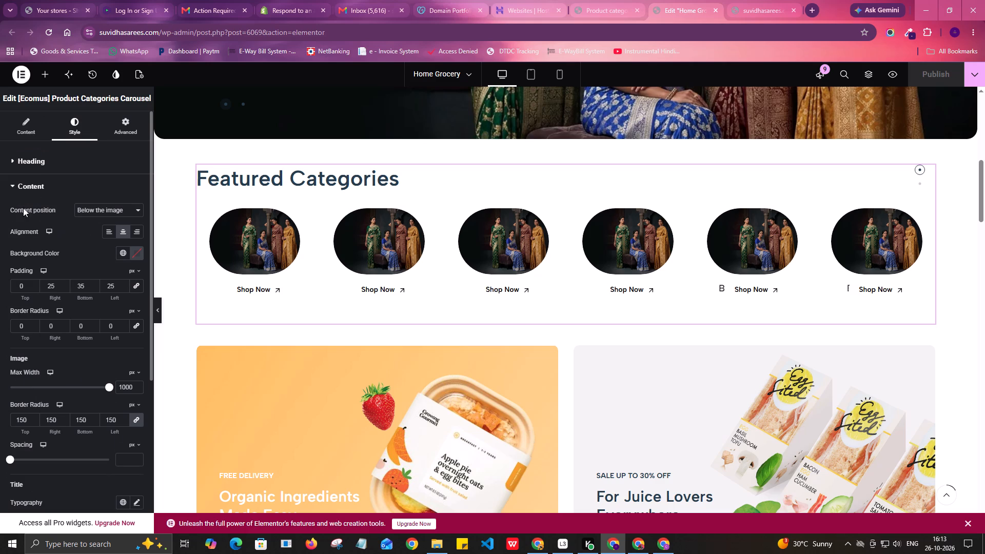
scroll(40, 341, down, 2)
scroll(40, 341, up, 4)
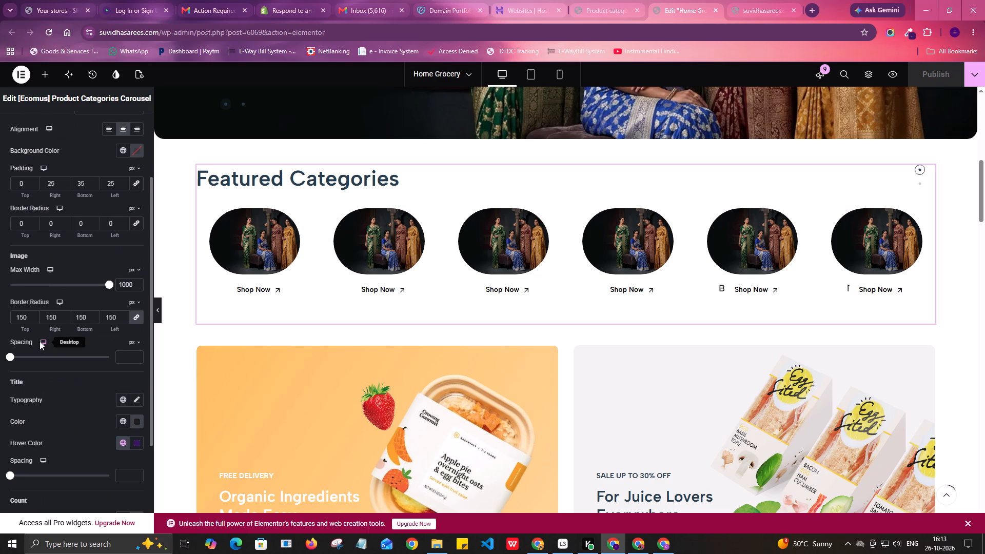
click(19, 126)
scroll(0, 362, down, 3)
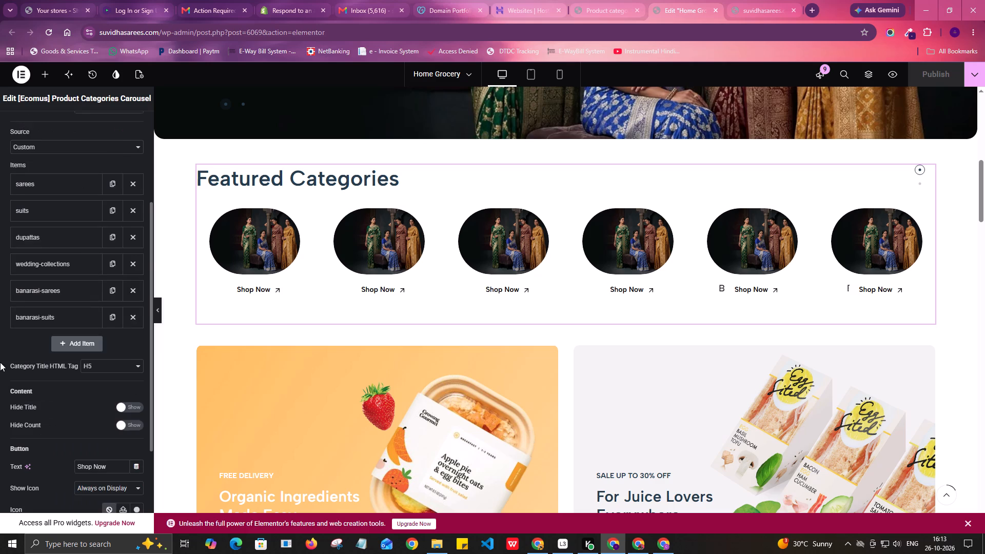
scroll(0, 367, down, 4)
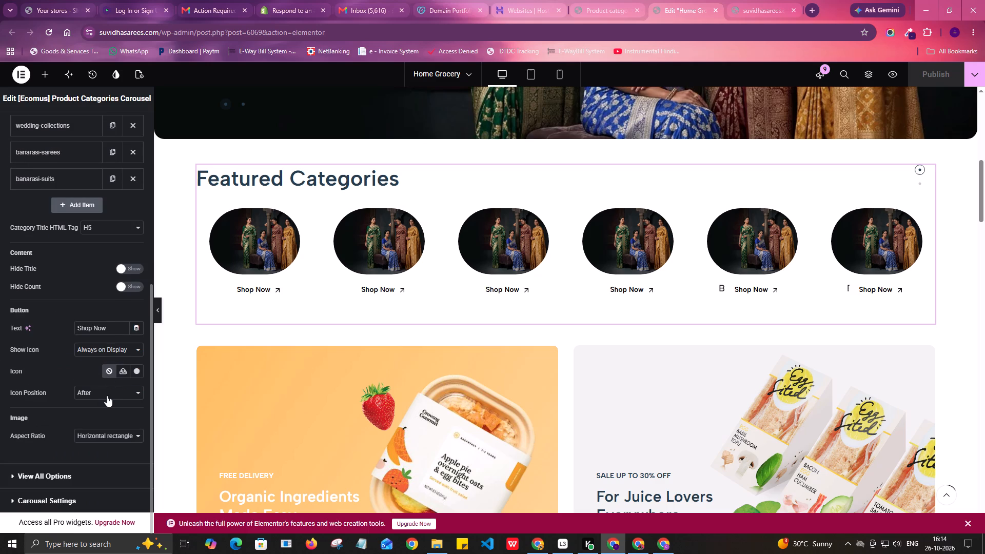
scroll(107, 395, down, 1)
scroll(93, 435, down, 1)
scroll(57, 334, up, 7)
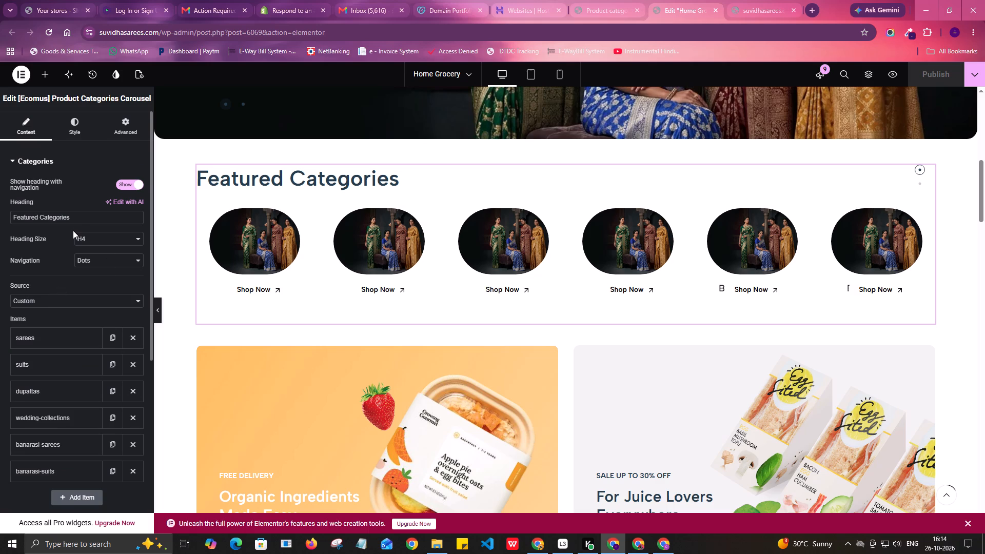
Clear the Shop Now button text of the category carousel, leaving the field empty.
scroll(71, 237, down, 4)
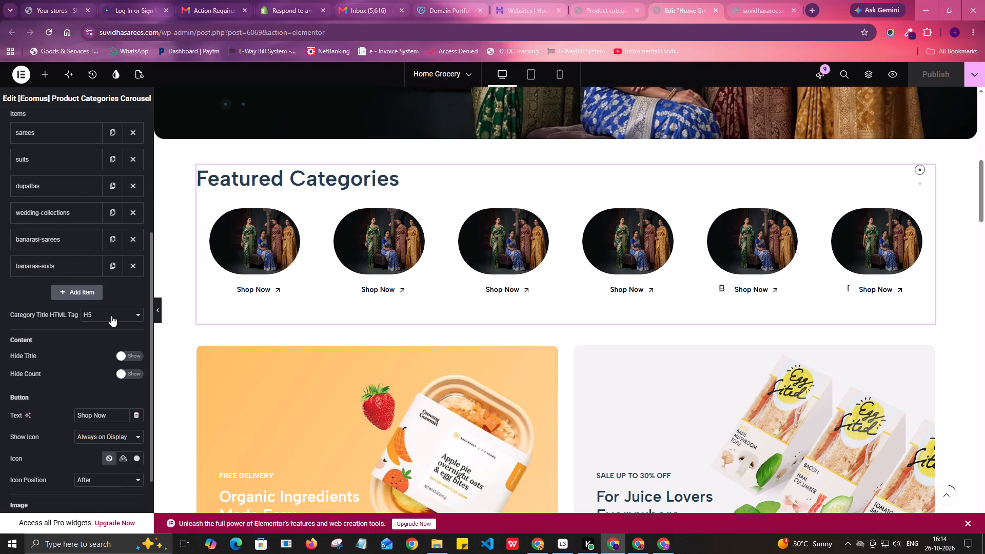
scroll(112, 366, down, 2)
click(112, 329)
drag(111, 328, 36, 331)
key(BackSpace)
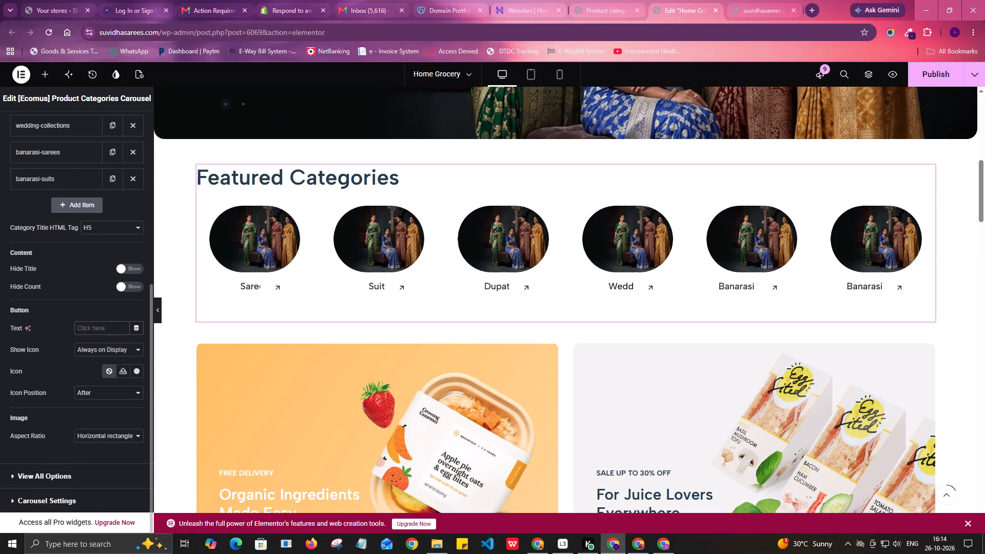
click(0, 337)
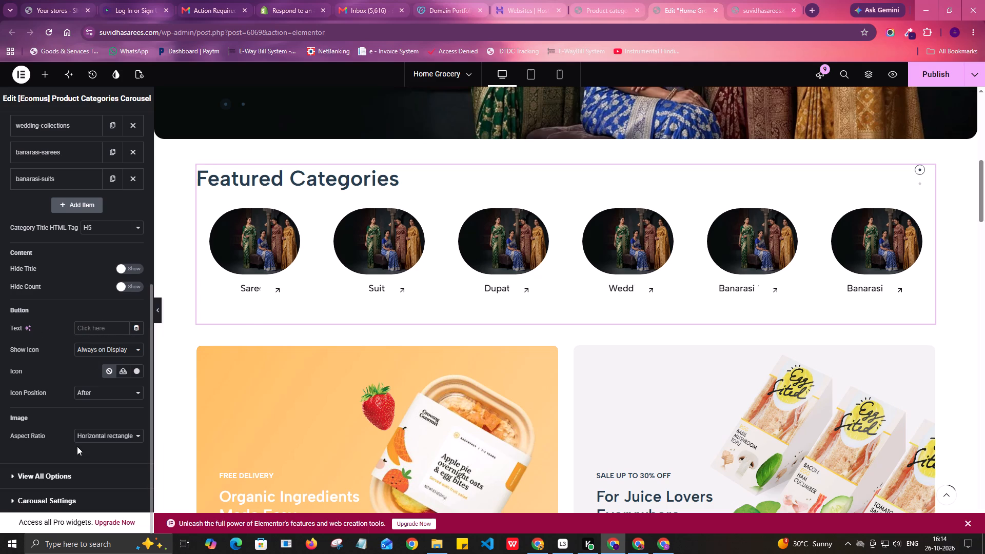
Turn off Show View All Button for the category carousel.
click(50, 472)
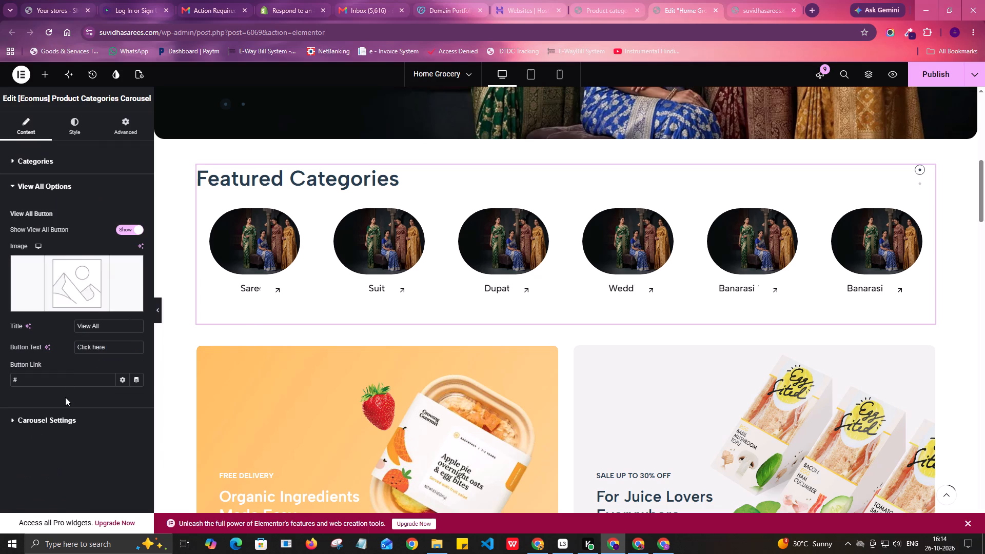
click(129, 227)
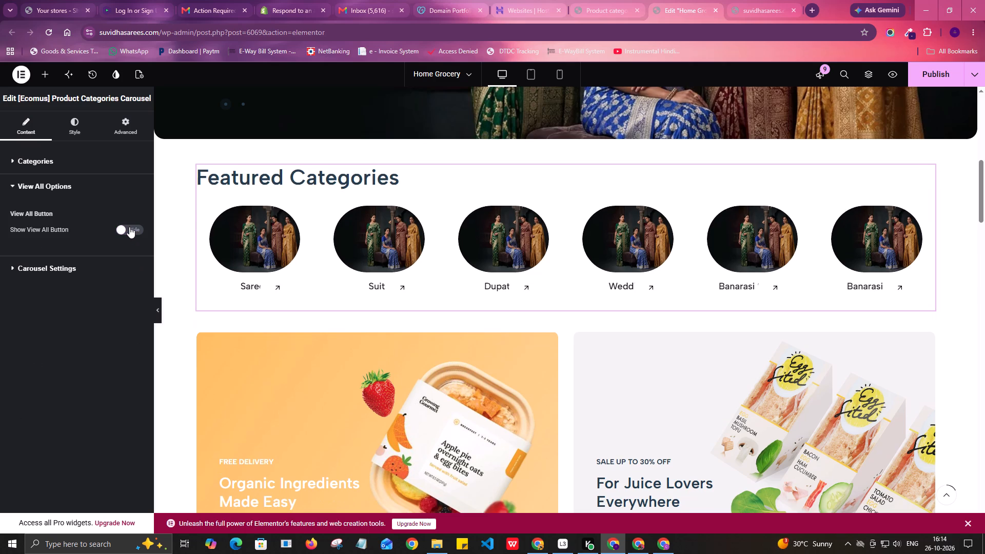
click(129, 227)
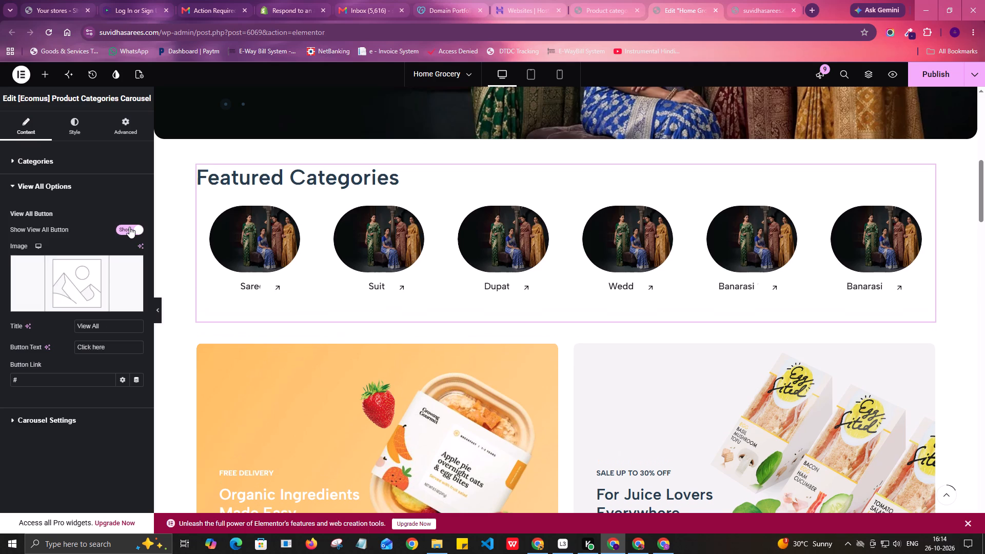
click(129, 227)
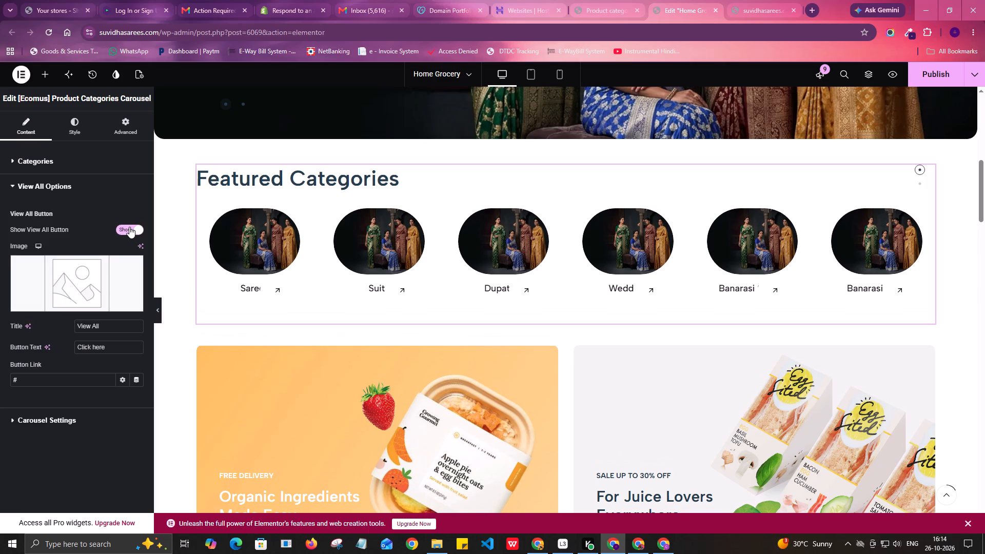
Review the carousel settings and the content and button style options of the Featured Categories widget.
click(52, 266)
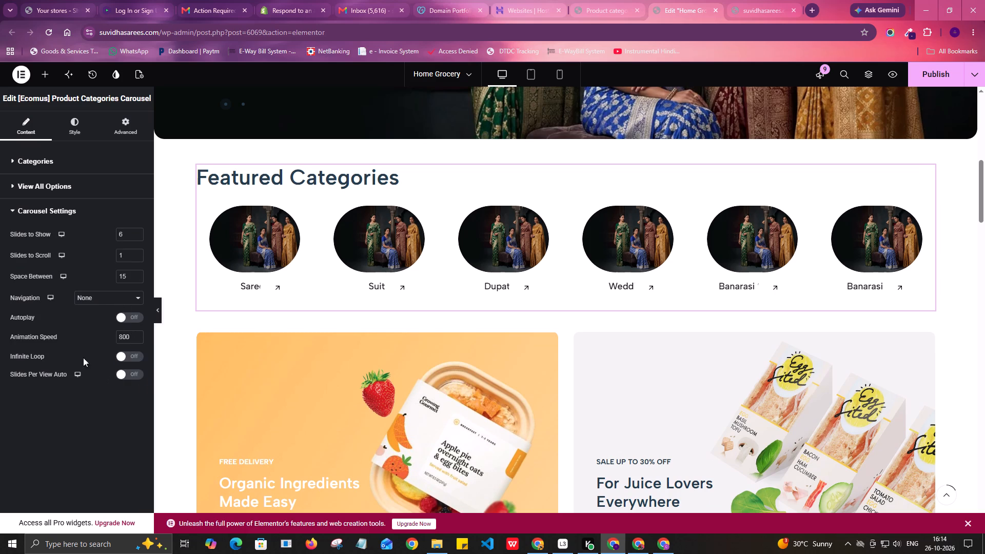
scroll(84, 307, up, 2)
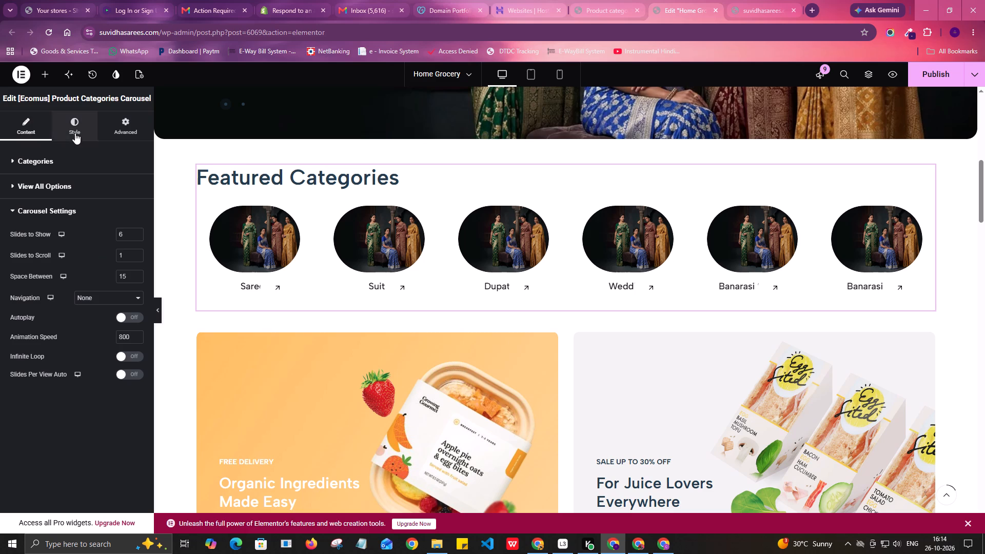
click(73, 128)
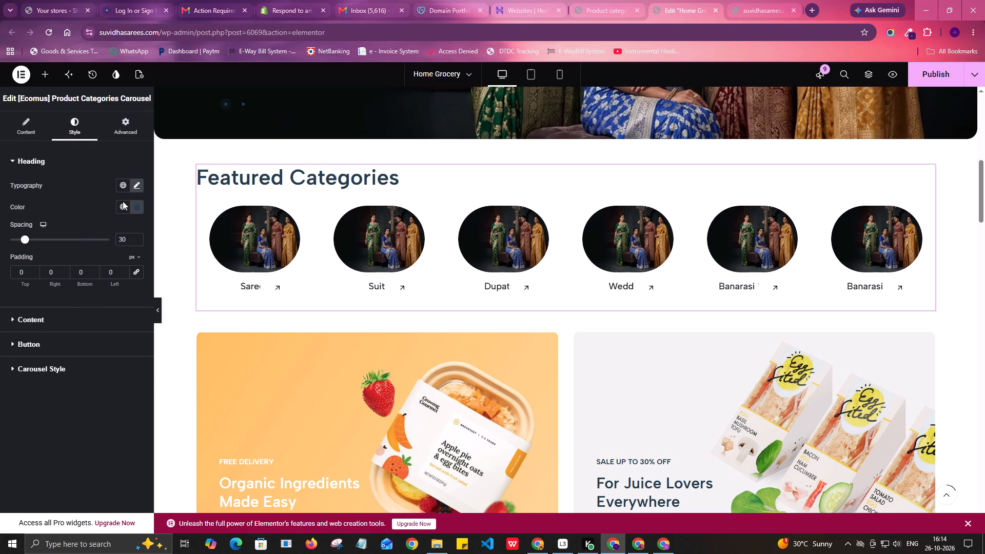
click(36, 318)
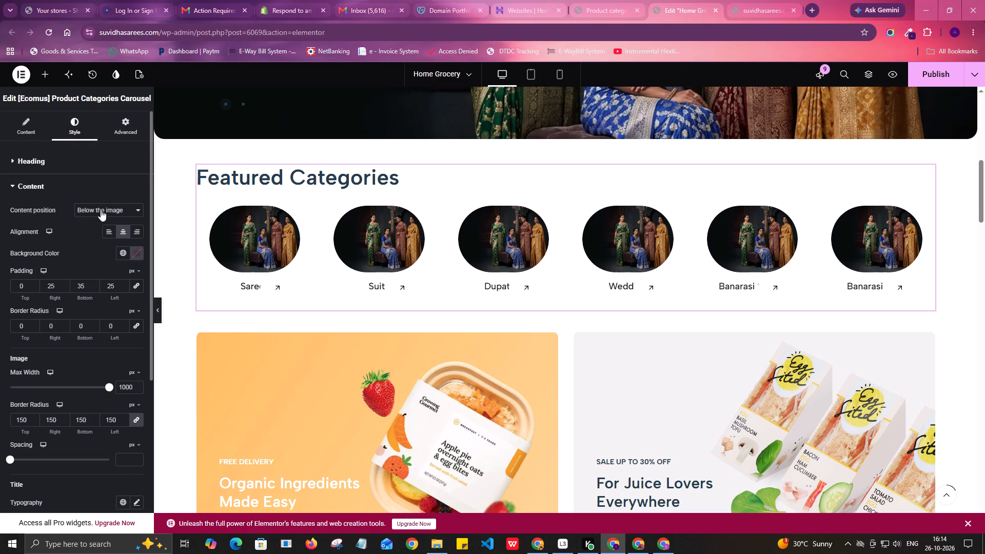
scroll(26, 325, down, 2)
scroll(7, 415, down, 3)
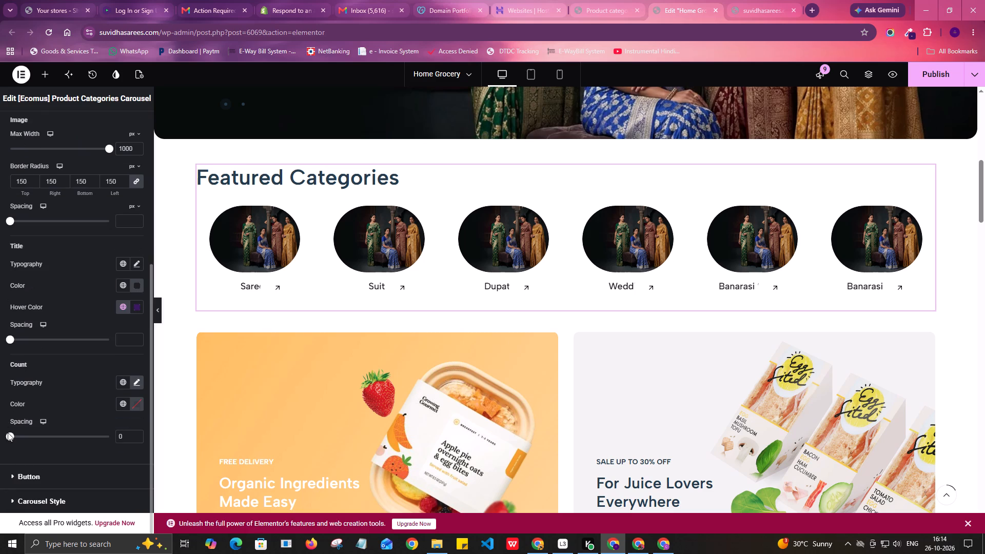
click(15, 472)
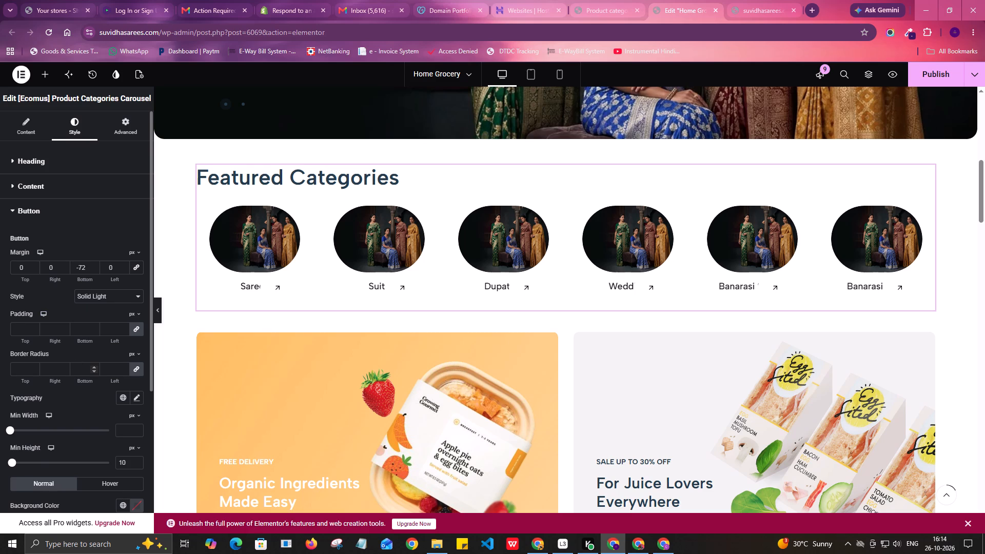
scroll(76, 363, down, 2)
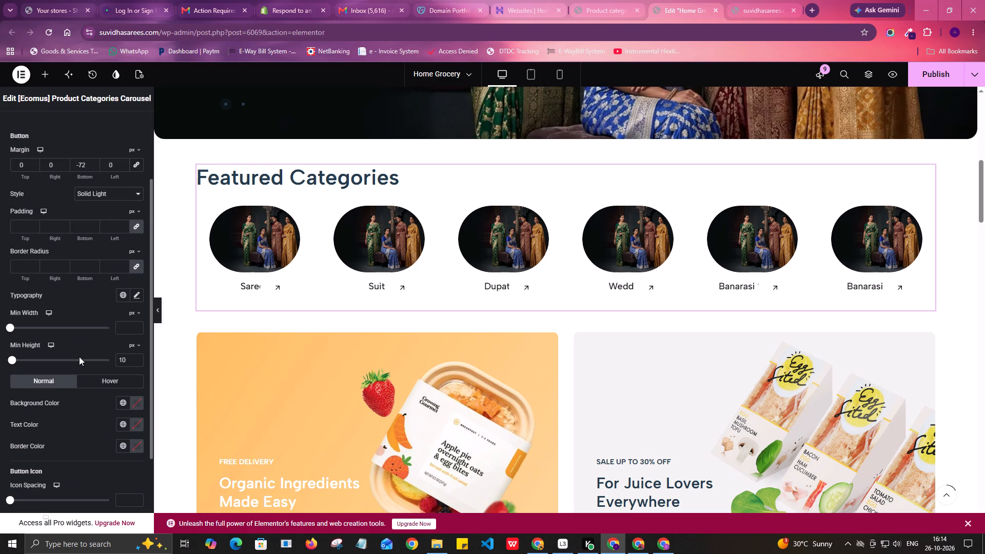
scroll(79, 357, down, 1)
scroll(79, 357, up, 2)
scroll(79, 357, down, 3)
scroll(79, 357, up, 3)
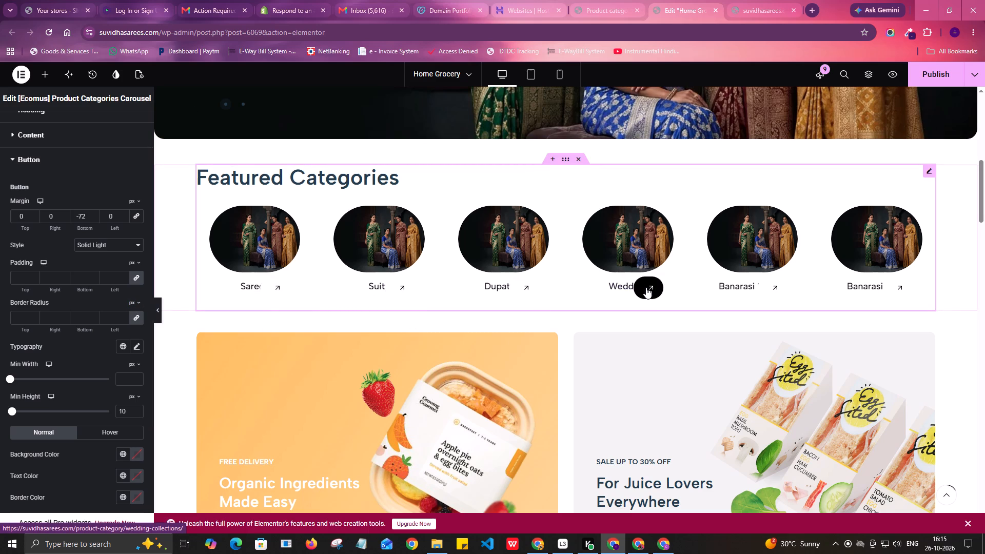
Set the category button's right margin to -35 px.
drag(57, 228, 63, 229)
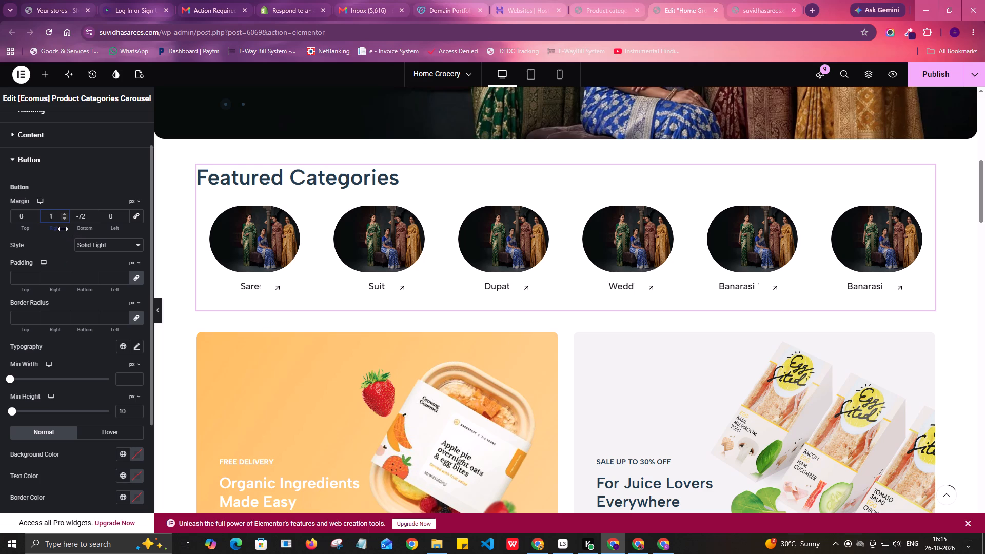
drag(63, 229, 45, 230)
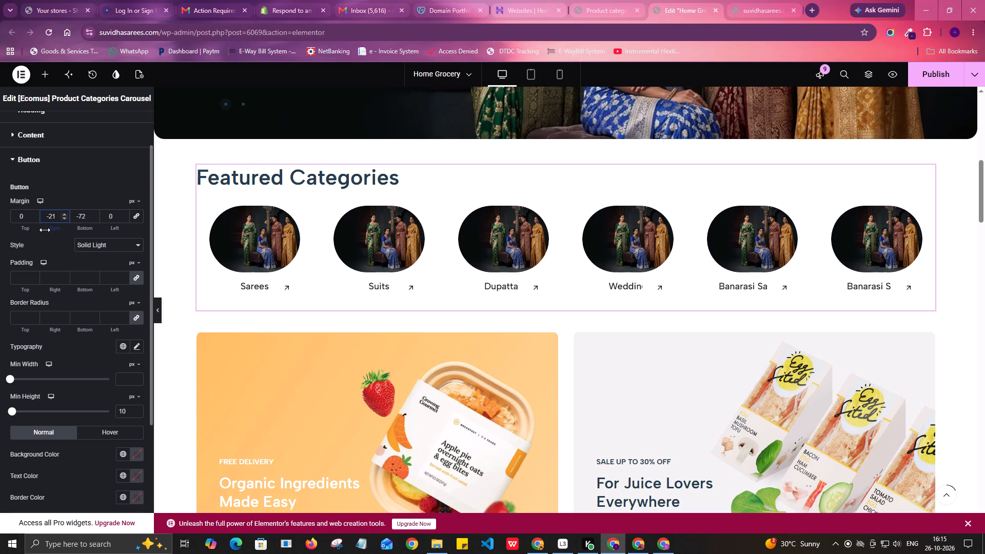
drag(45, 230, 38, 230)
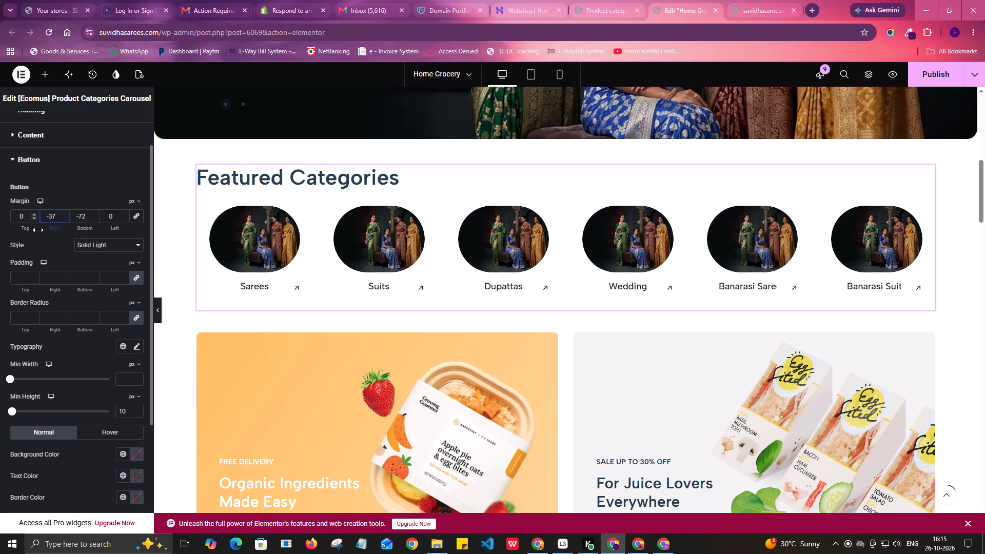
drag(38, 230, 35, 230)
drag(35, 230, 42, 231)
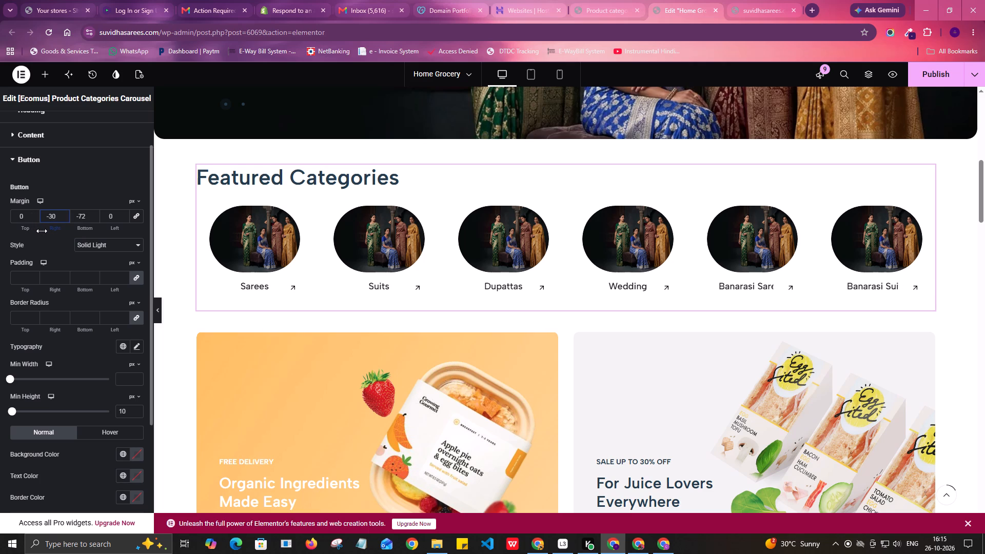
drag(42, 231, 43, 231)
drag(43, 231, 39, 233)
Set the category button's bottom margin to -29 px.
drag(84, 229, 87, 229)
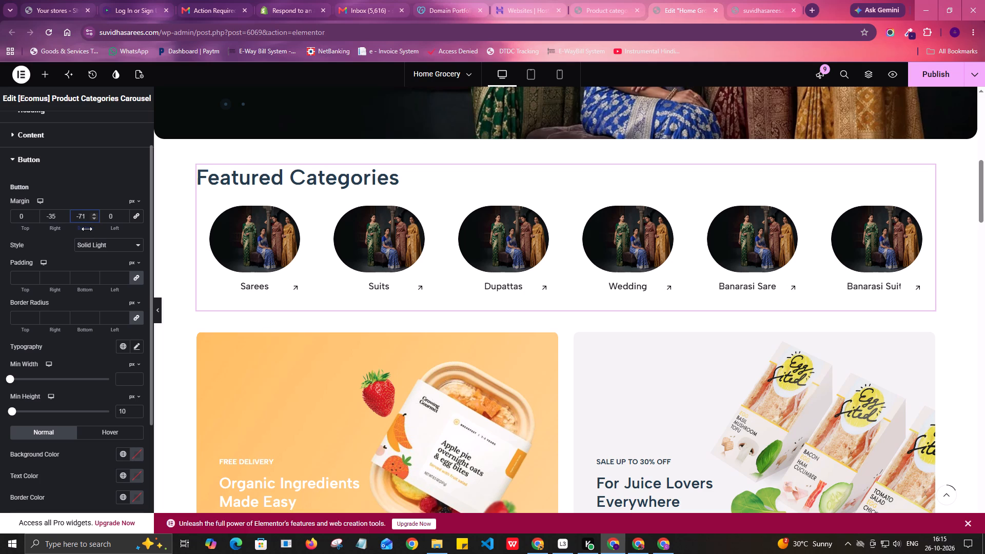
drag(87, 229, 108, 231)
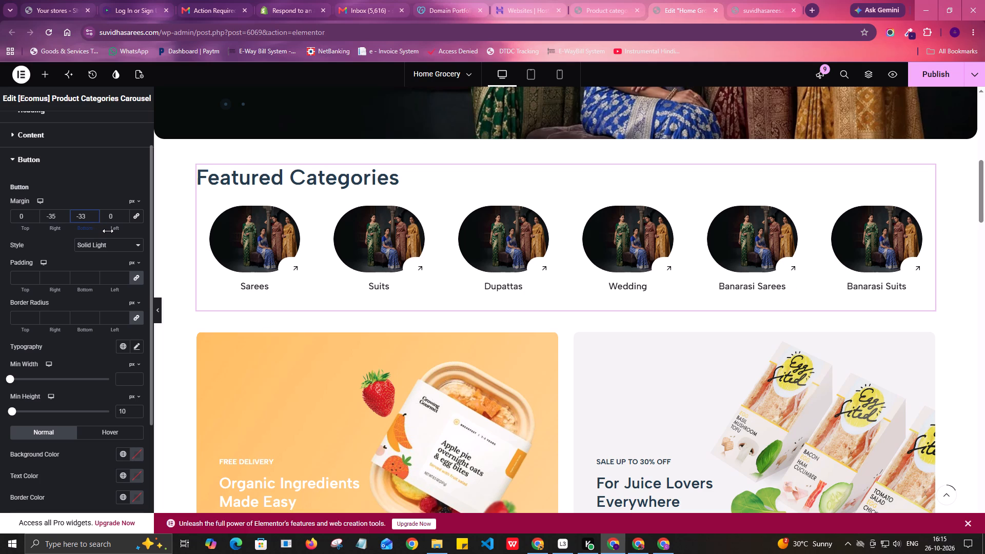
drag(108, 231, 114, 232)
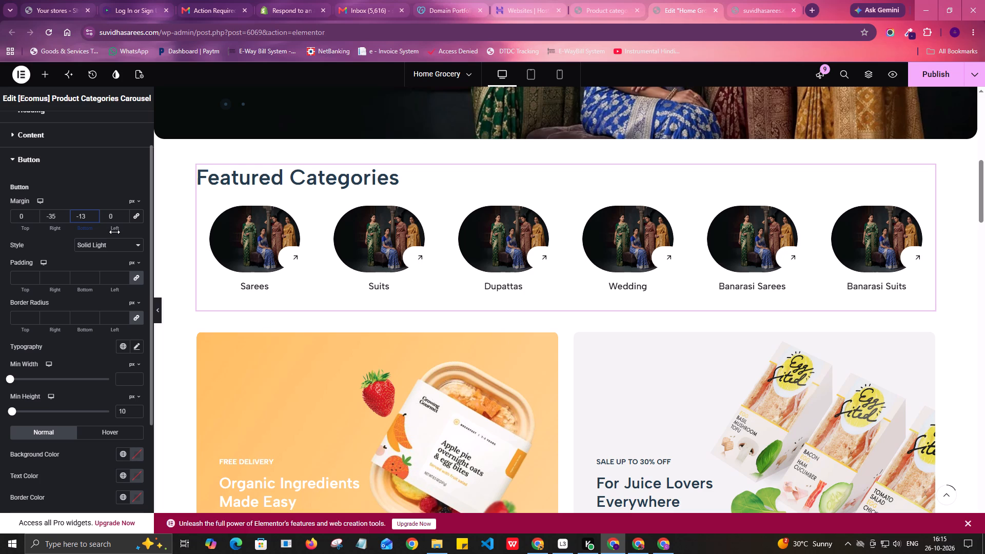
drag(114, 232, 111, 232)
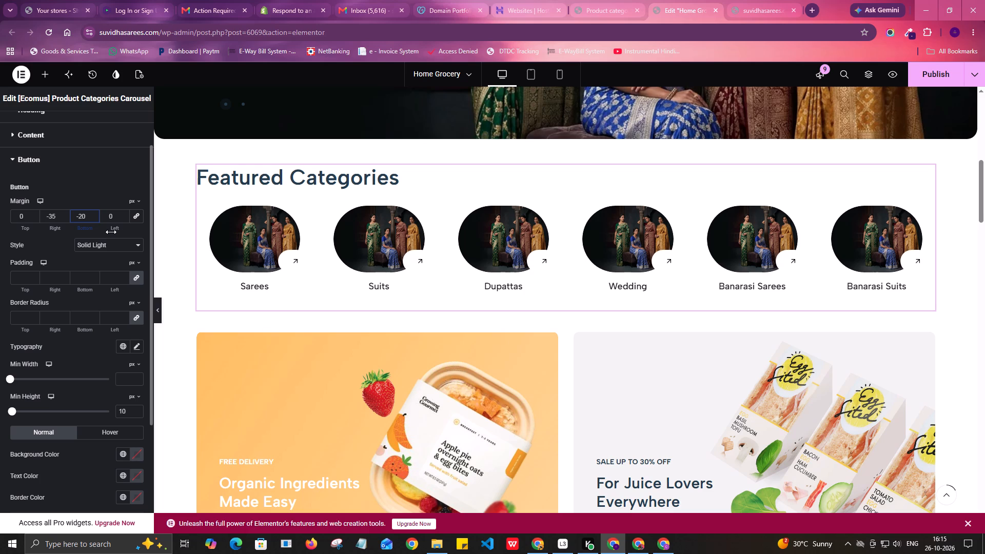
drag(111, 232, 106, 232)
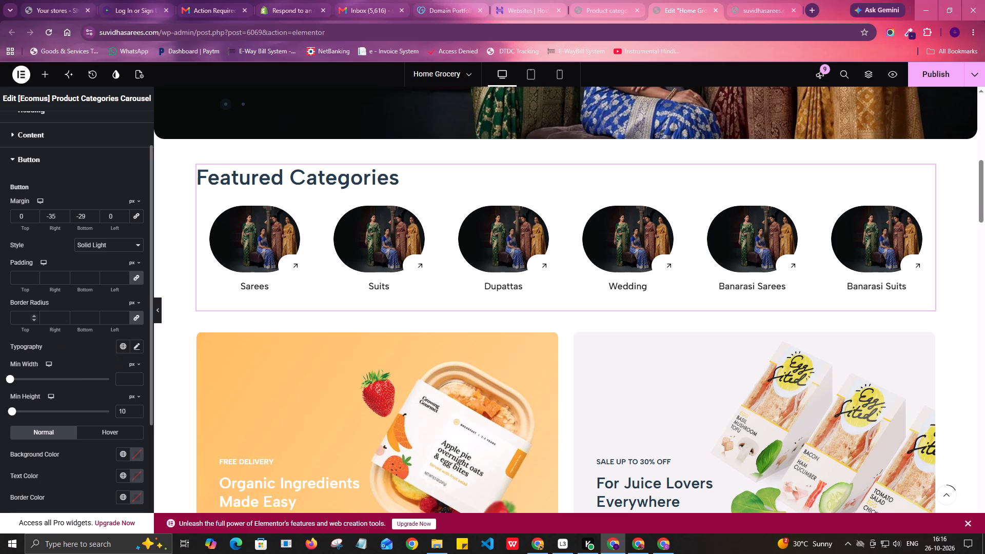
Set the category button's border radius to 72 px on all four corners.
drag(27, 329, 52, 332)
drag(52, 332, 64, 332)
Look through the category button's color and icon style options.
scroll(103, 381, down, 1)
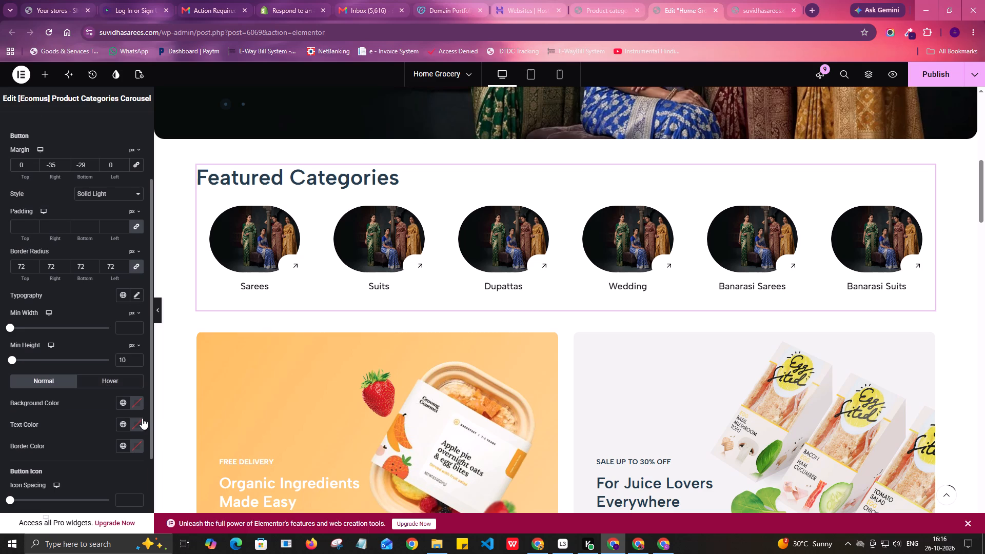
scroll(101, 412, down, 1)
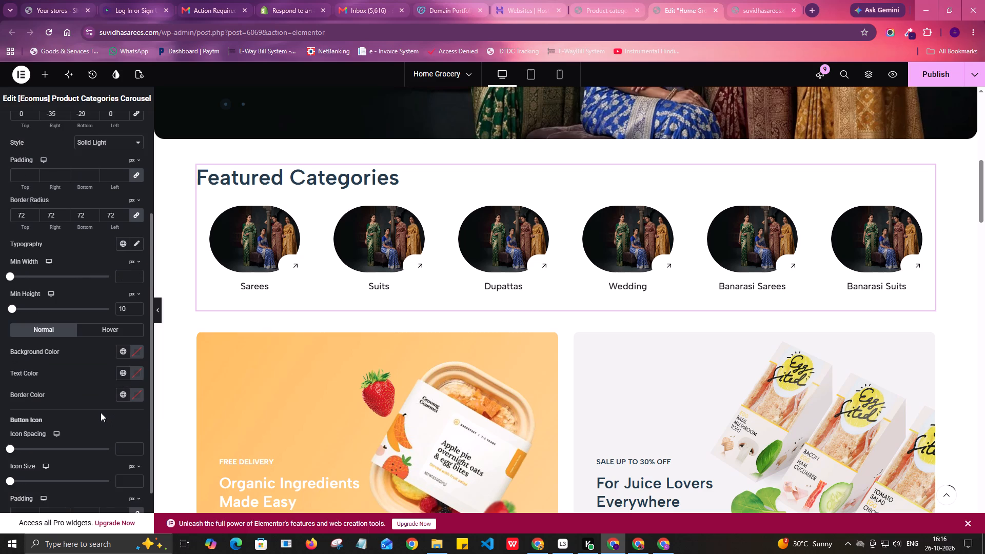
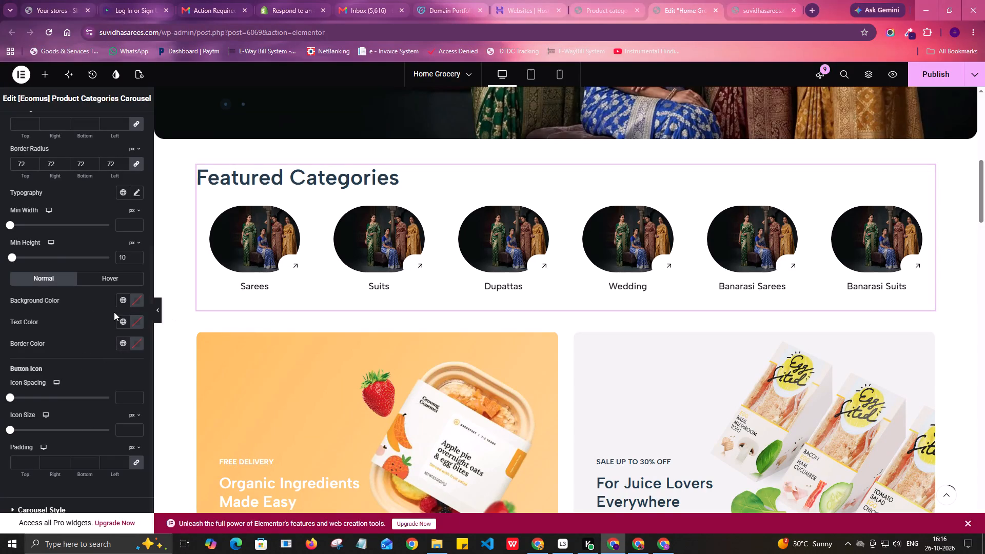
Look through the carousel's content style options for the image, title and count.
scroll(84, 307, up, 4)
click(34, 184)
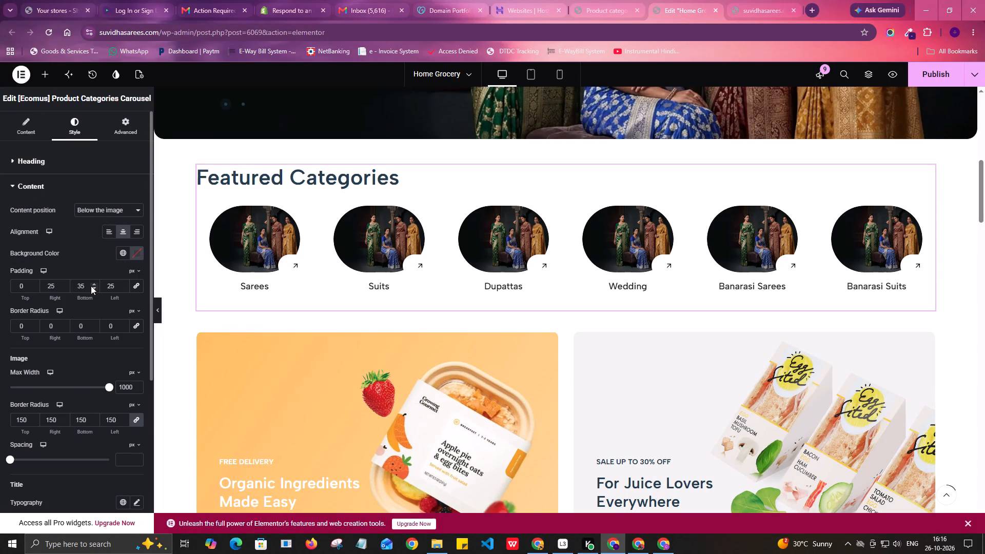
scroll(58, 384, down, 1)
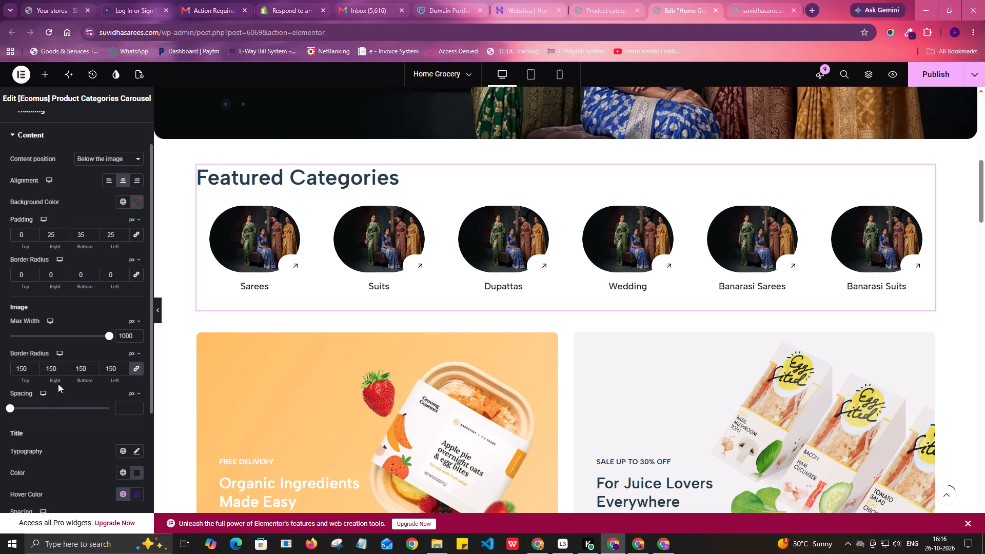
scroll(58, 384, down, 4)
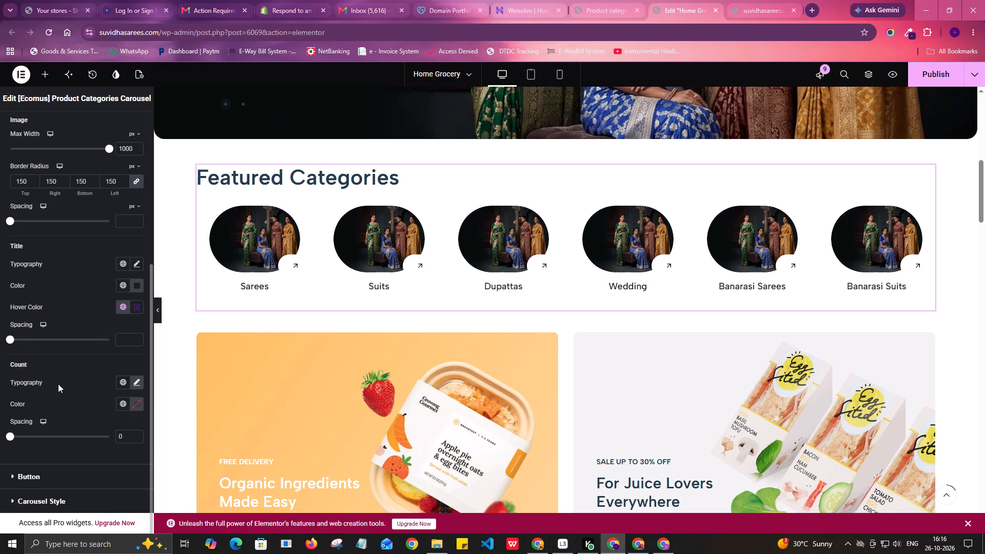
scroll(58, 384, down, 1)
Link the category button's margin values and clear them on all four sides.
click(21, 476)
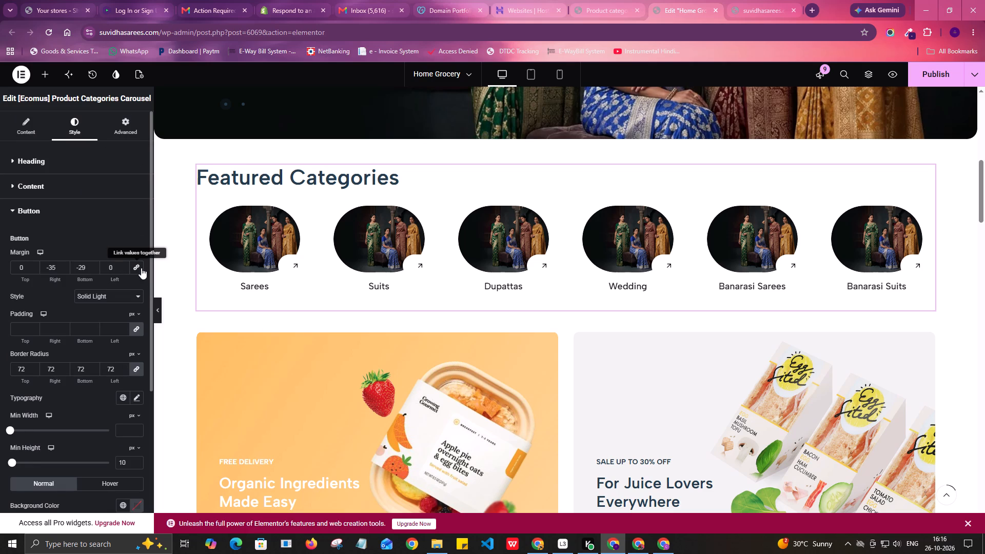
click(138, 267)
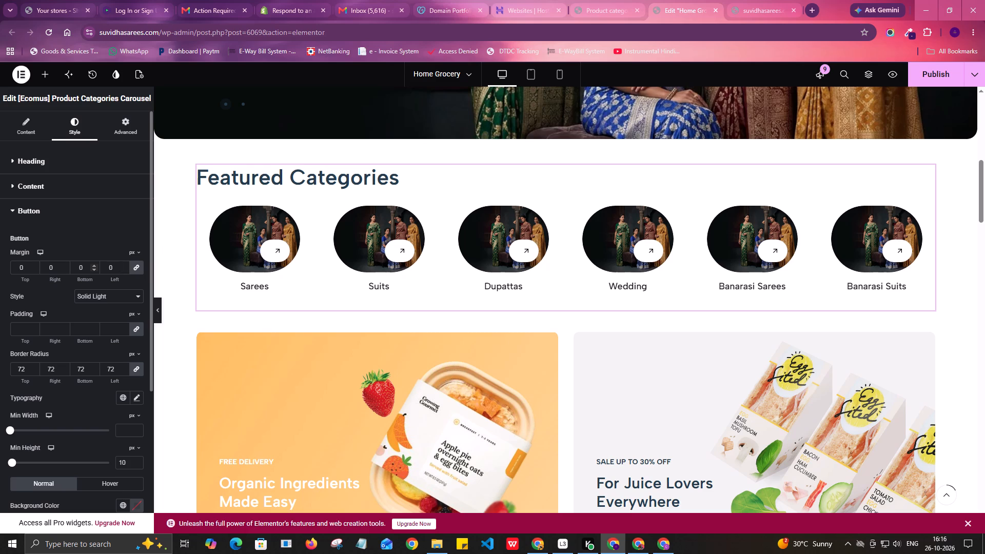
drag(84, 267, 57, 271)
key(BackSpace)
click(0, 292)
Clear the category button's border radius on all four corners.
click(121, 297)
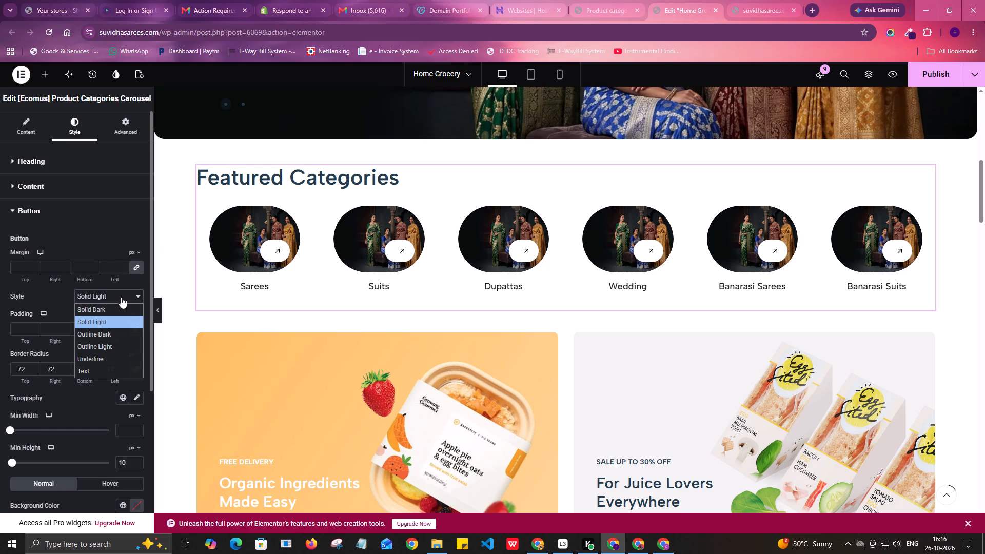
click(121, 297)
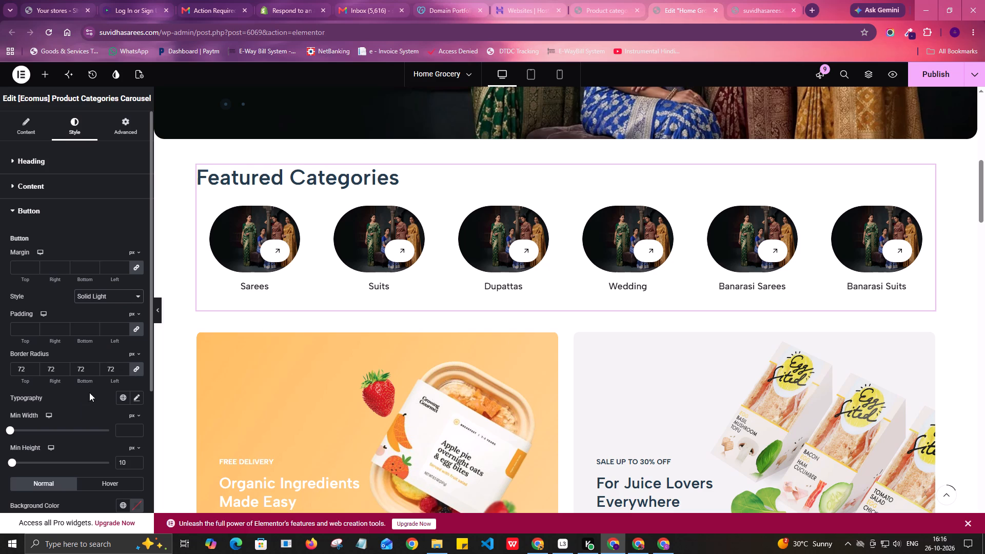
drag(26, 366, 0, 371)
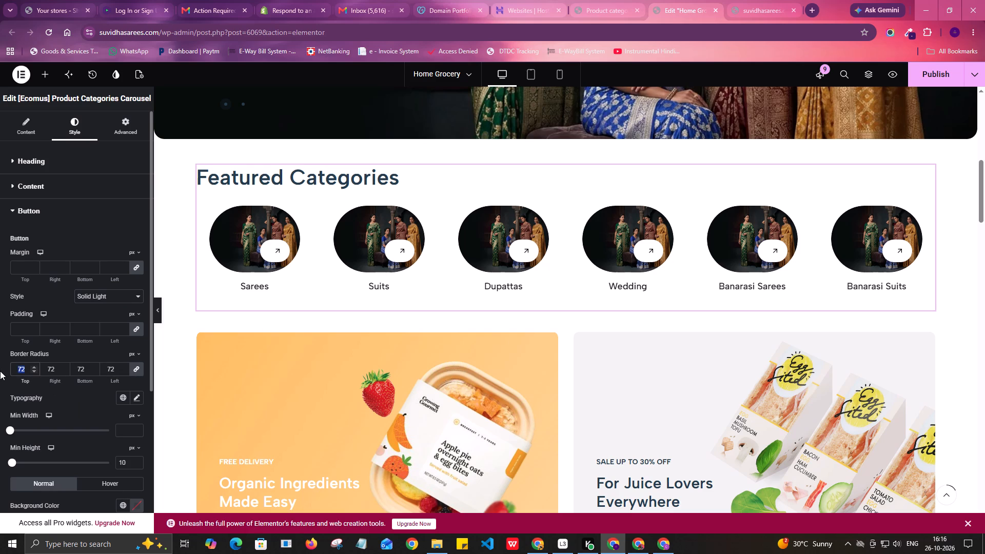
key(BackSpace)
click(0, 364)
Examine the remaining button style options and the carousel's content and heading style settings.
scroll(106, 414, down, 1)
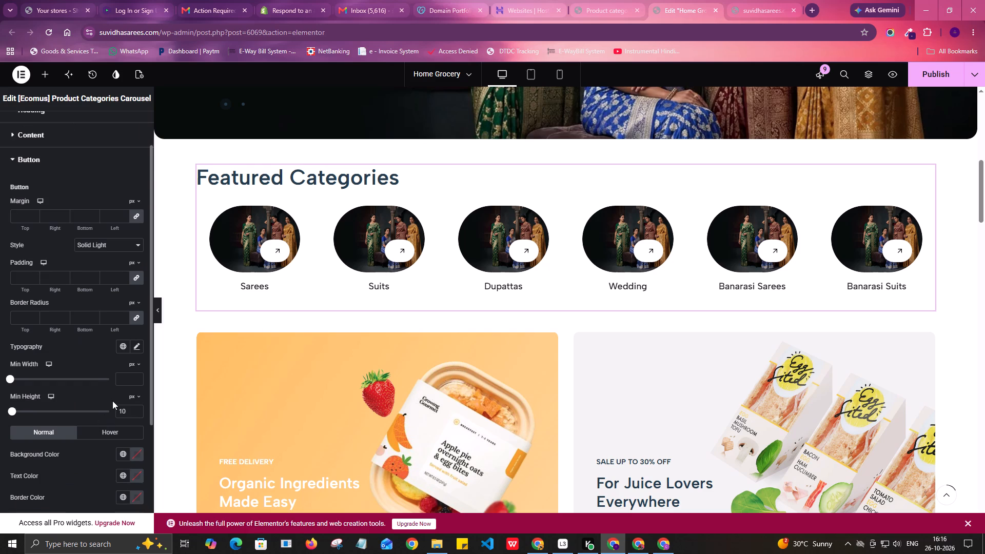
scroll(112, 401, down, 2)
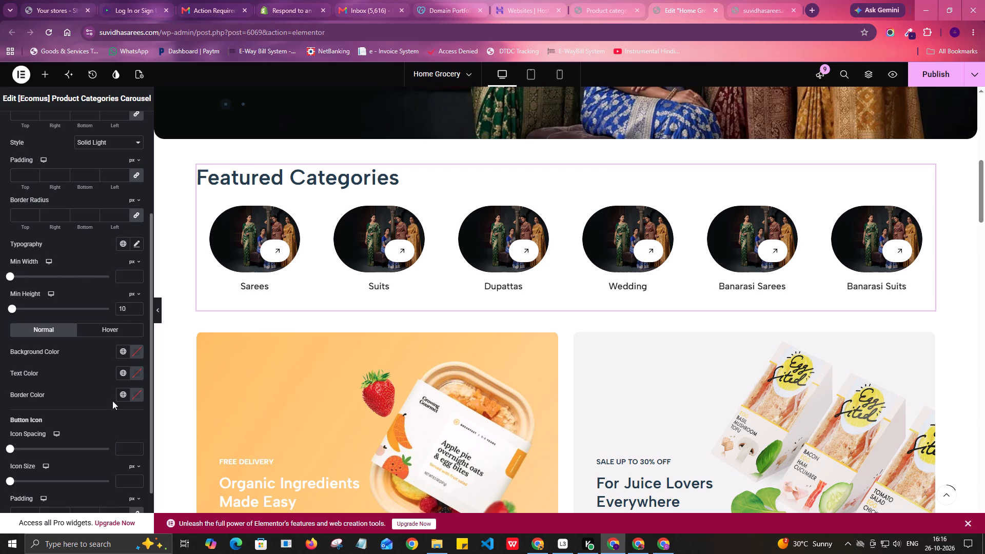
scroll(112, 401, down, 3)
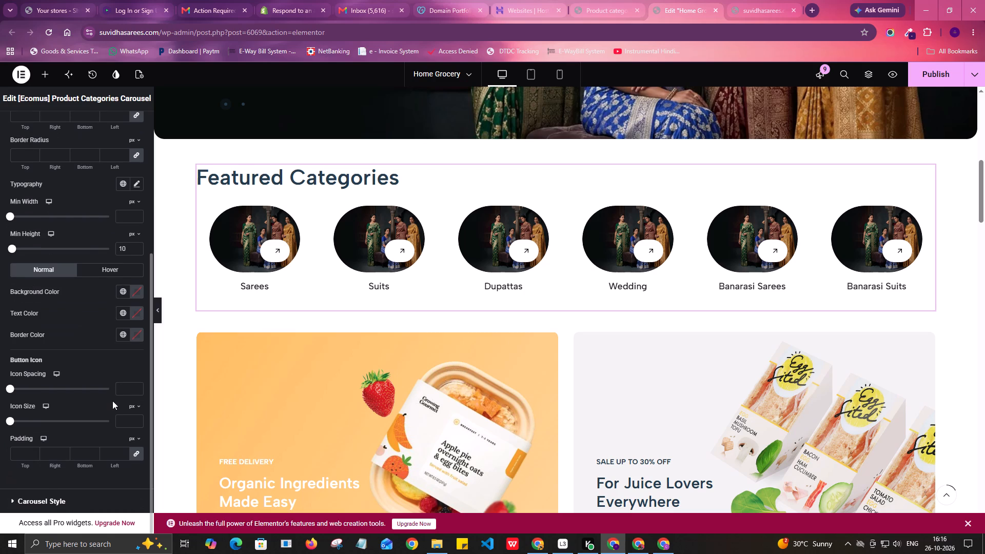
scroll(92, 405, up, 9)
click(21, 186)
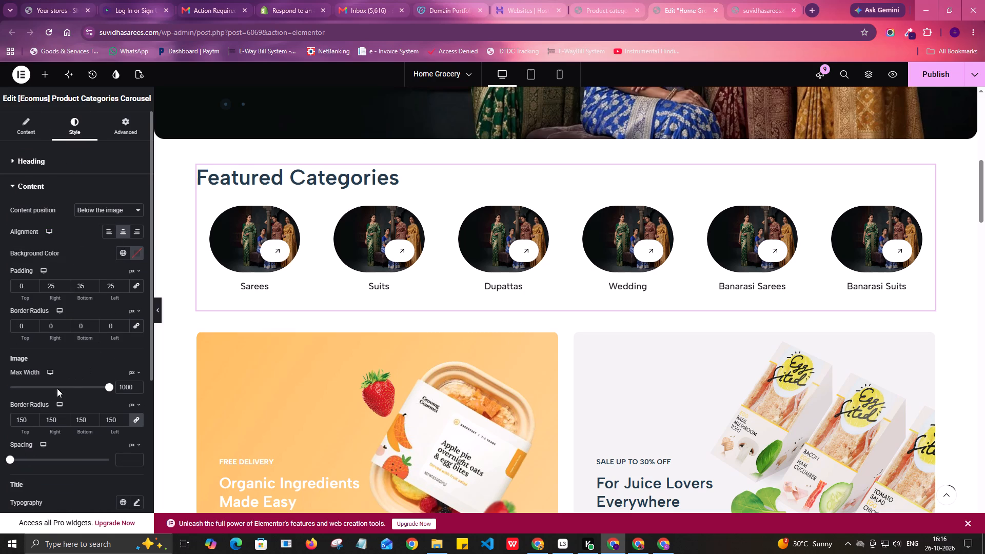
scroll(84, 427, down, 2)
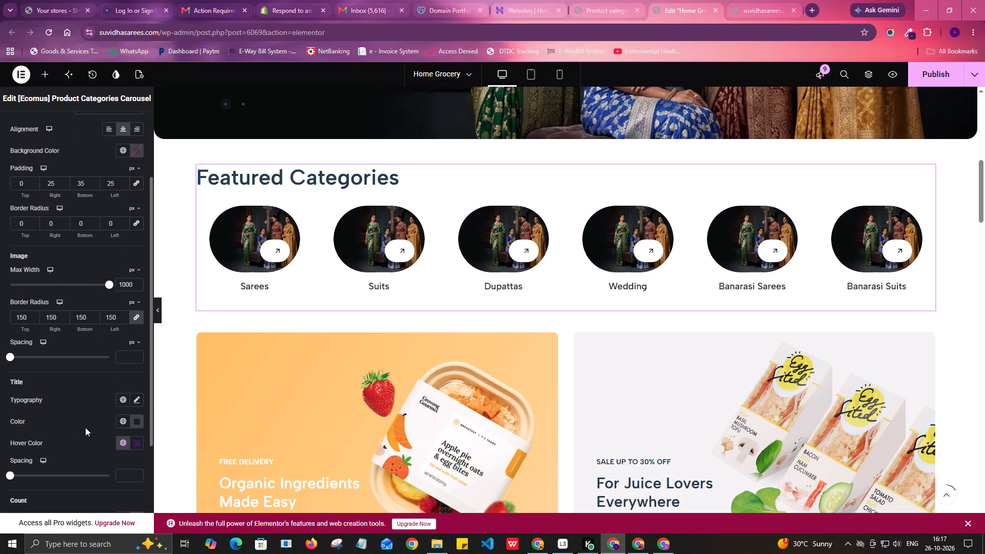
scroll(94, 419, down, 3)
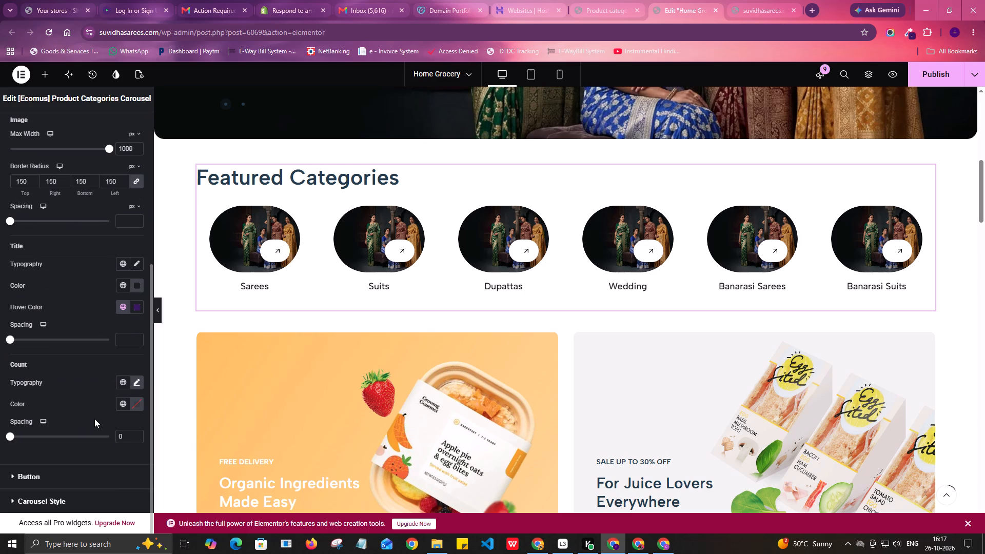
scroll(94, 419, up, 12)
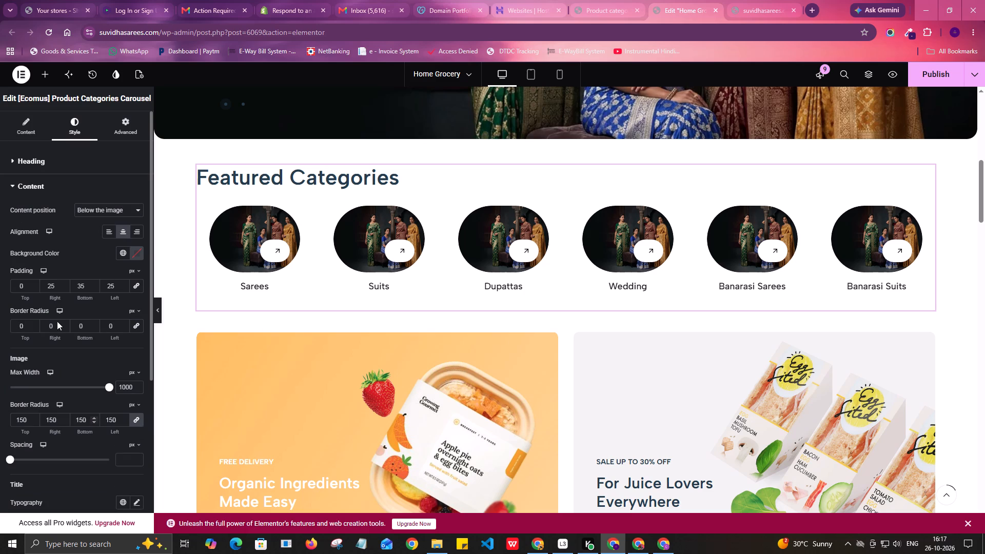
click(25, 164)
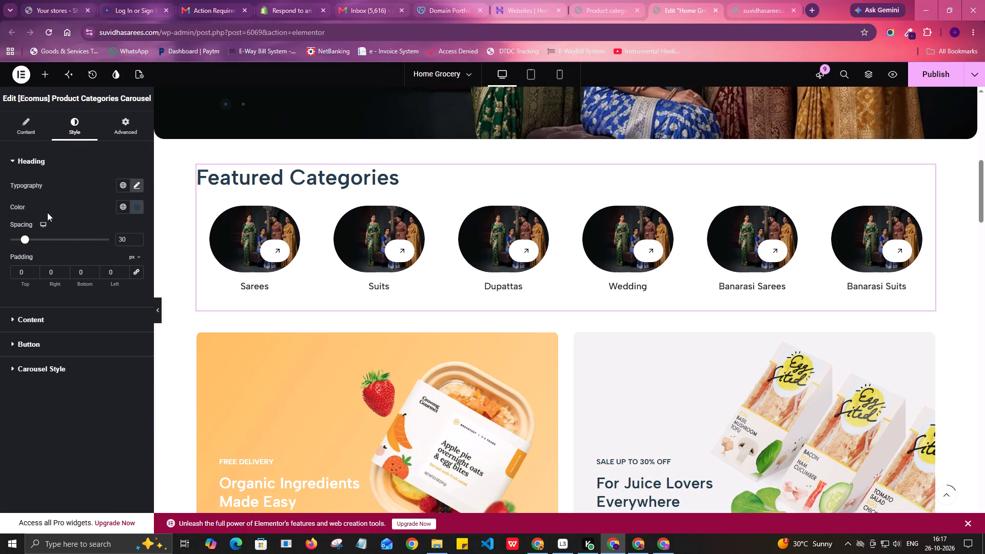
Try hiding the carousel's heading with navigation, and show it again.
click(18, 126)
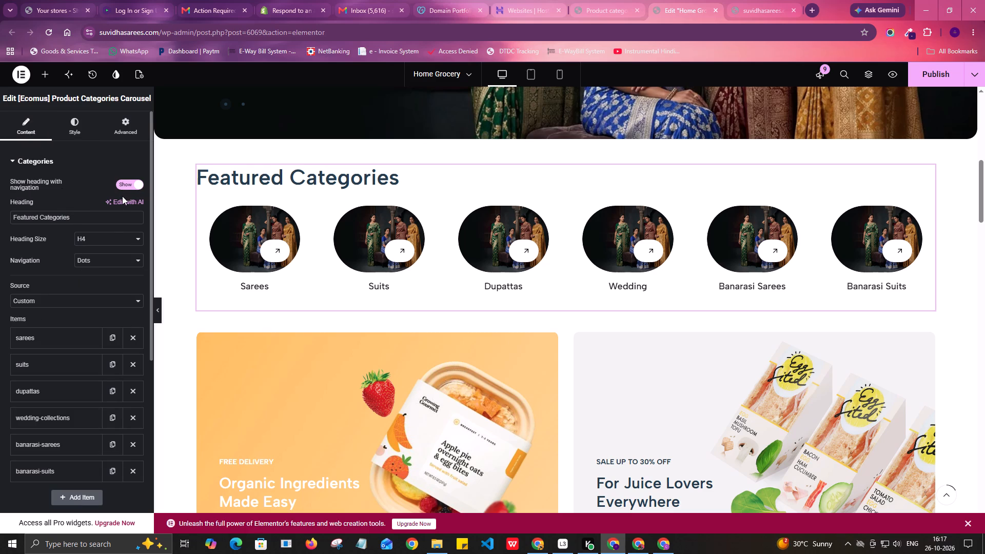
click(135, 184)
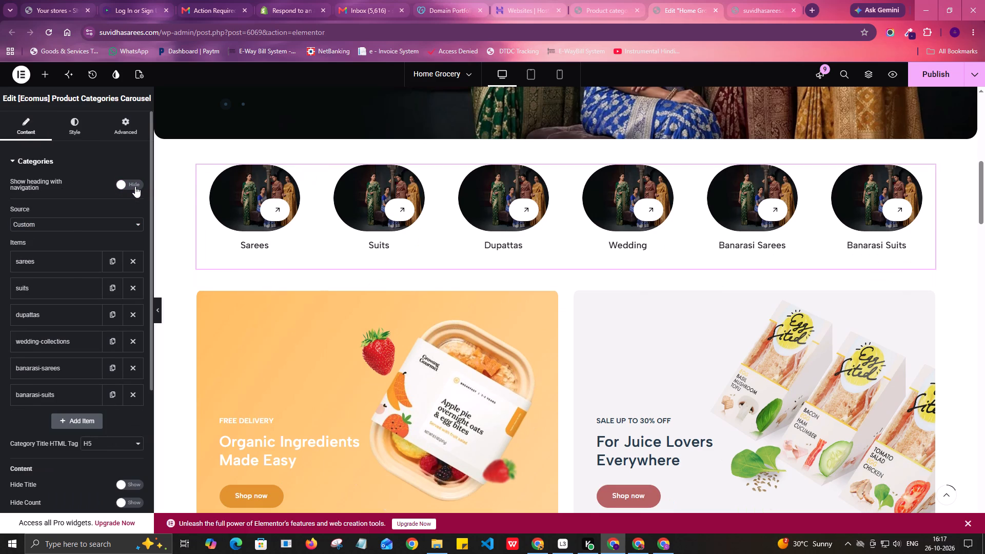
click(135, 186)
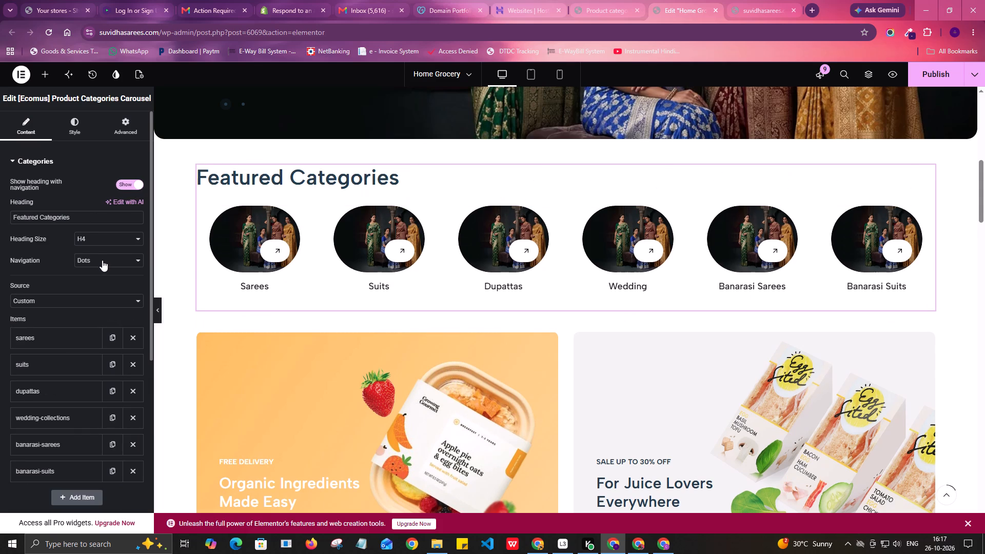
Set the category button's Show Icon option to None in the carousel's content settings.
click(88, 301)
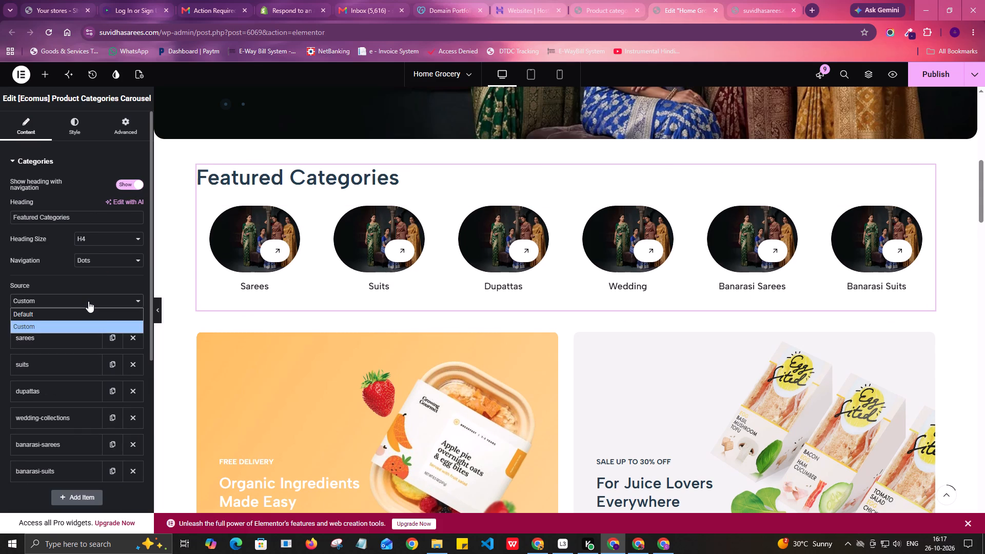
click(88, 301)
click(69, 334)
scroll(70, 391, down, 2)
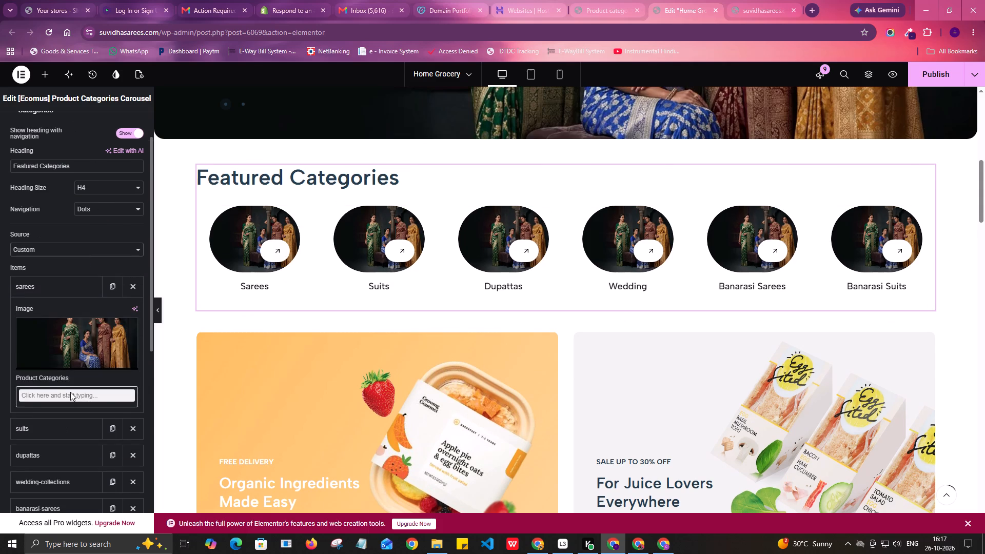
click(64, 232)
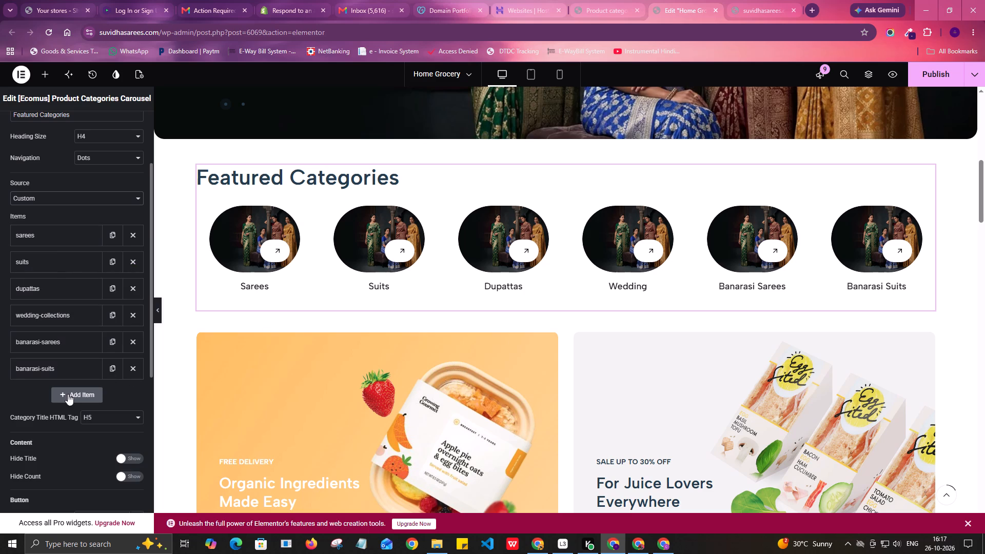
scroll(90, 393, down, 2)
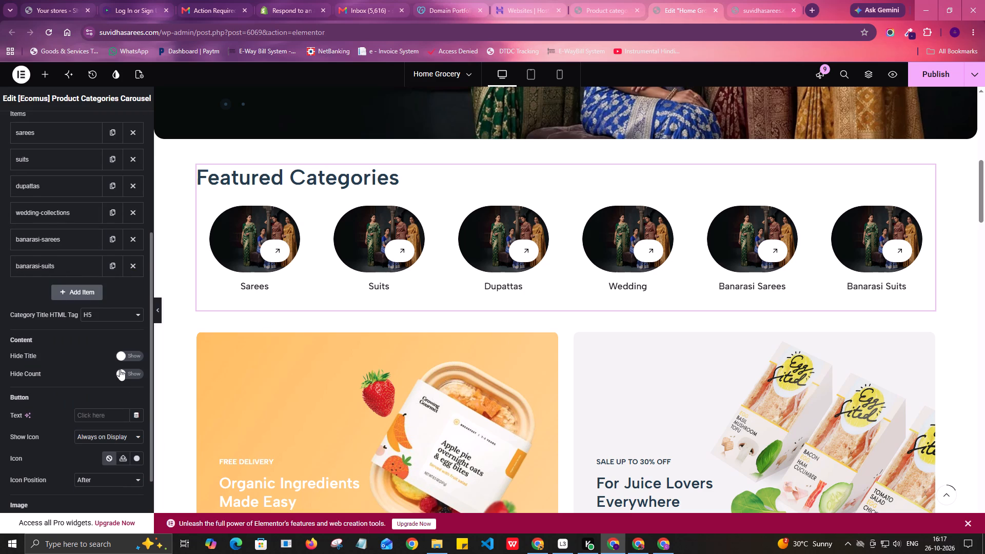
scroll(93, 397, down, 1)
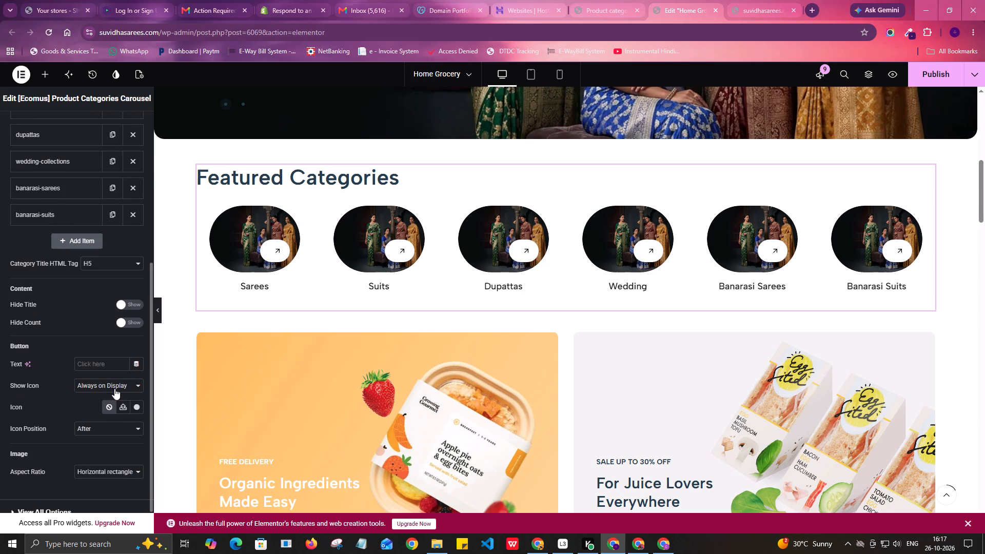
click(115, 384)
click(83, 396)
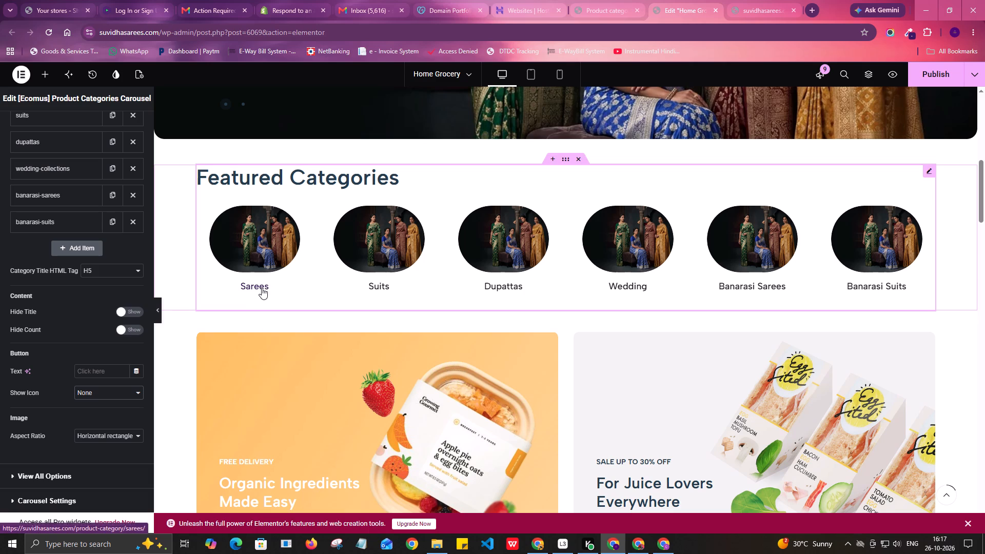
Review the carousel's heading style and its content style options for image, title and count.
scroll(90, 339, down, 1)
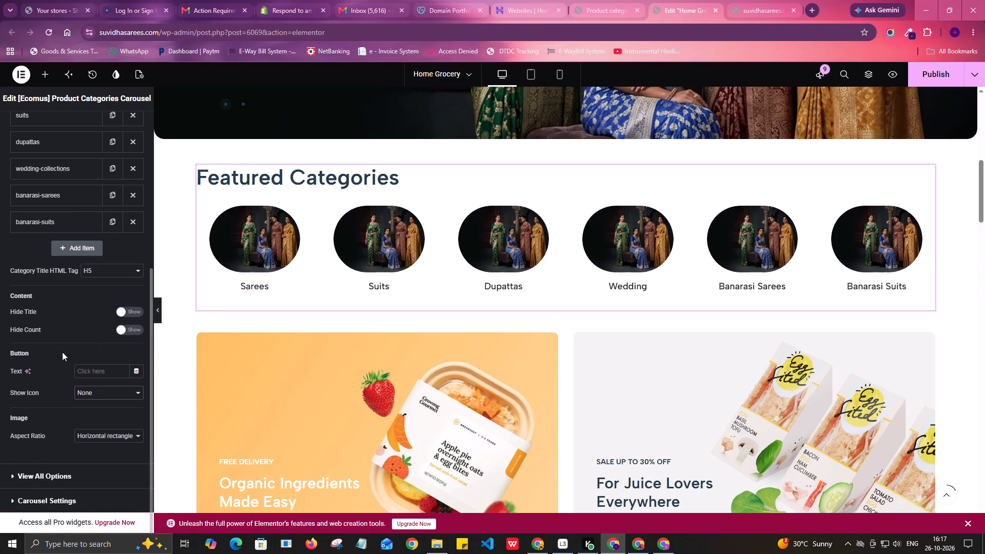
scroll(66, 303, up, 9)
click(71, 125)
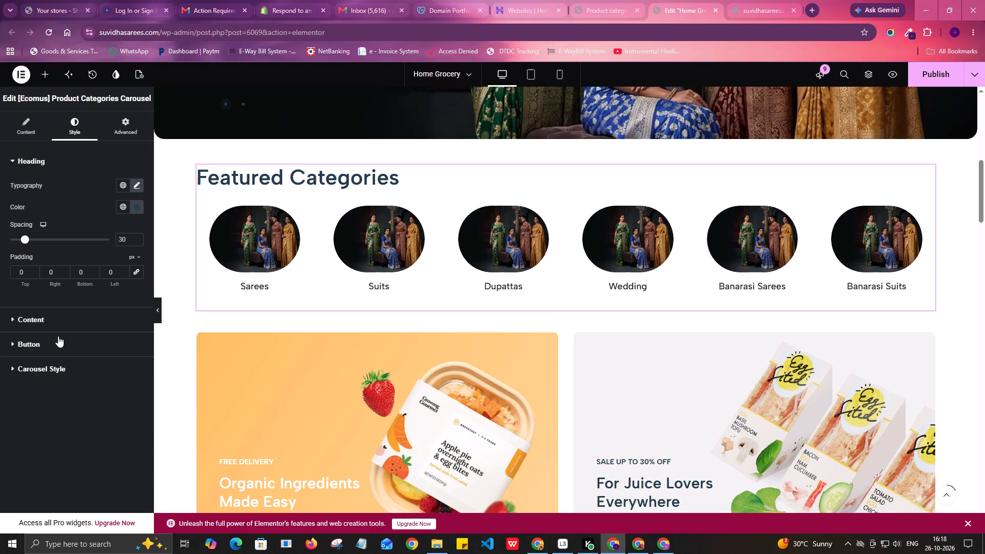
click(35, 316)
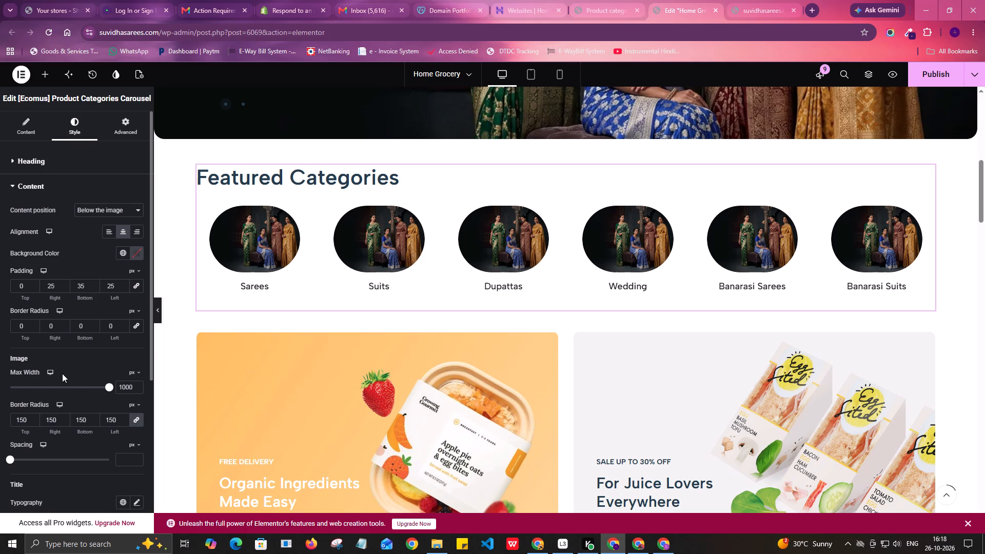
scroll(62, 375, down, 3)
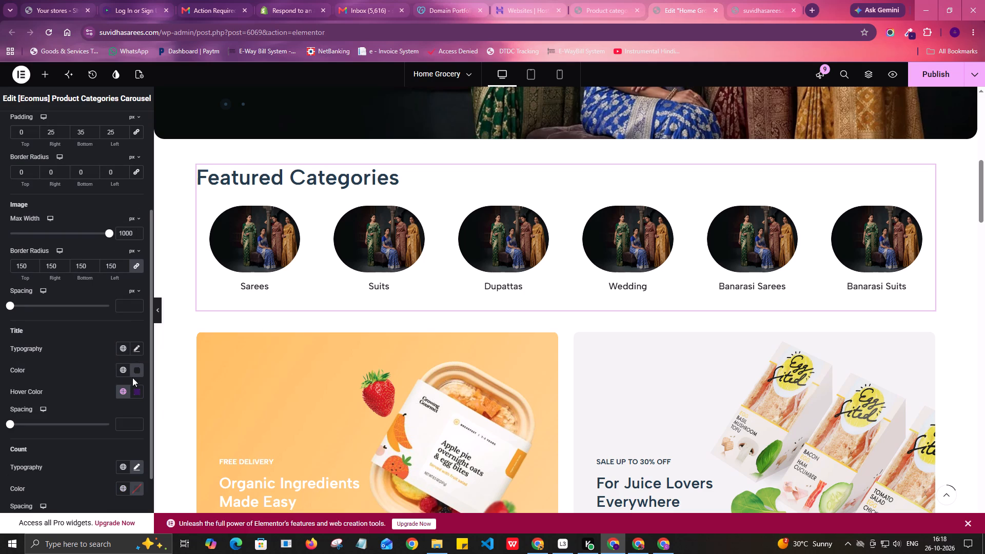
scroll(107, 367, down, 2)
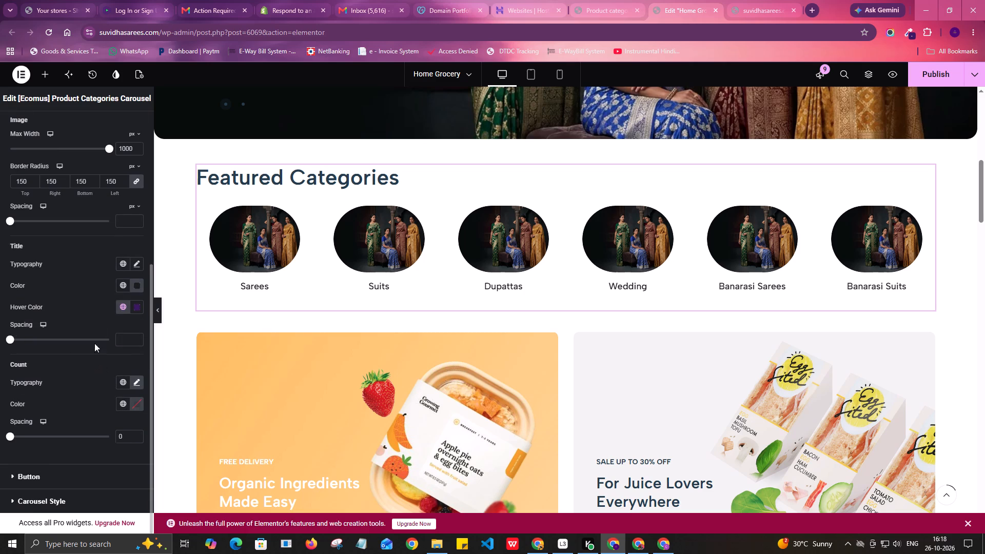
scroll(95, 309, up, 1)
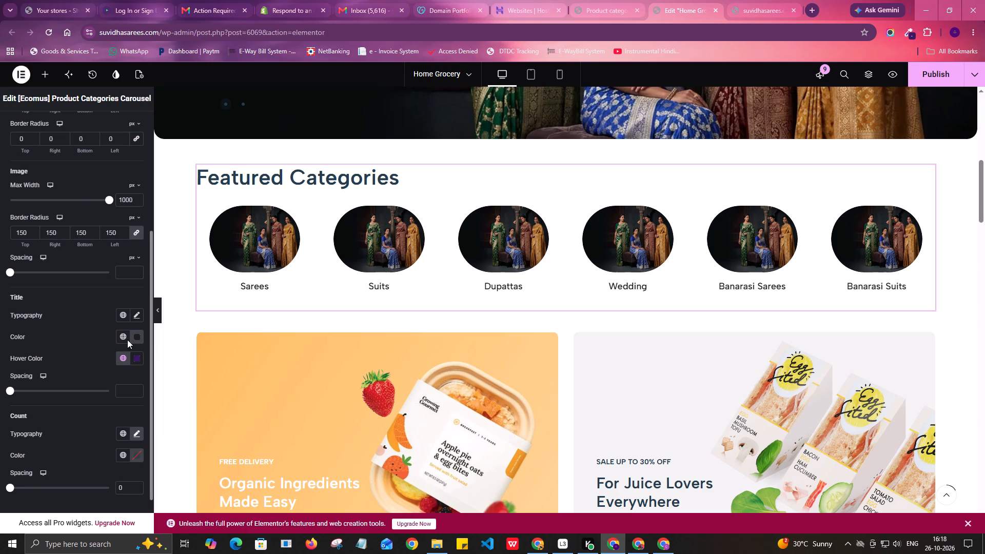
scroll(74, 368, down, 1)
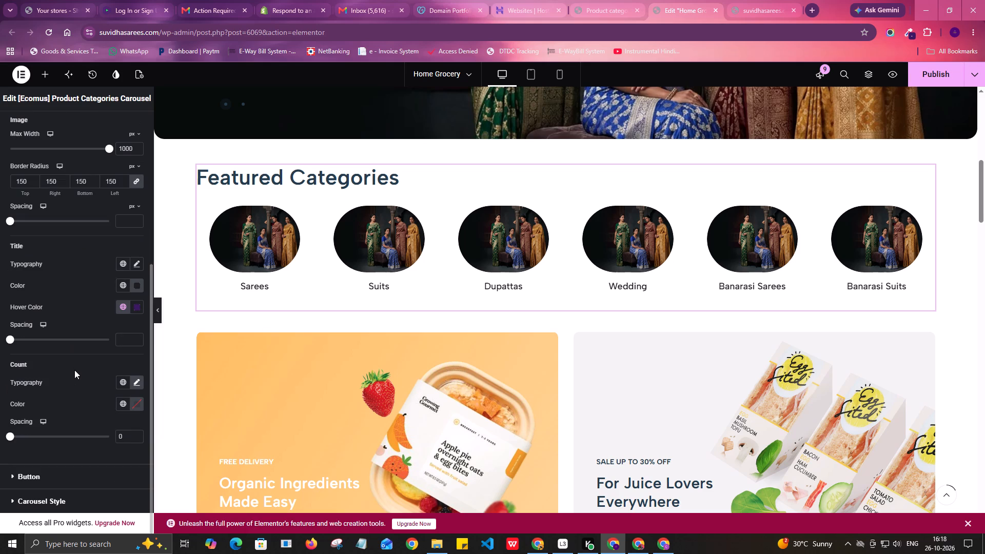
Review the carousel's heading style, category content, View All options and carousel settings.
scroll(74, 371, down, 1)
scroll(70, 279, up, 7)
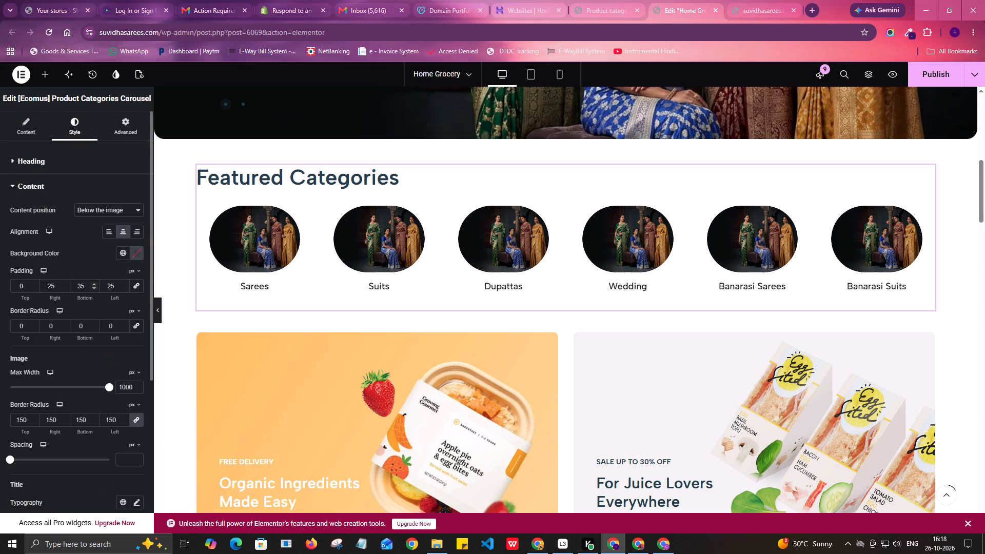
click(30, 162)
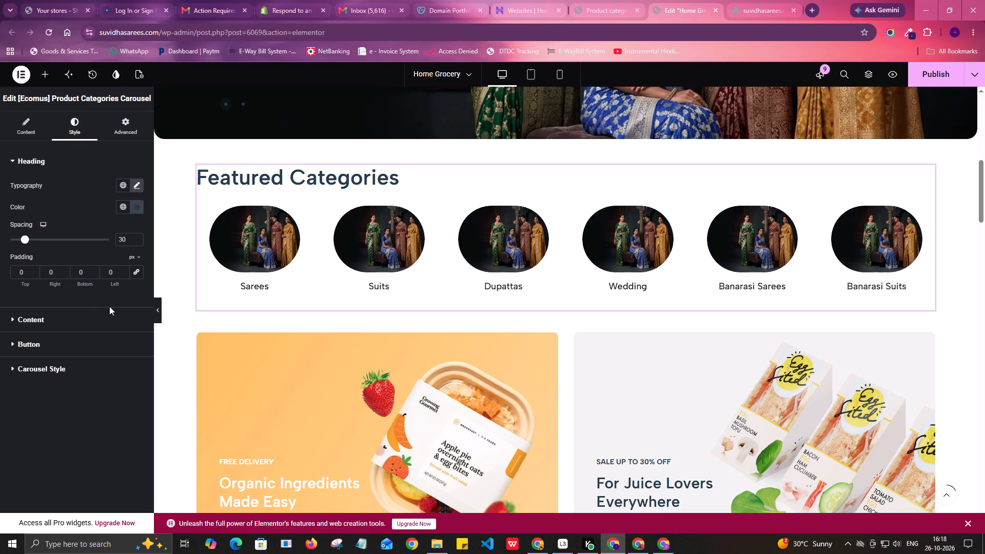
click(30, 130)
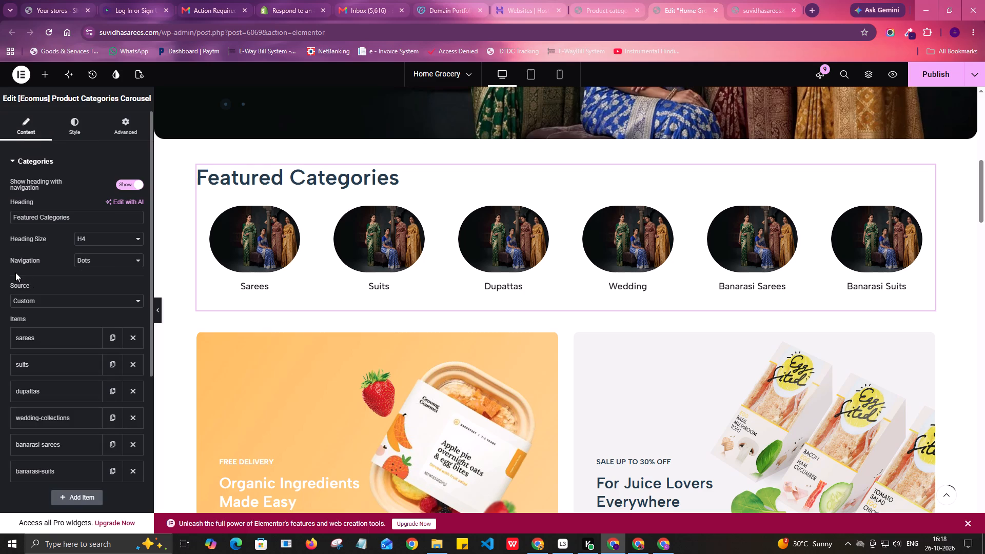
scroll(15, 272, down, 4)
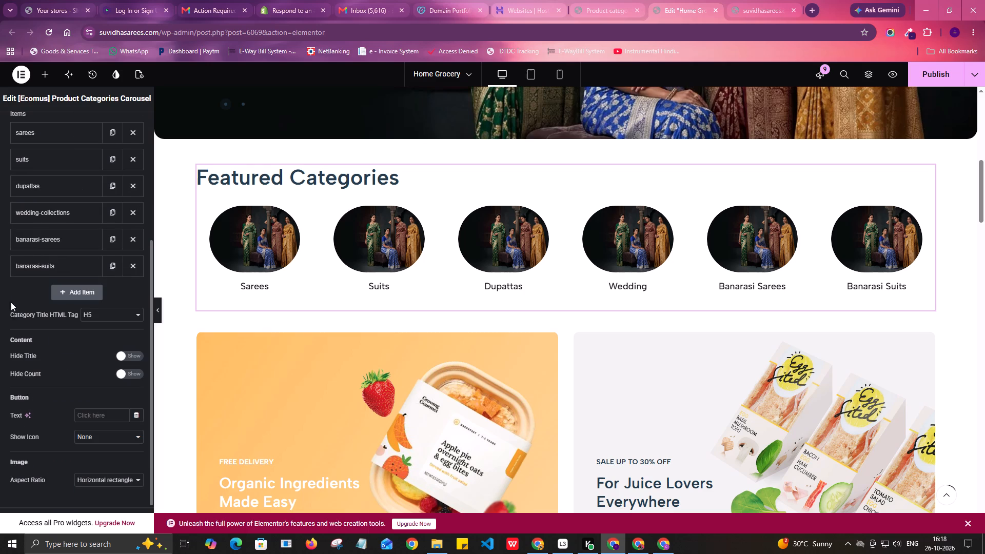
scroll(69, 357, down, 2)
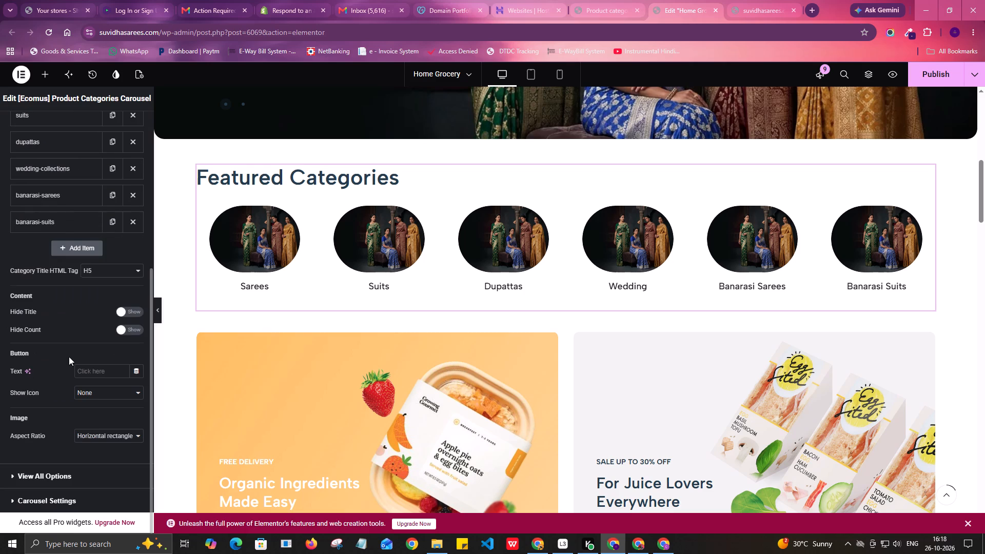
scroll(69, 357, down, 1)
click(42, 473)
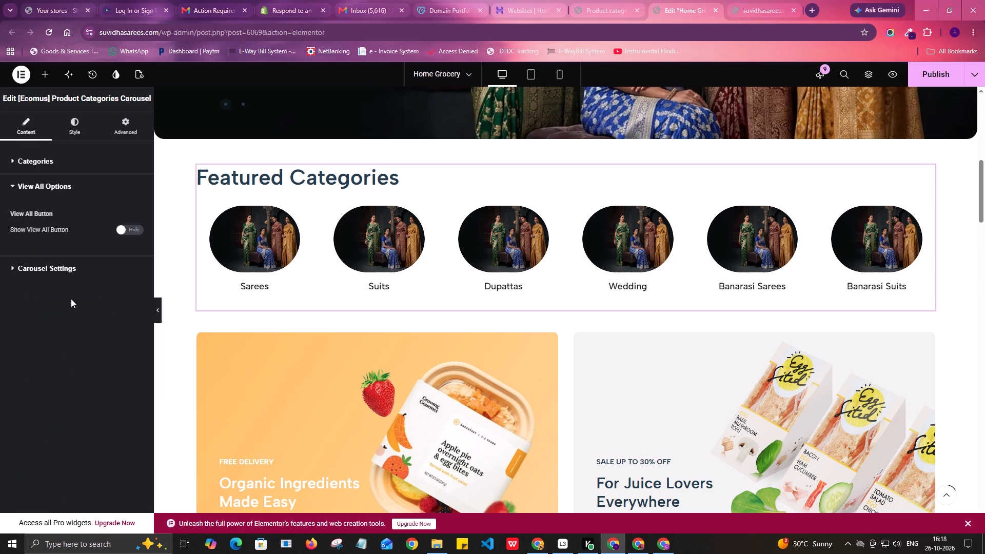
click(46, 269)
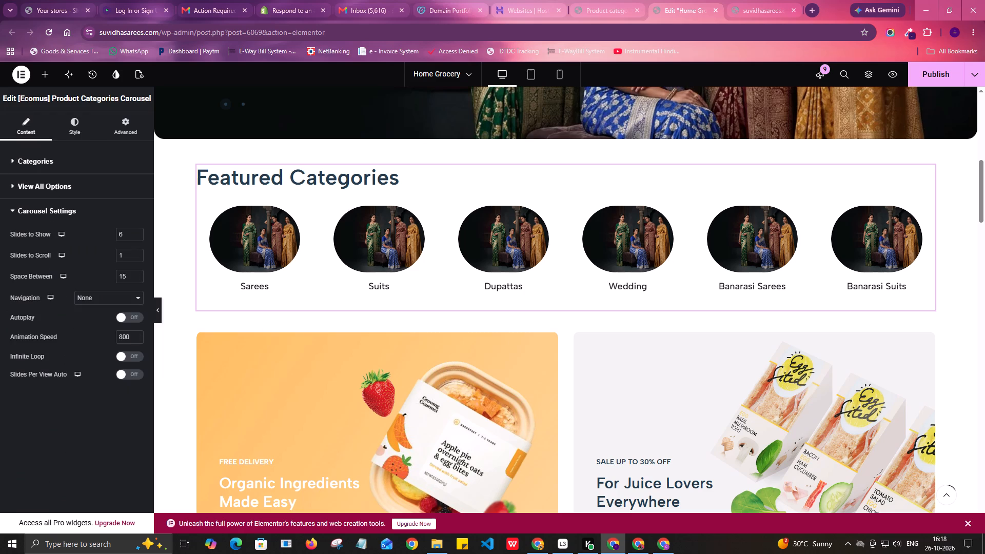
click(45, 162)
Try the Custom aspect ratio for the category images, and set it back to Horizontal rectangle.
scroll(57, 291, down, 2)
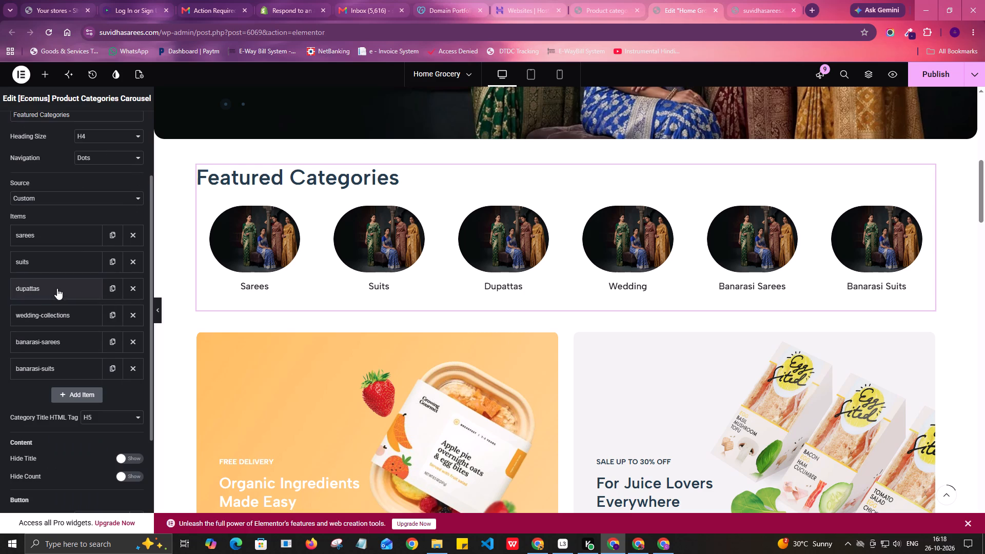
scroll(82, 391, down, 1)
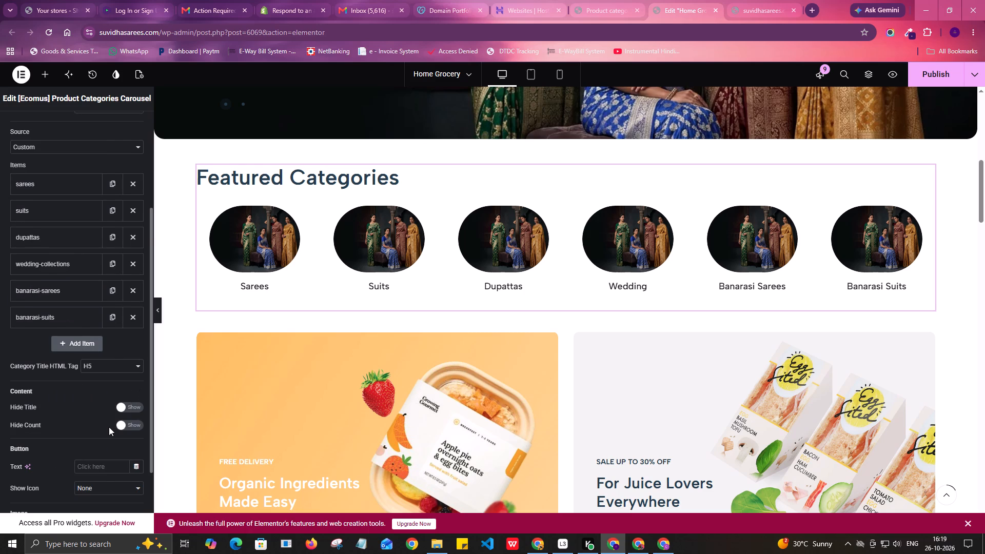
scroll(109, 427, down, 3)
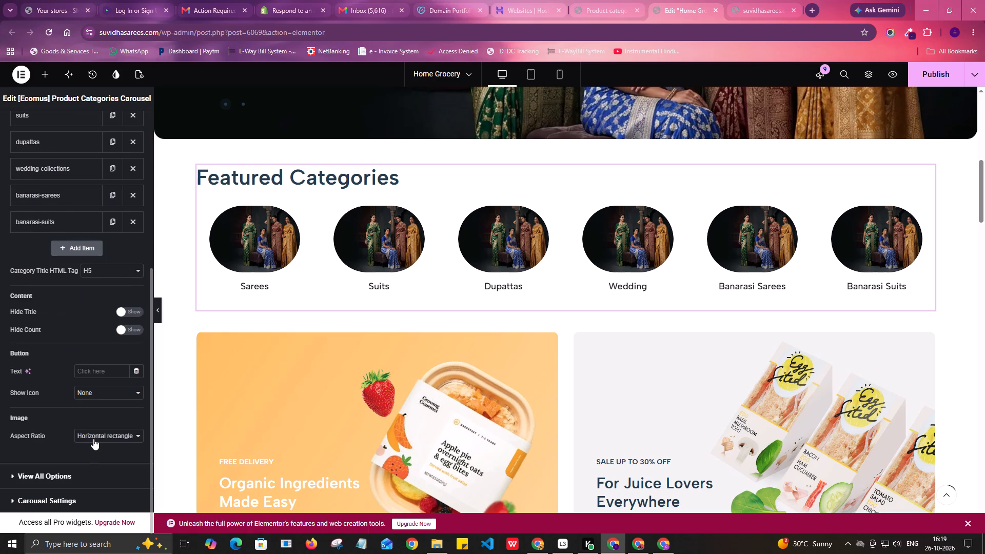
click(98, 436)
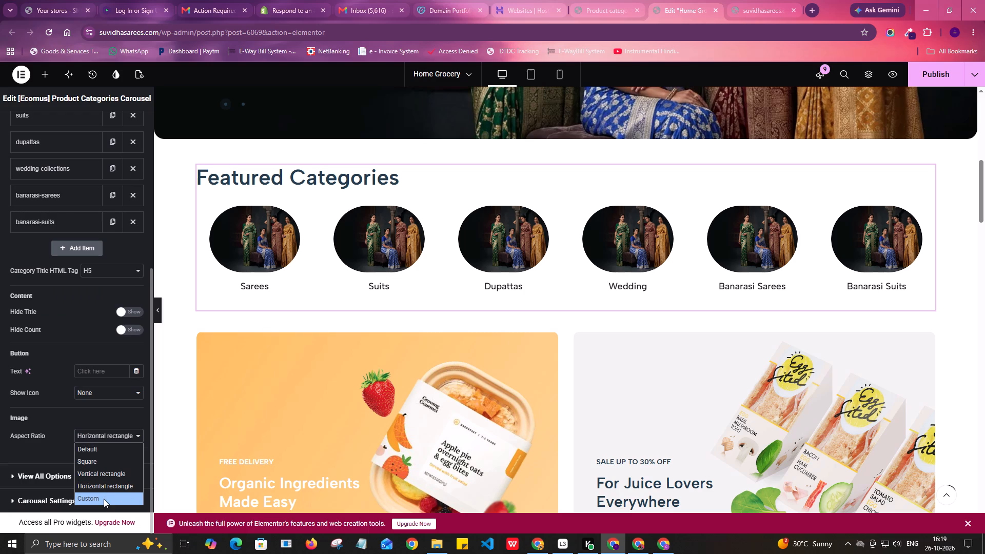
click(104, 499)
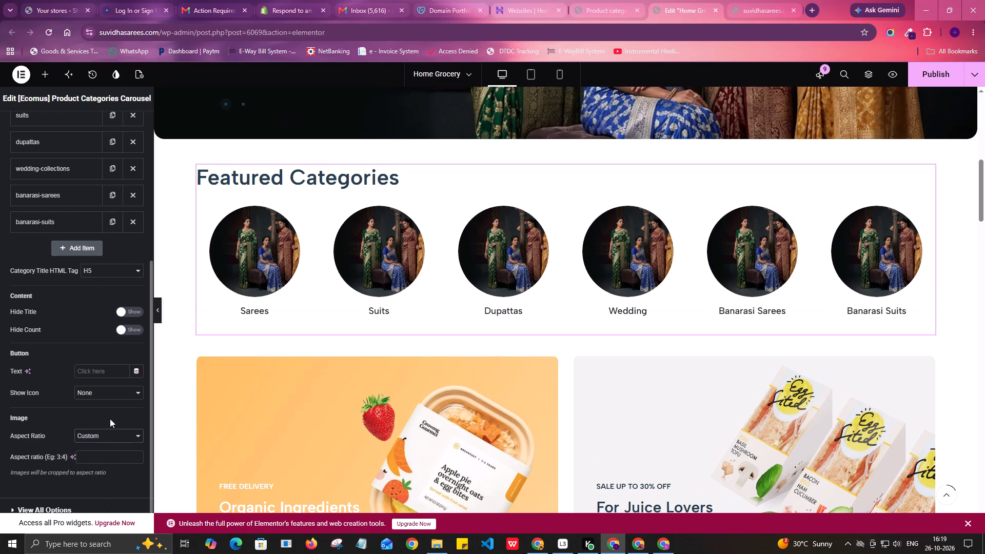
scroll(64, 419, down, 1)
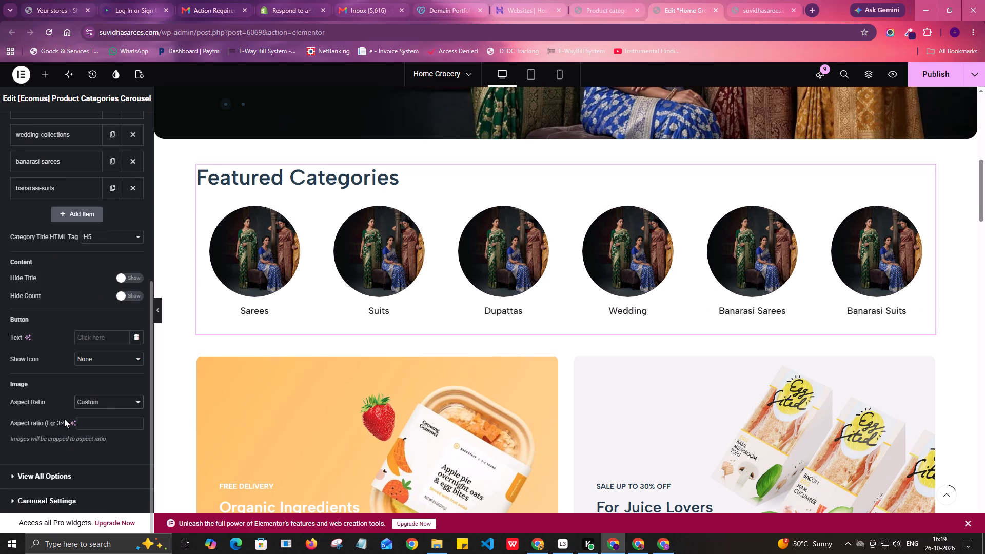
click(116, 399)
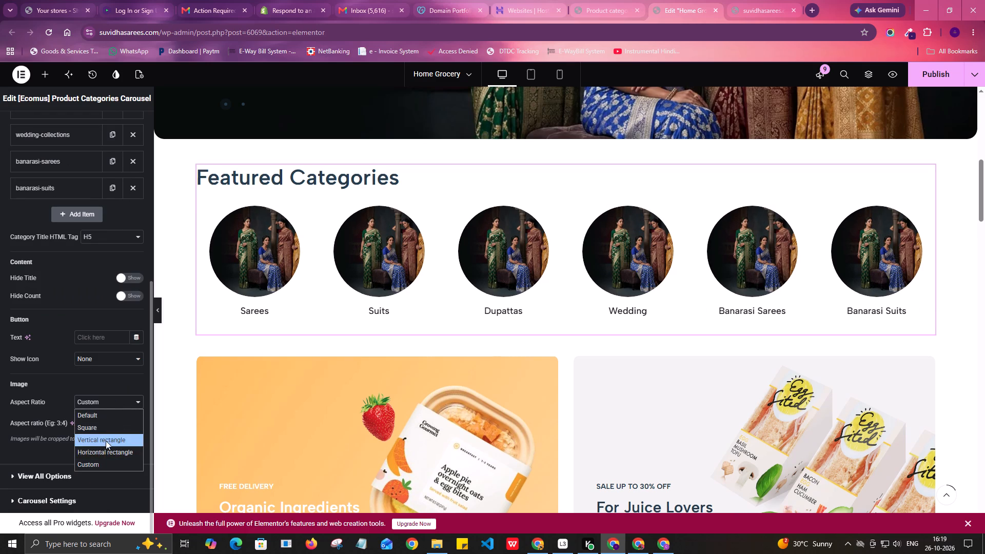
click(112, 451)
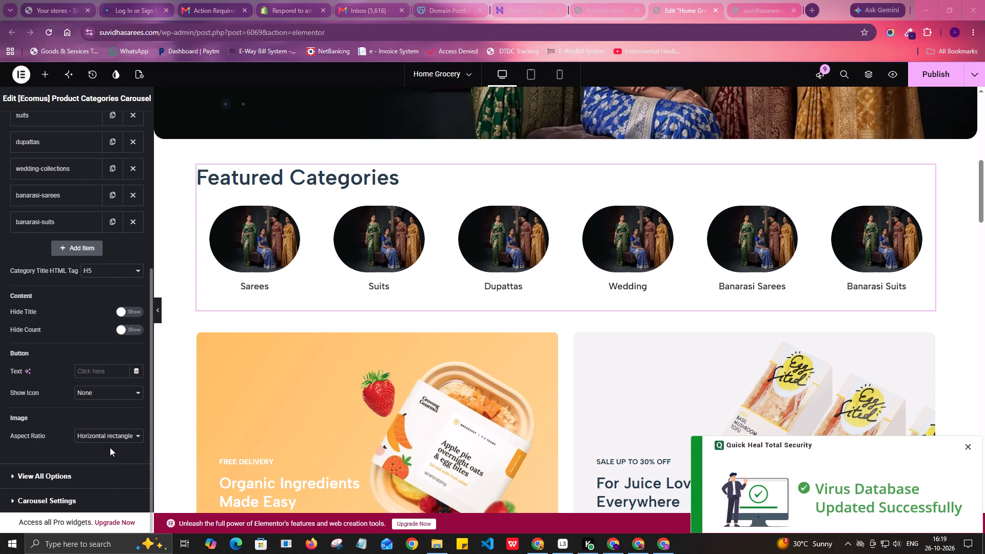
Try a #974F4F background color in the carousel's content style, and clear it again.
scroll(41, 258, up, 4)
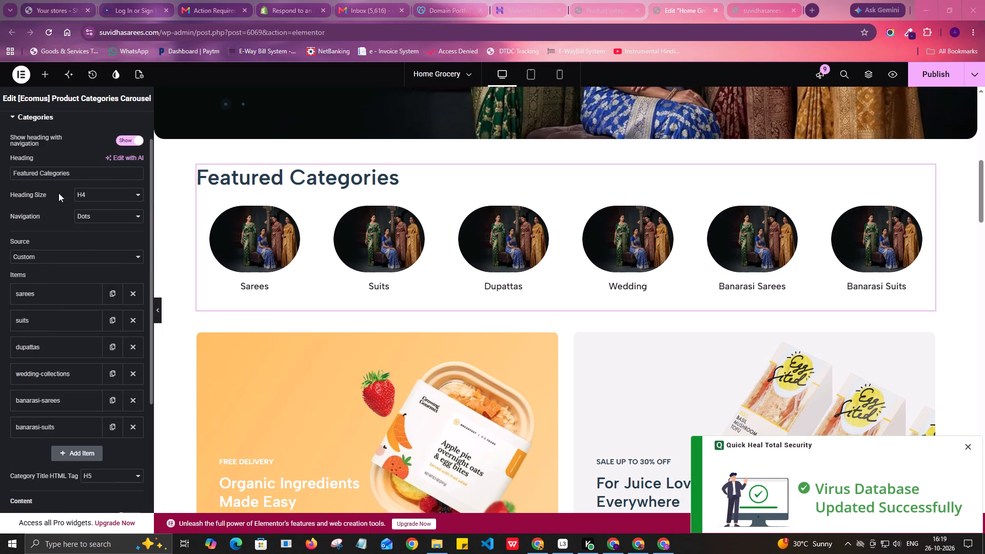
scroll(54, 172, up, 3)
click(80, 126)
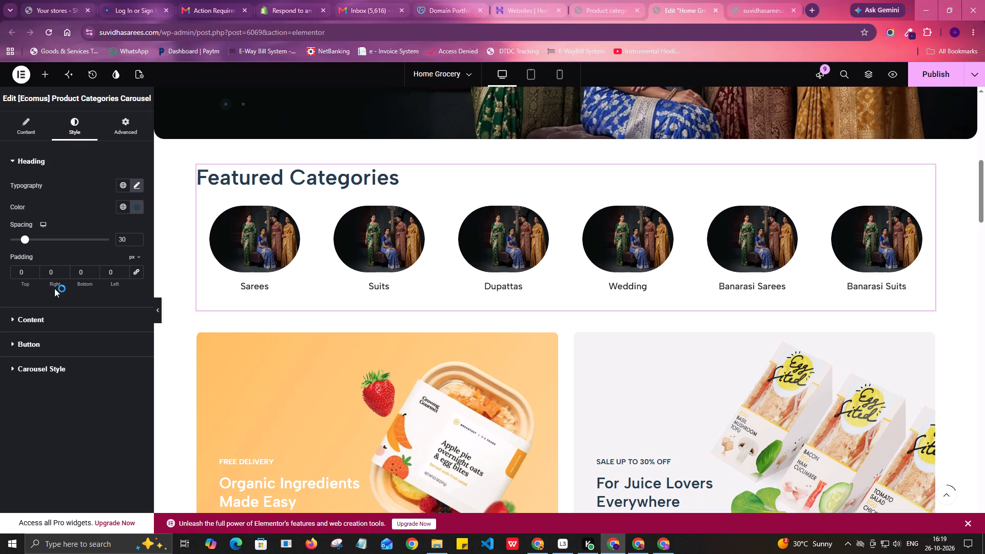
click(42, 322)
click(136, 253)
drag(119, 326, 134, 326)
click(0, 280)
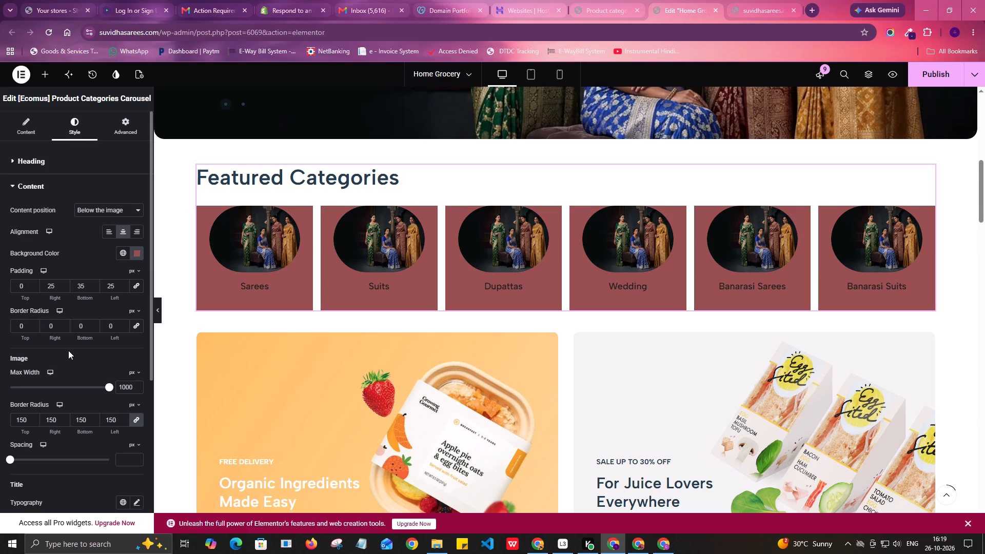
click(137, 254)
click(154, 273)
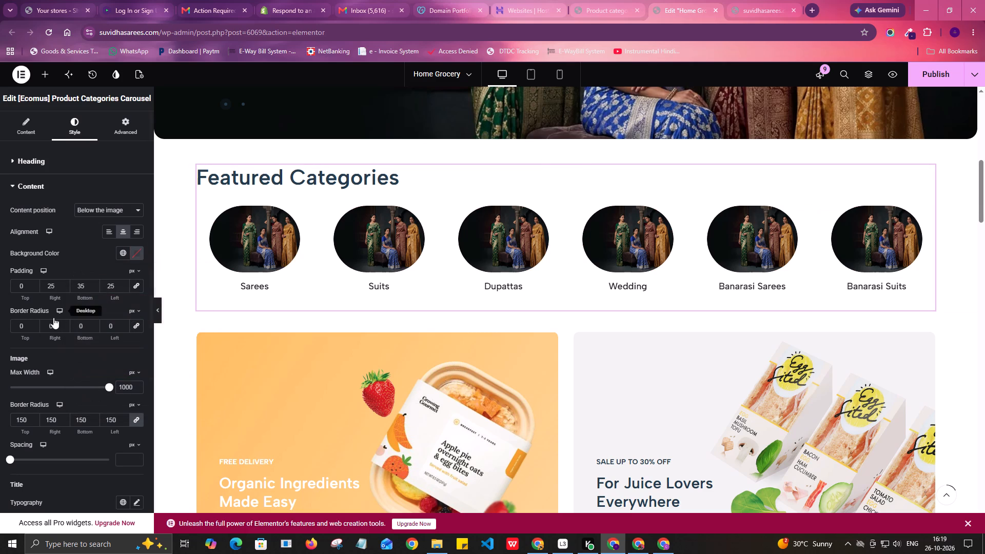
Examine the category title's typography options, including decoration, style, transform and weight, and the surrounding content style settings.
scroll(64, 383, down, 1)
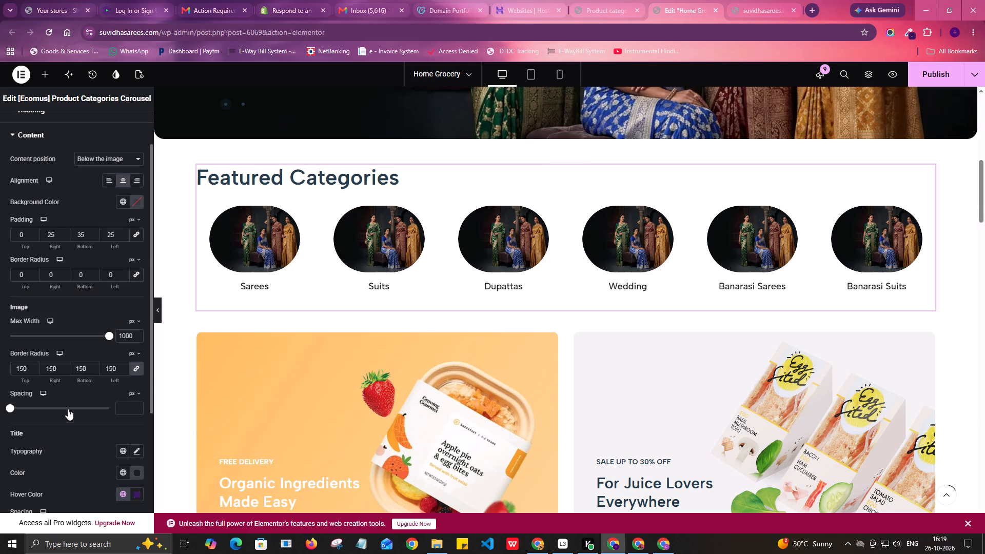
scroll(72, 410, down, 2)
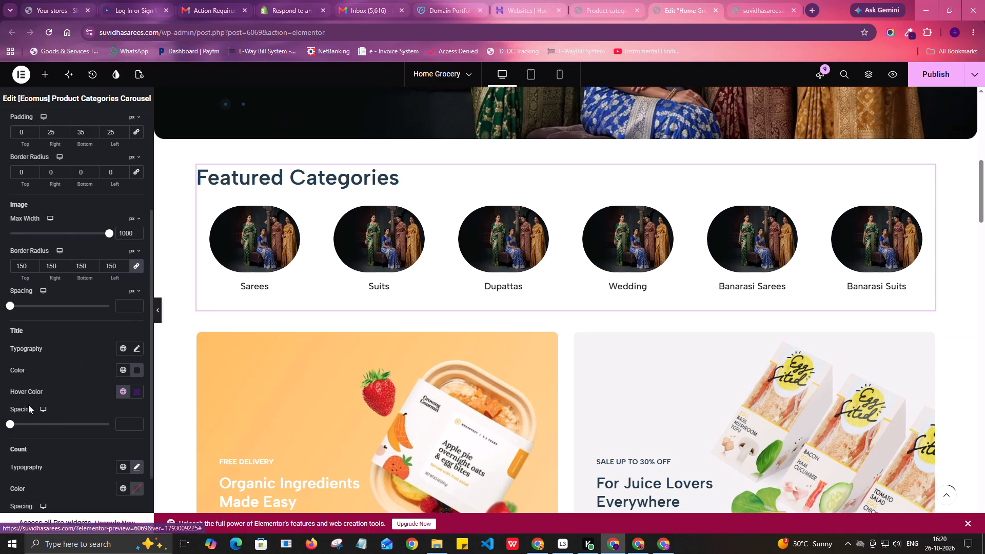
scroll(97, 401, down, 1)
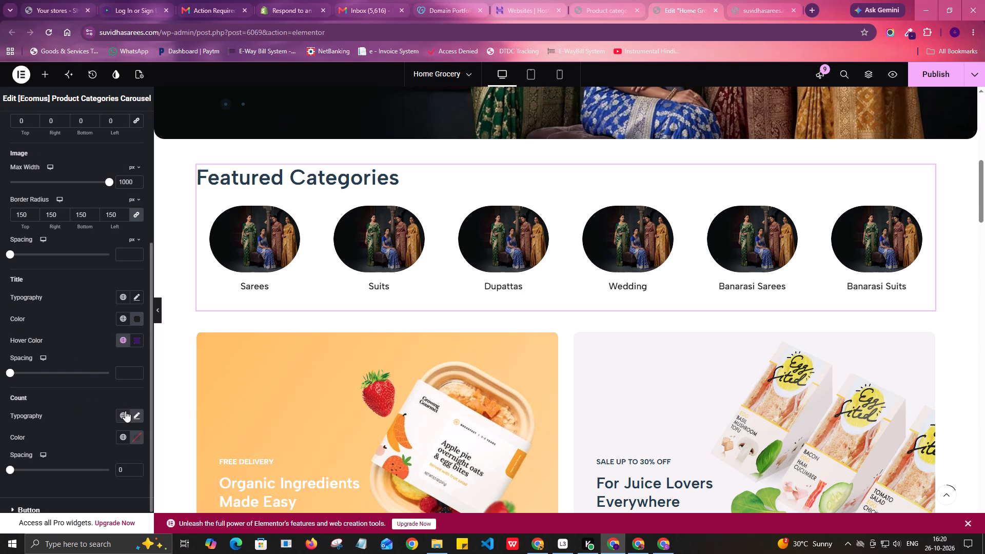
scroll(123, 413, down, 2)
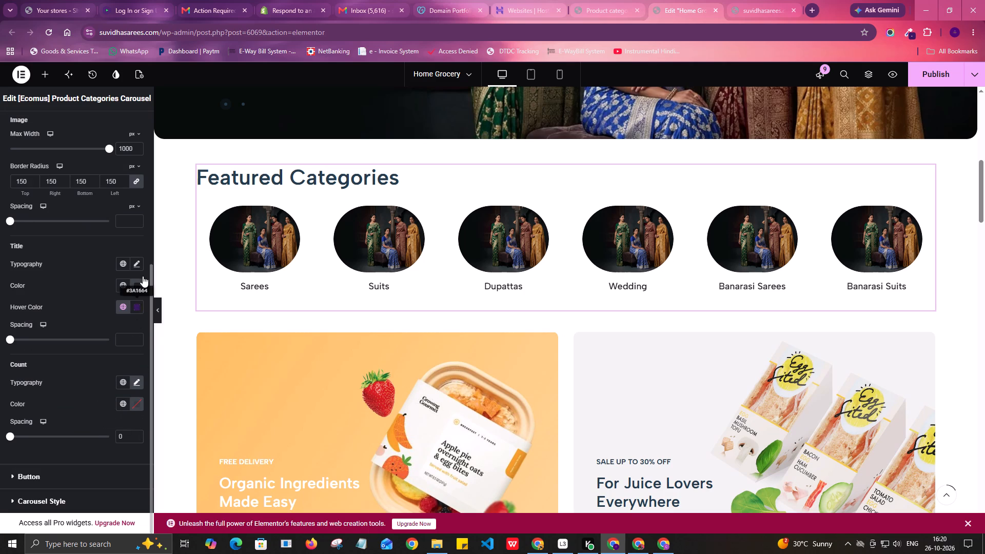
click(141, 262)
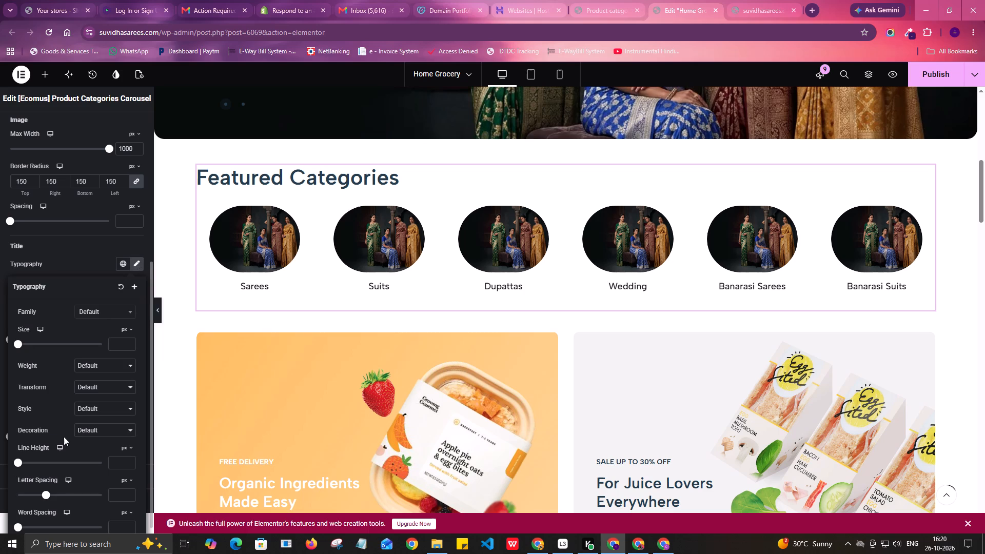
click(113, 430)
click(113, 430)
click(105, 405)
click(105, 405)
click(109, 387)
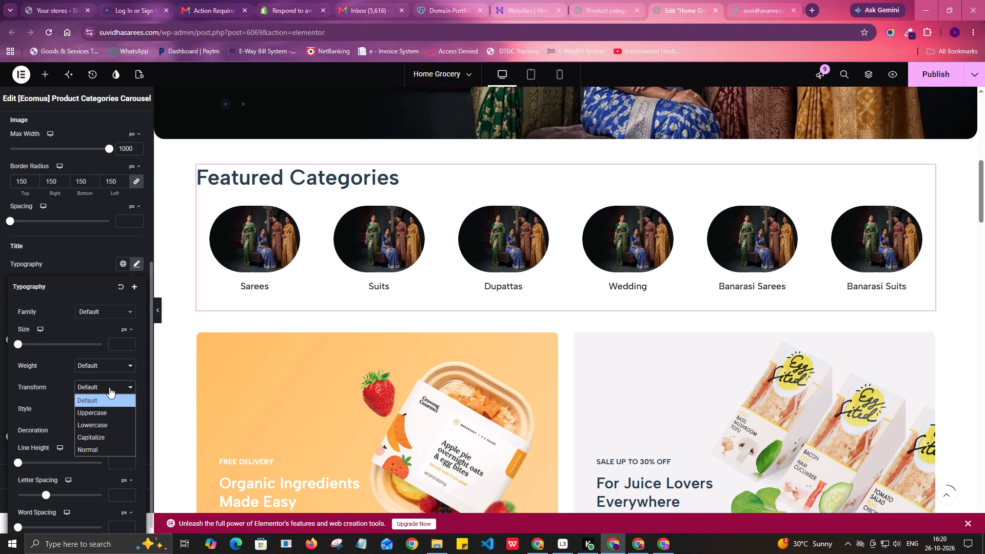
click(109, 387)
click(111, 366)
click(111, 366)
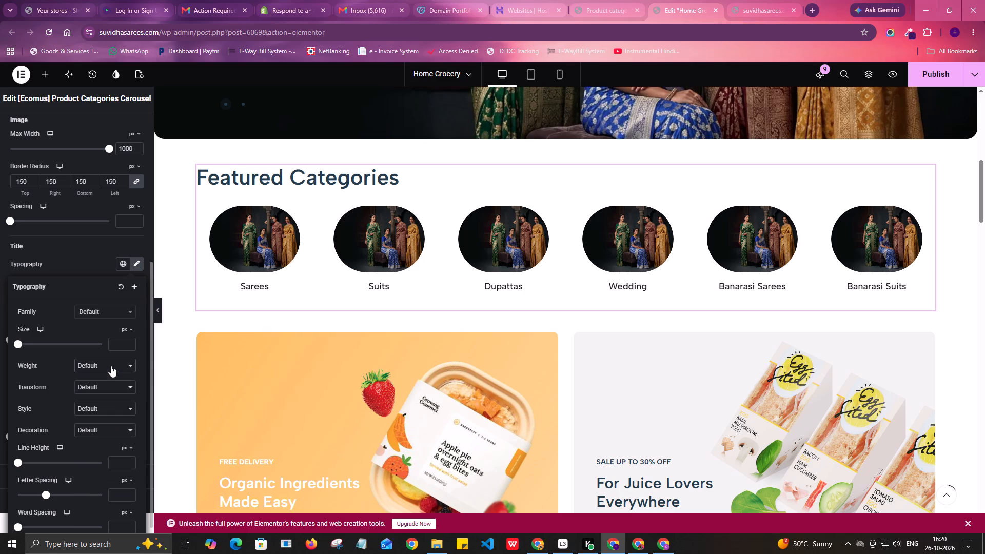
scroll(52, 425, down, 3)
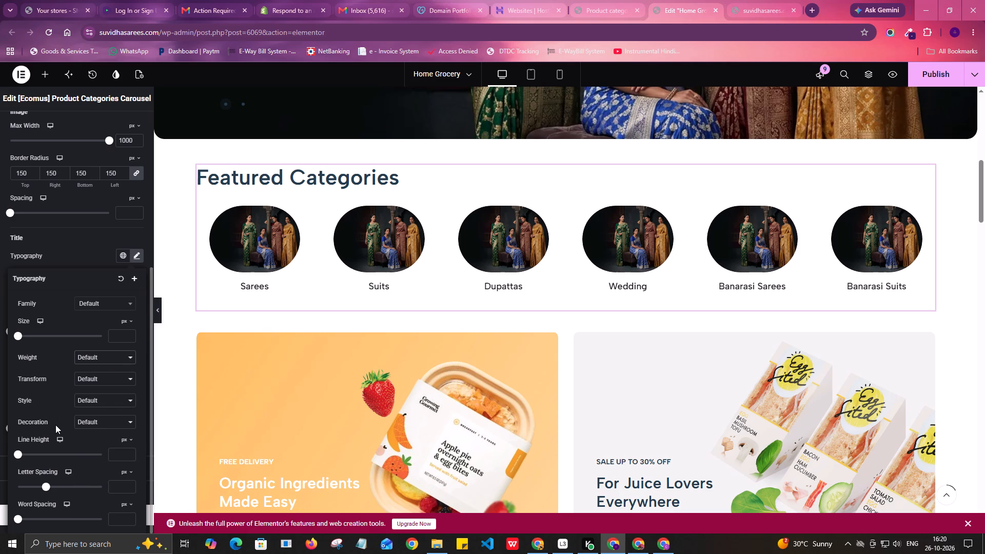
click(52, 239)
scroll(70, 277, down, 2)
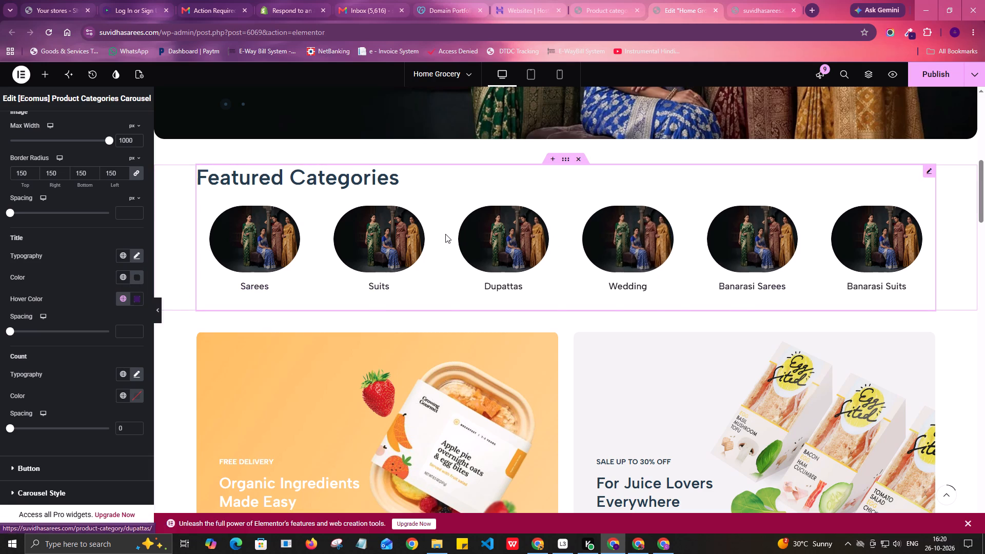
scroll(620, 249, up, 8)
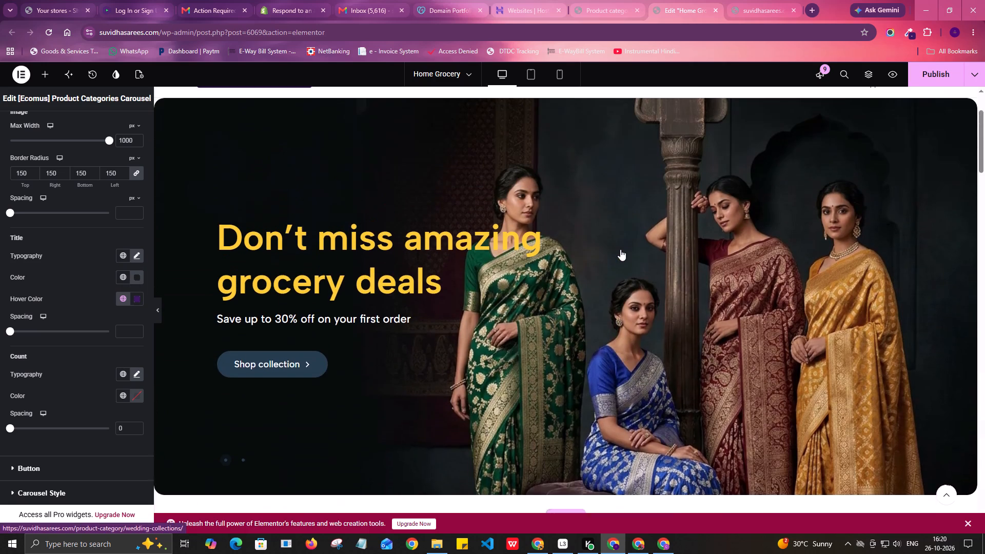
Examine the Featured Categories carousel's button style settings and its content options, including the button text's dynamic tags.
scroll(620, 249, up, 2)
scroll(621, 250, down, 8)
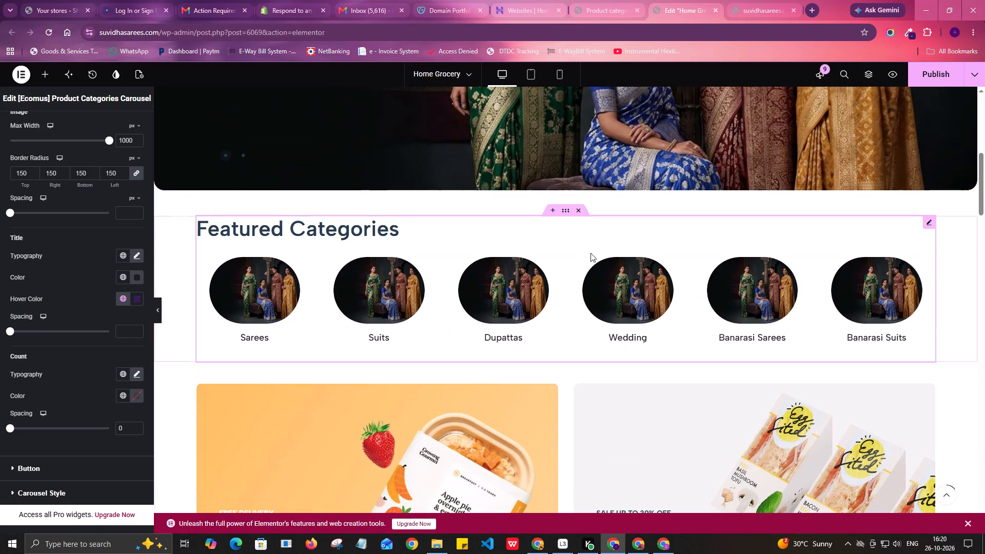
scroll(378, 295, down, 1)
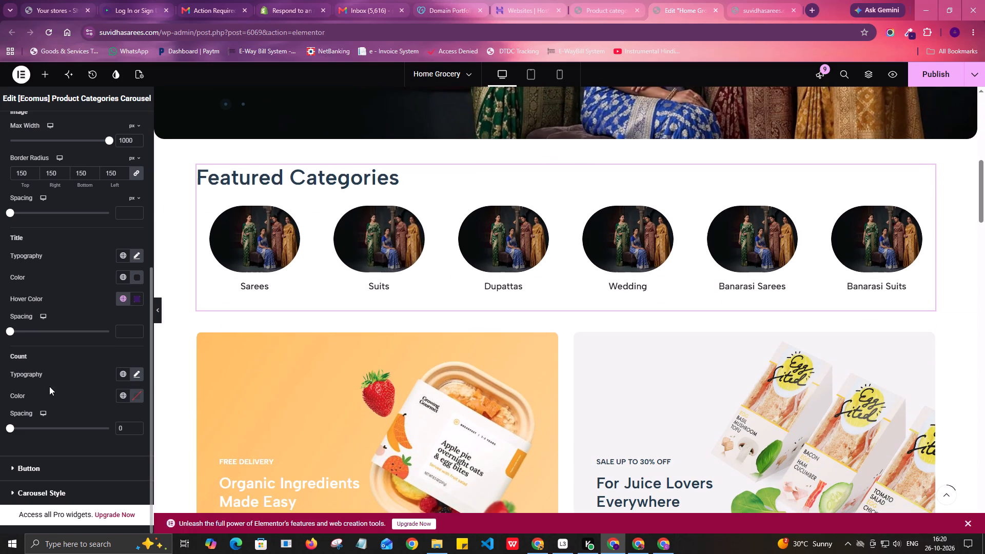
scroll(49, 386, down, 3)
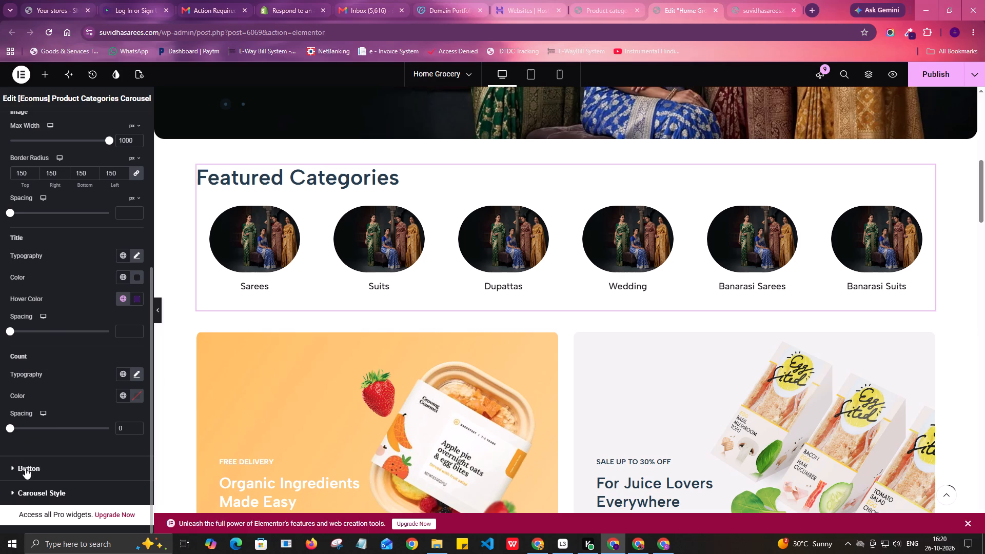
scroll(40, 321, up, 1)
scroll(33, 436, down, 2)
scroll(43, 364, down, 3)
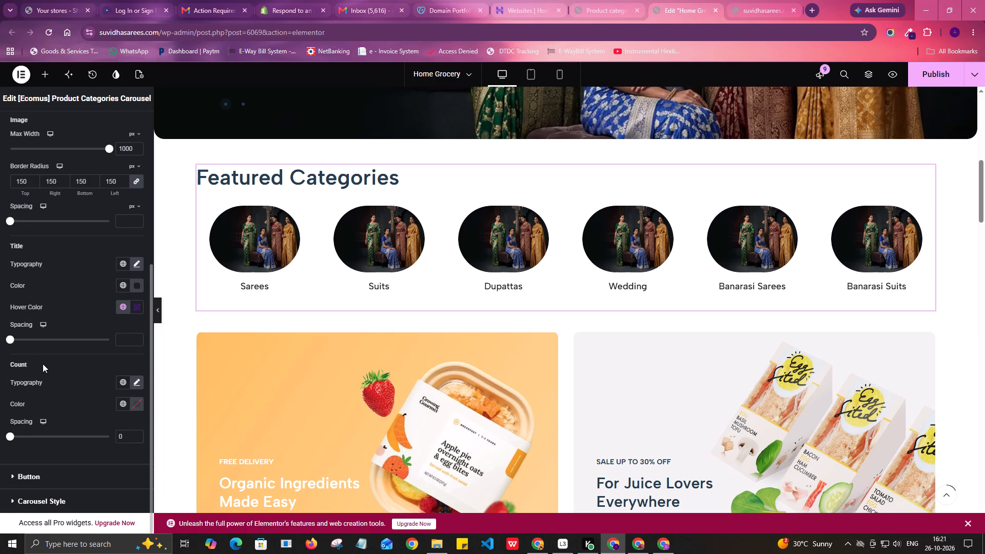
click(35, 470)
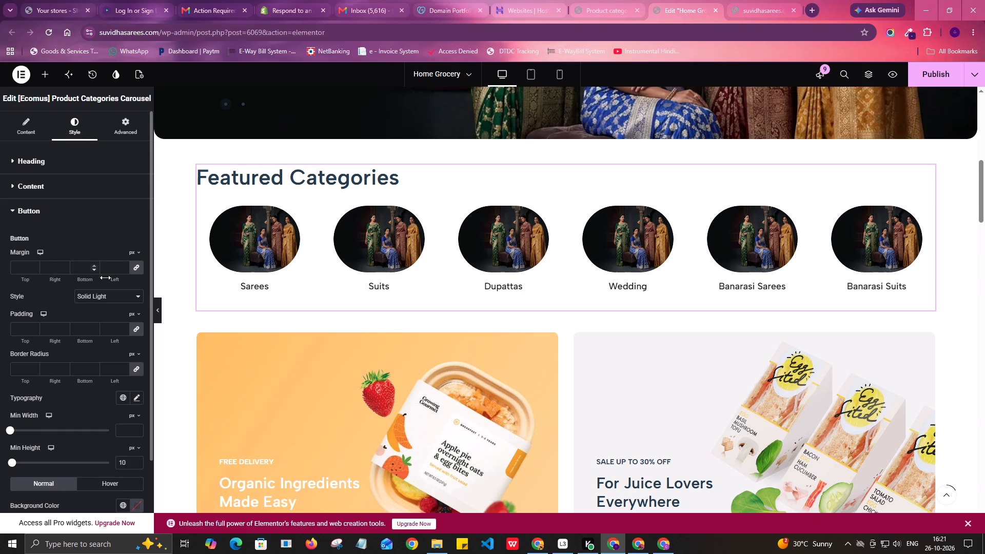
scroll(92, 402, down, 1)
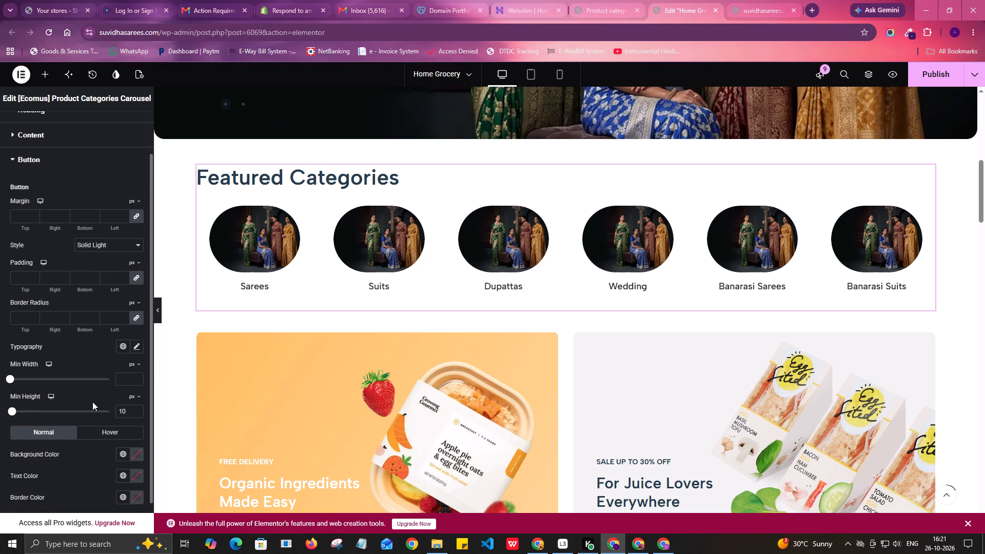
scroll(90, 406, up, 3)
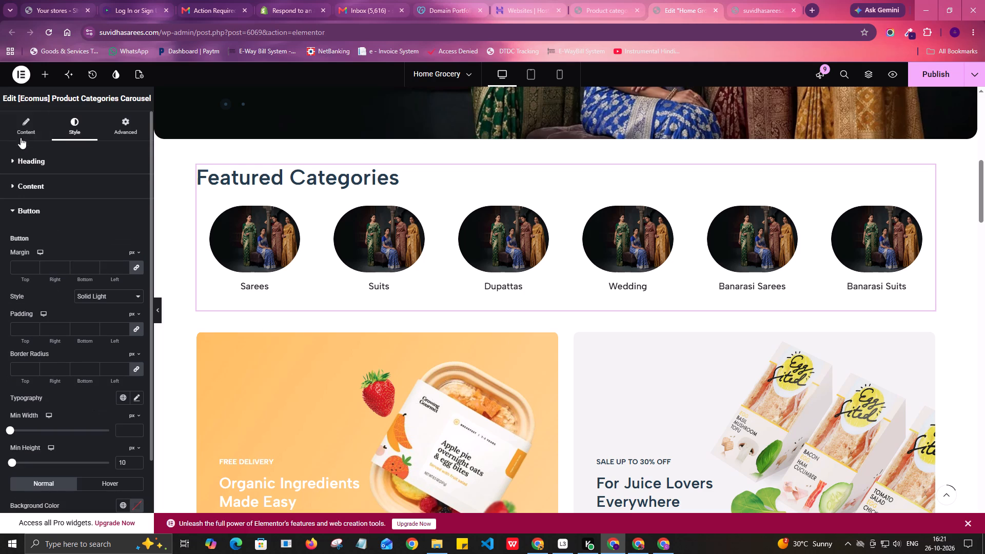
click(25, 132)
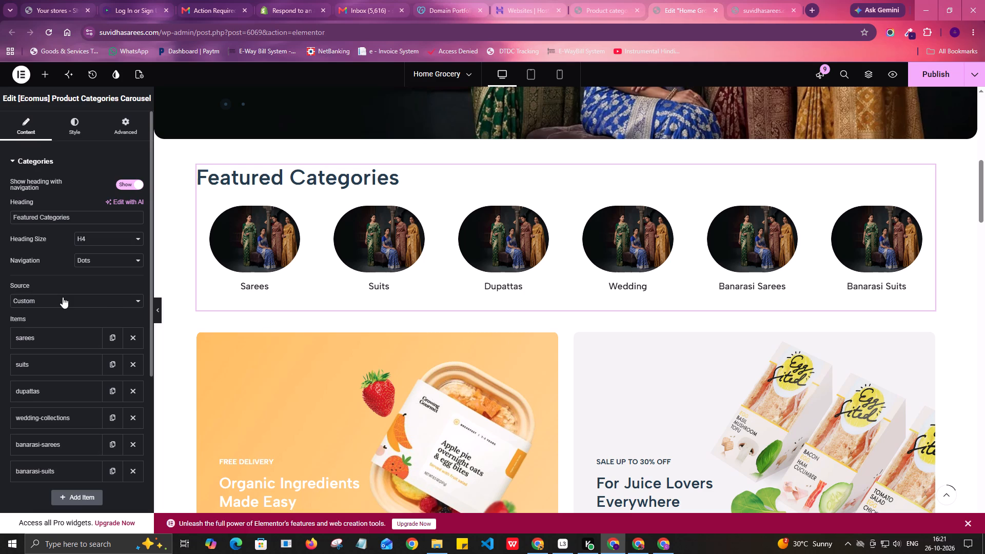
scroll(63, 297, down, 3)
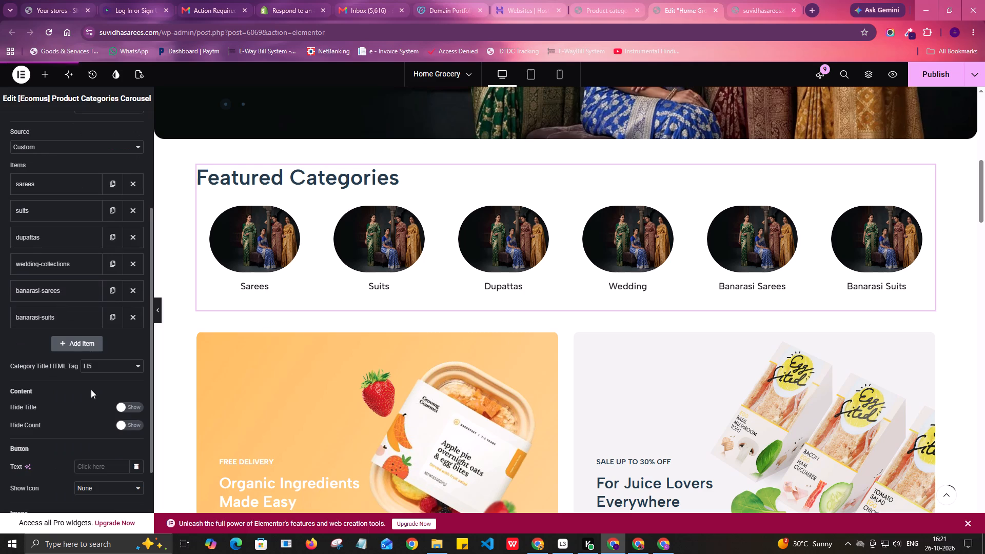
scroll(89, 389, down, 1)
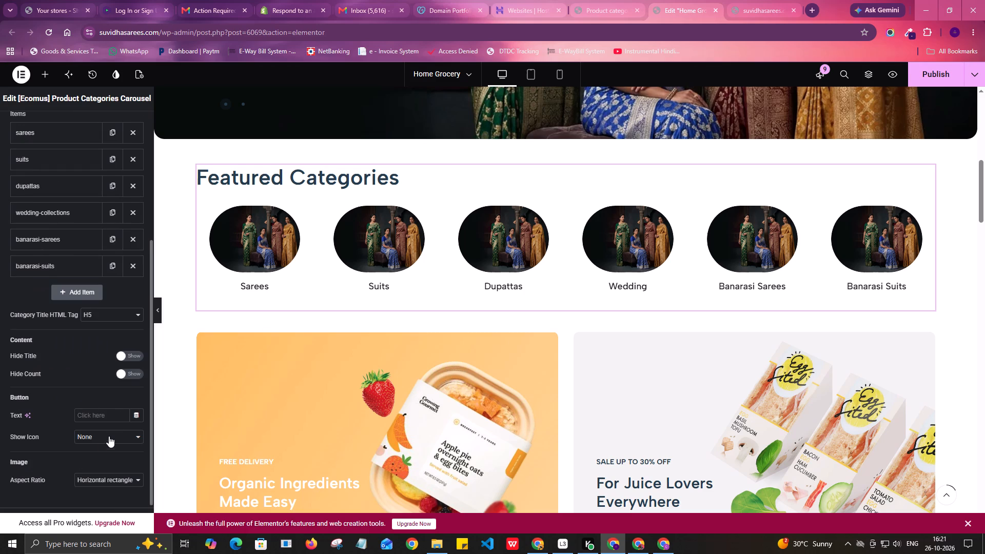
click(133, 414)
click(0, 417)
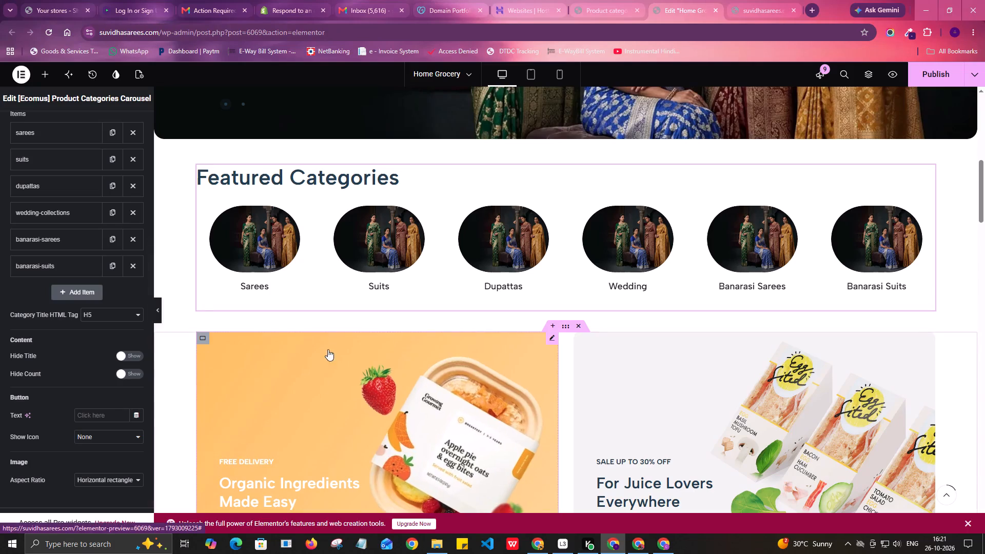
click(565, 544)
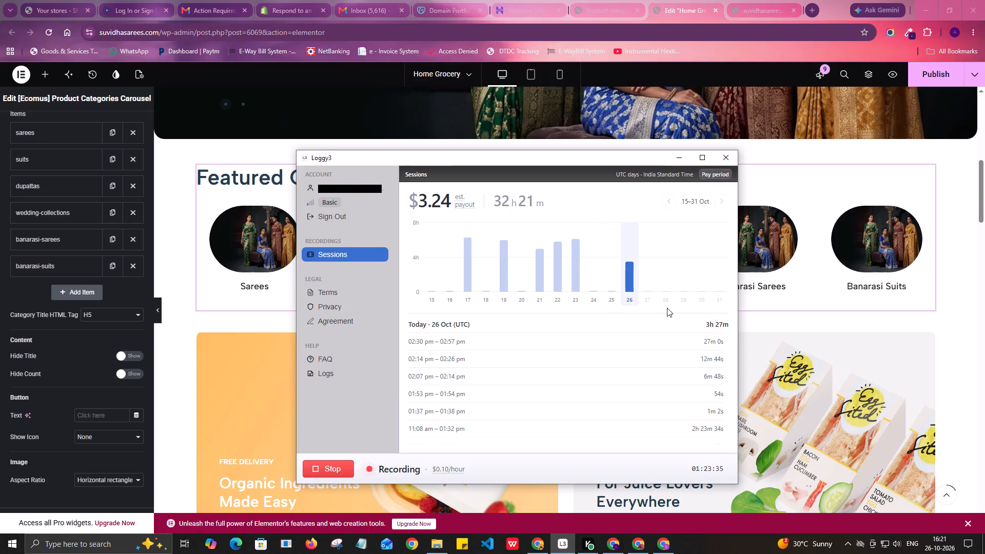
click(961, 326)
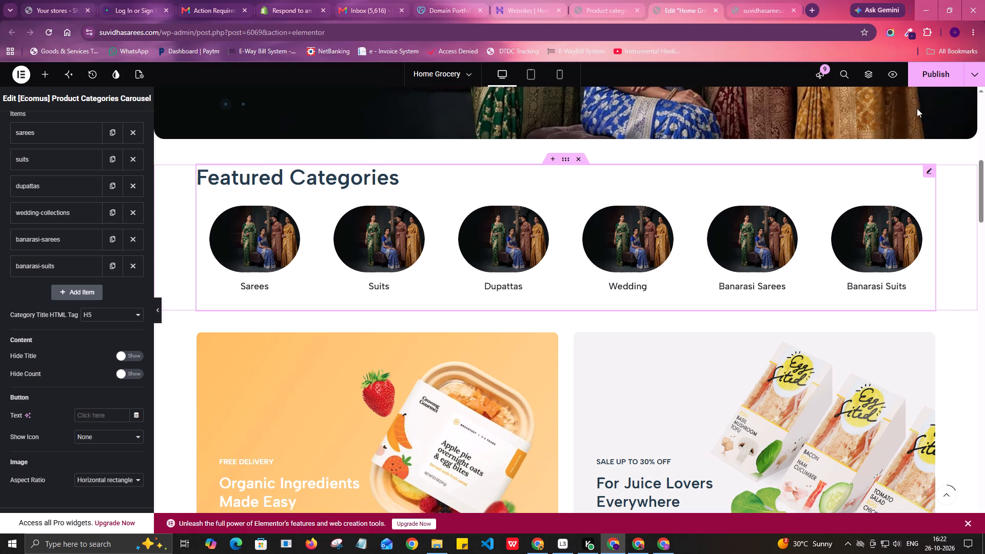
Publish the homepage with the current Featured Categories carousel changes.
scroll(933, 116, down, 4)
click(933, 74)
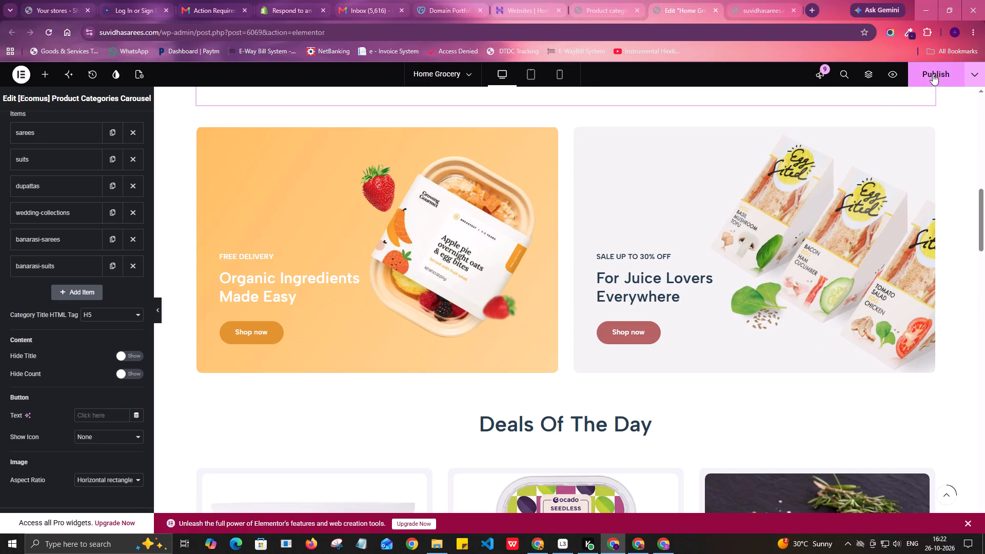
Review the homepage sections from the hero banner and Featured Categories down to Popular products.
scroll(703, 209, up, 3)
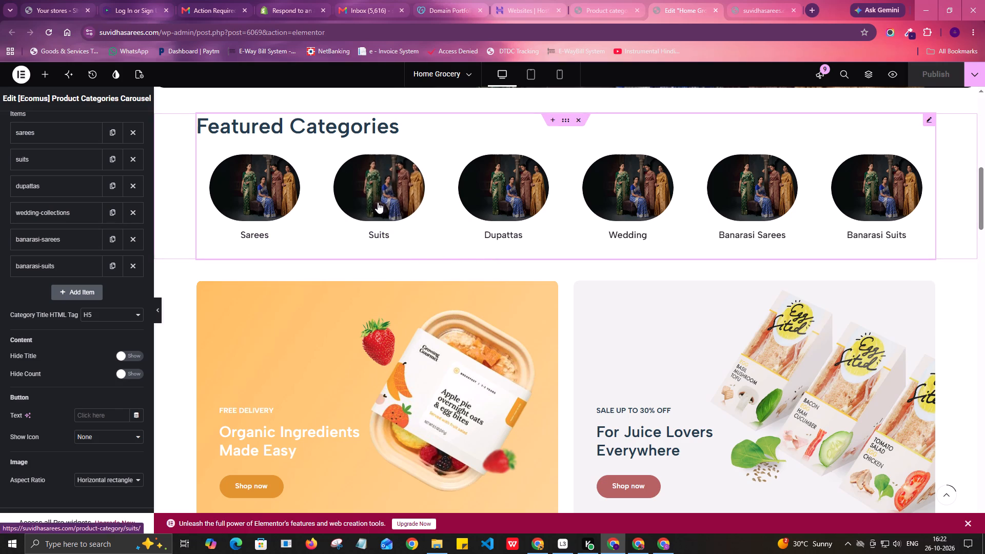
scroll(321, 329, up, 2)
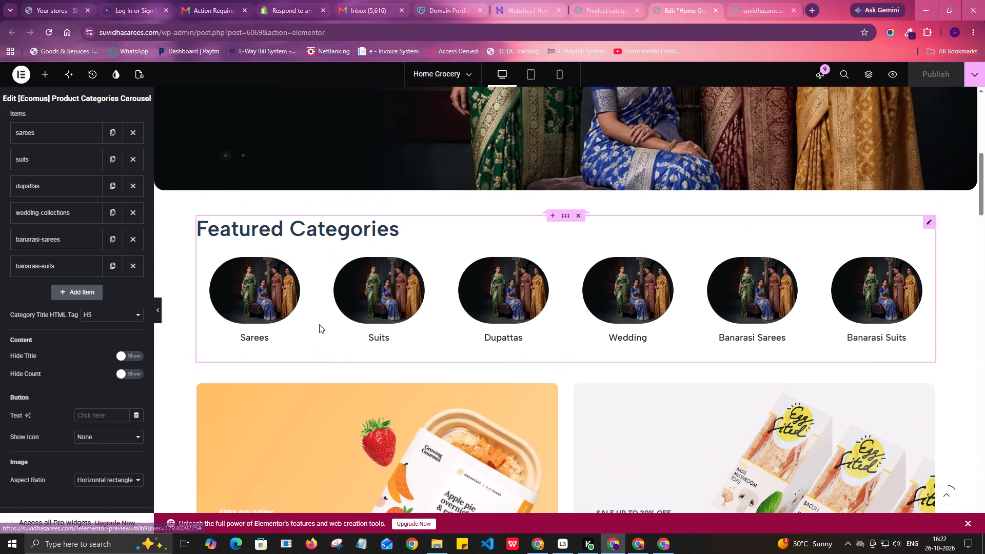
scroll(319, 324, down, 3)
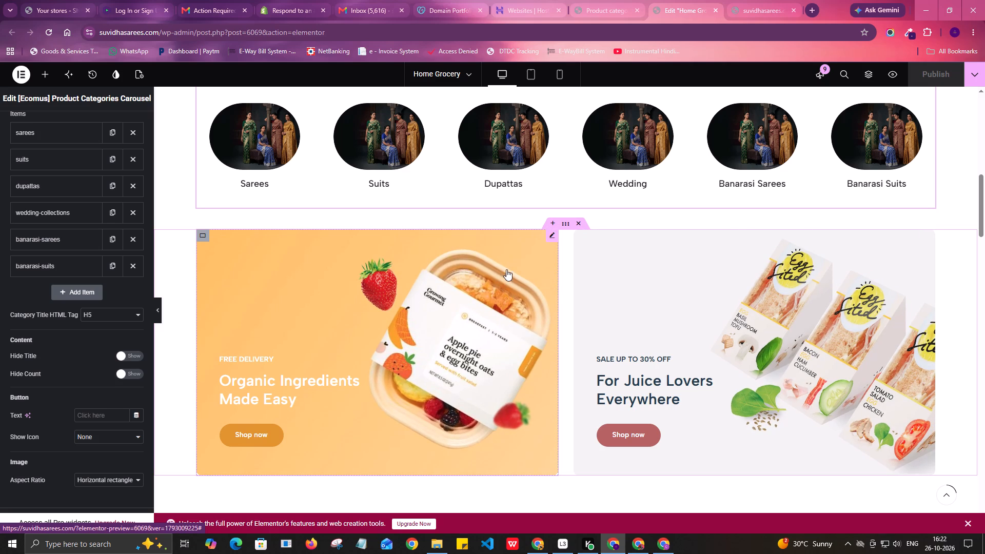
scroll(522, 300, up, 6)
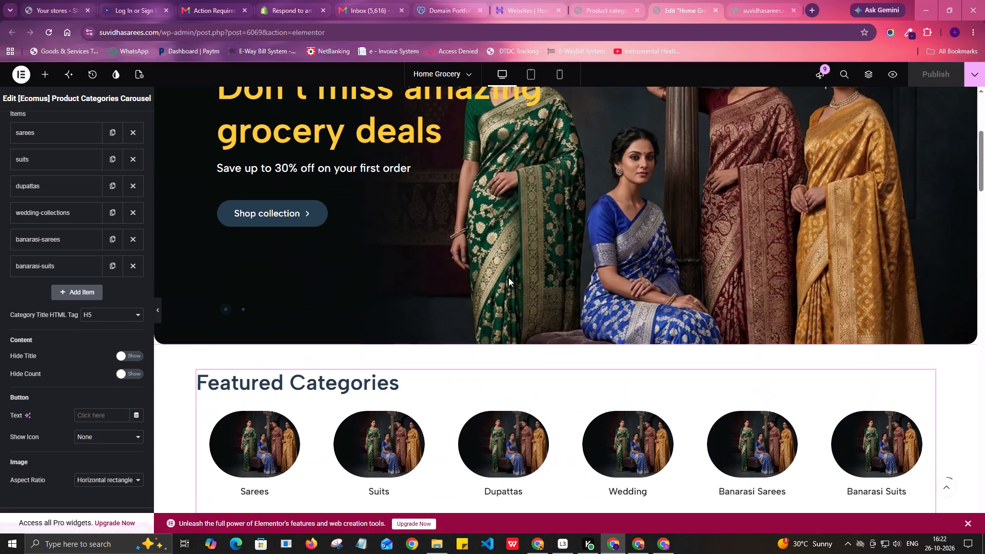
scroll(508, 278, down, 9)
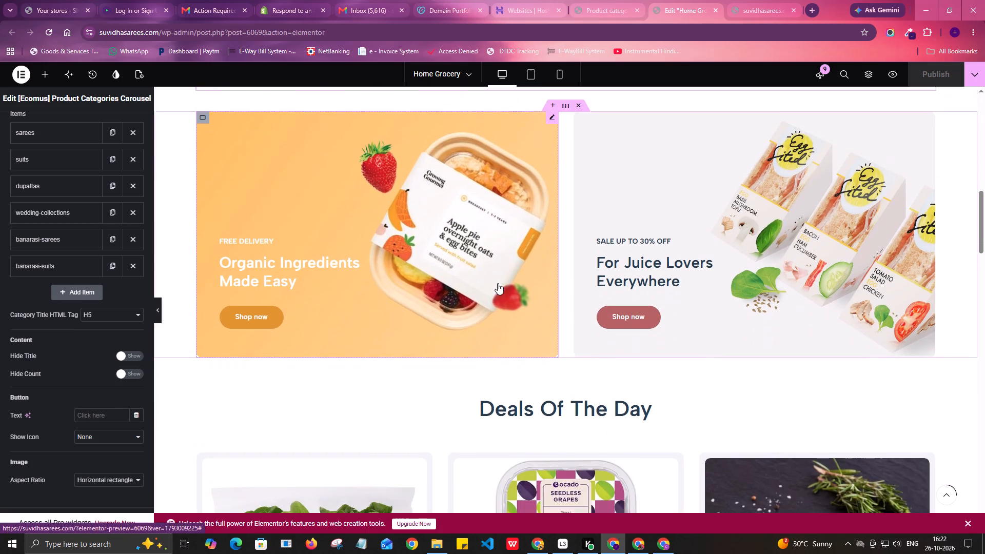
scroll(497, 284, down, 2)
scroll(583, 323, down, 7)
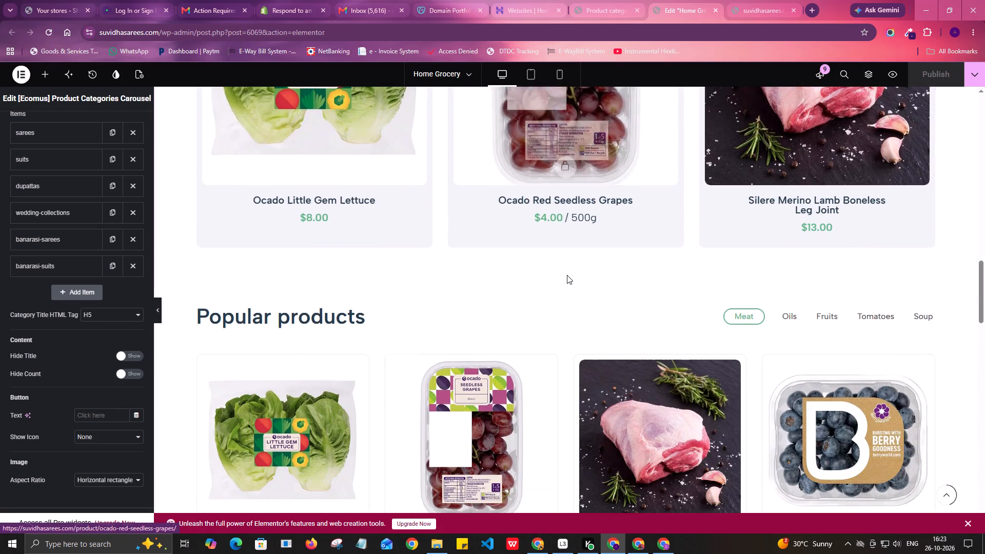
Move the Deals Of The Day heading container above the two promo banners, directly below Featured Categories.
scroll(566, 273, up, 7)
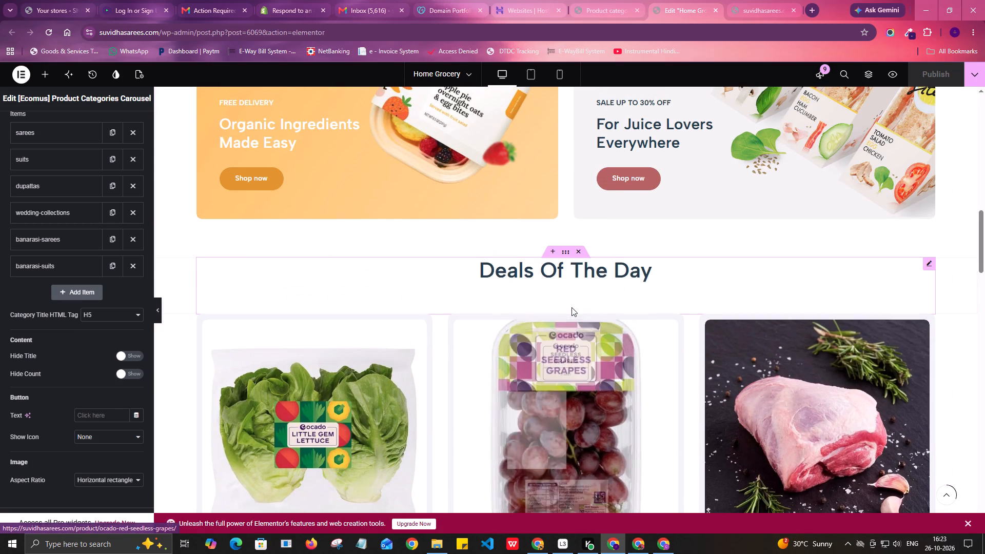
scroll(568, 288, up, 1)
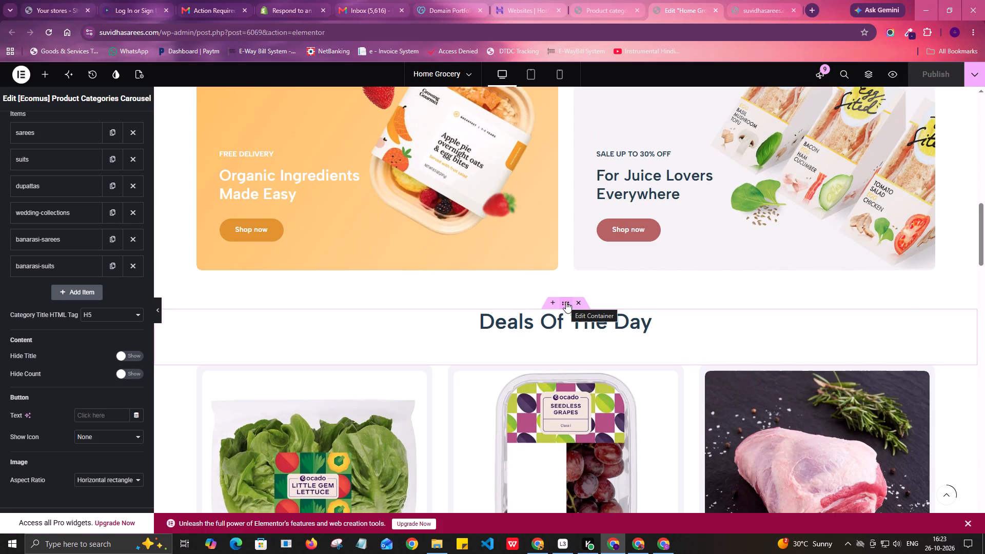
drag(566, 302, 561, 254)
scroll(561, 254, up, 4)
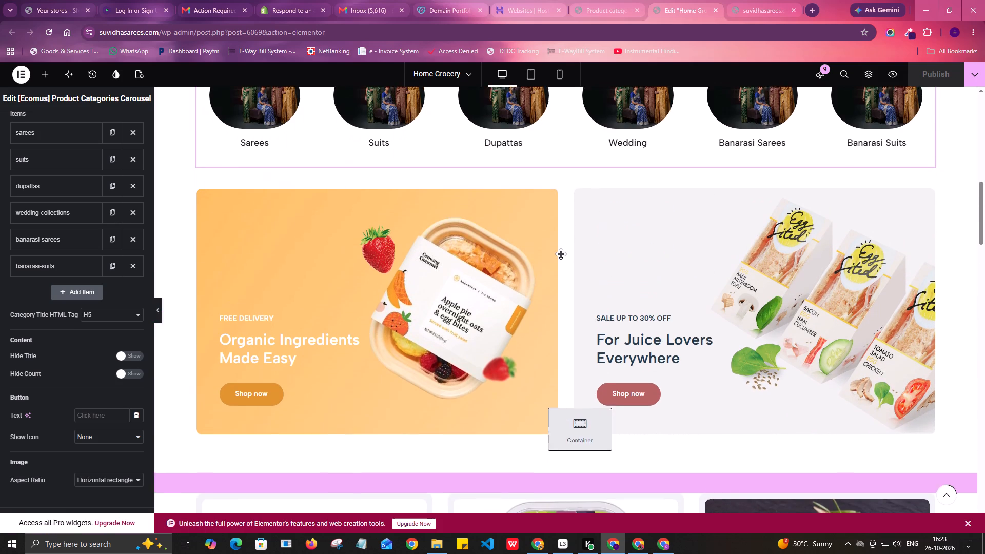
drag(561, 254, 566, 224)
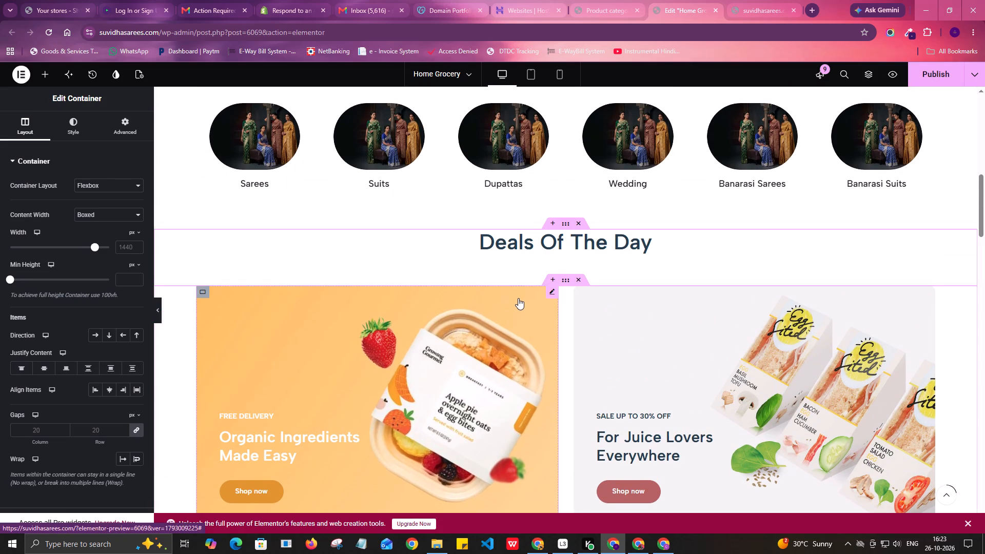
Move the three-product deals container above the promo banners, directly beneath the Deals Of The Day heading.
scroll(541, 294, down, 7)
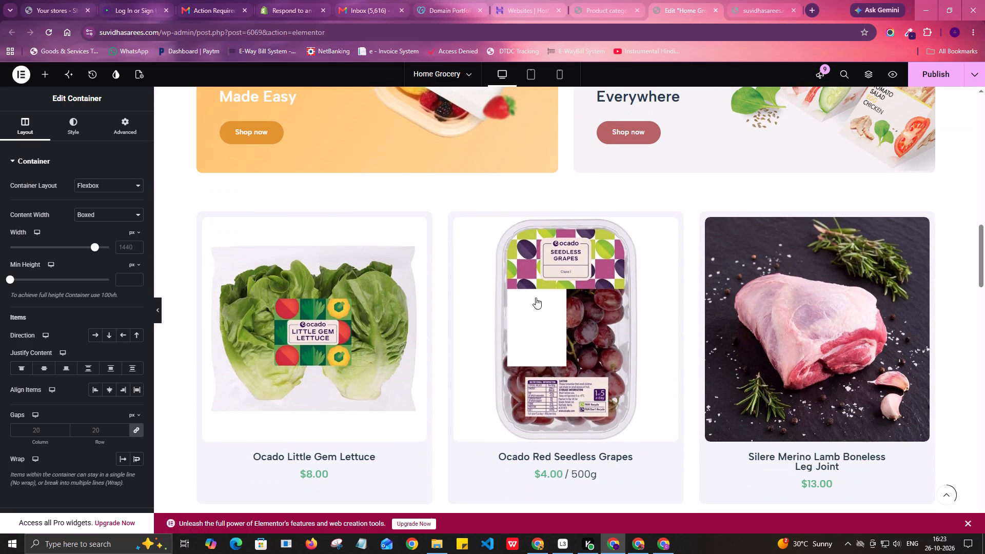
scroll(545, 305, up, 1)
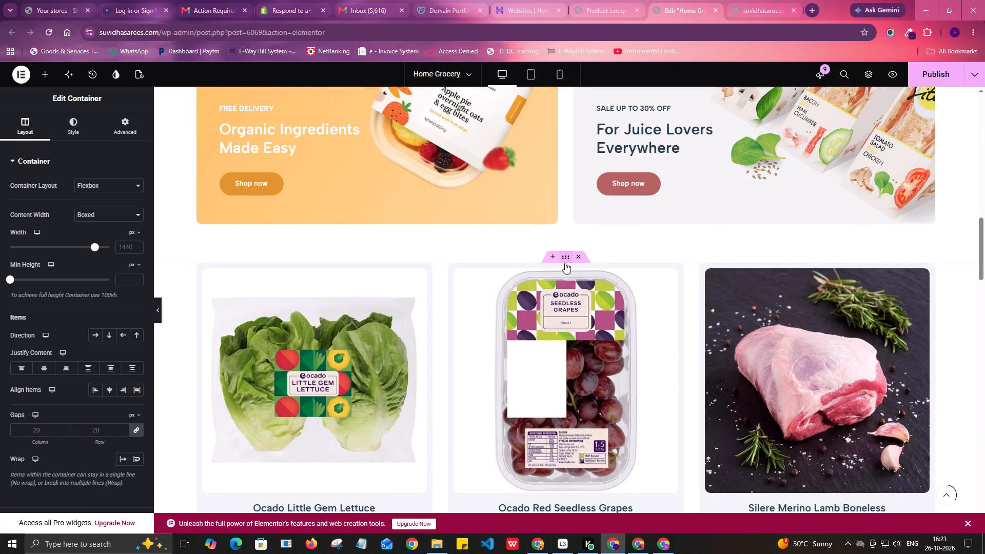
drag(565, 254, 565, 210)
scroll(565, 210, up, 2)
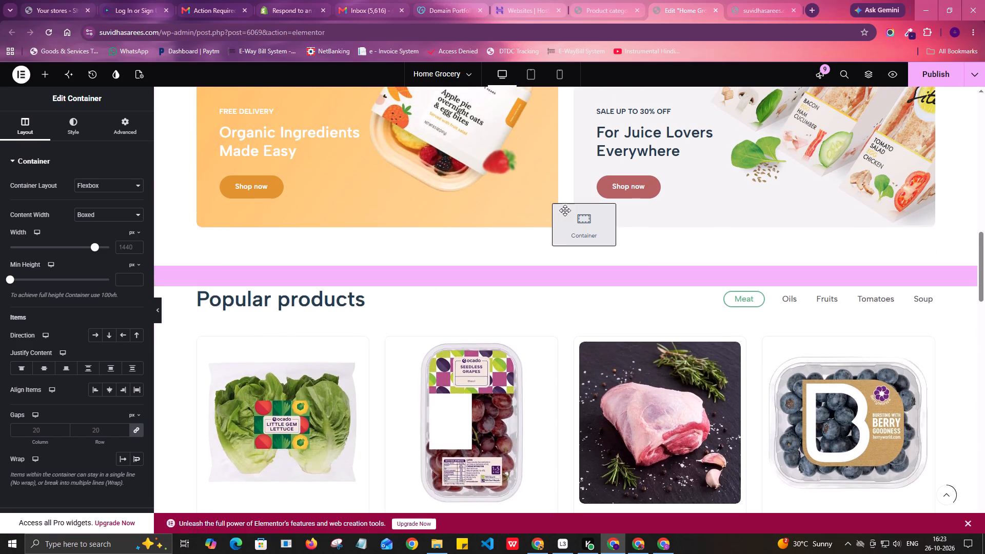
drag(565, 210, 580, 220)
scroll(565, 210, up, 3)
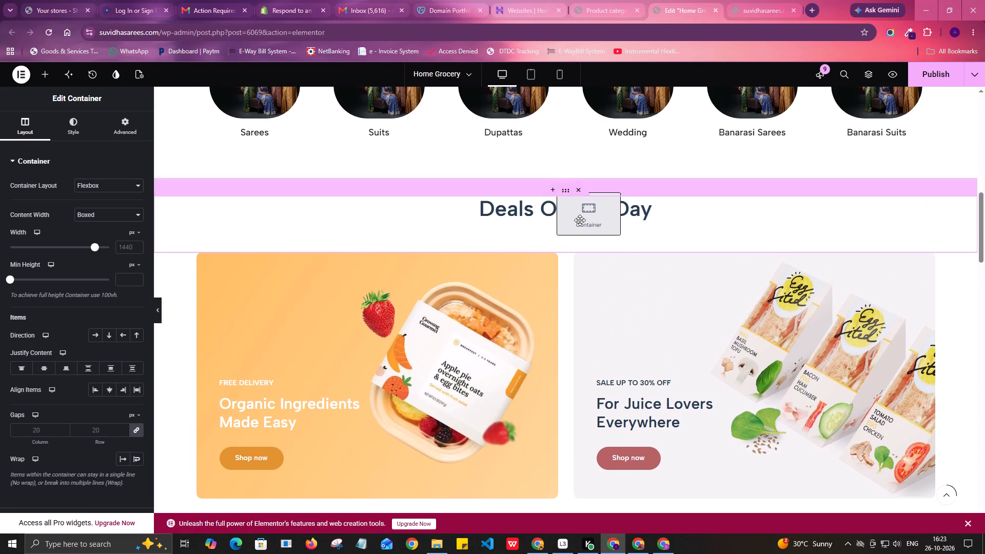
drag(580, 220, 584, 234)
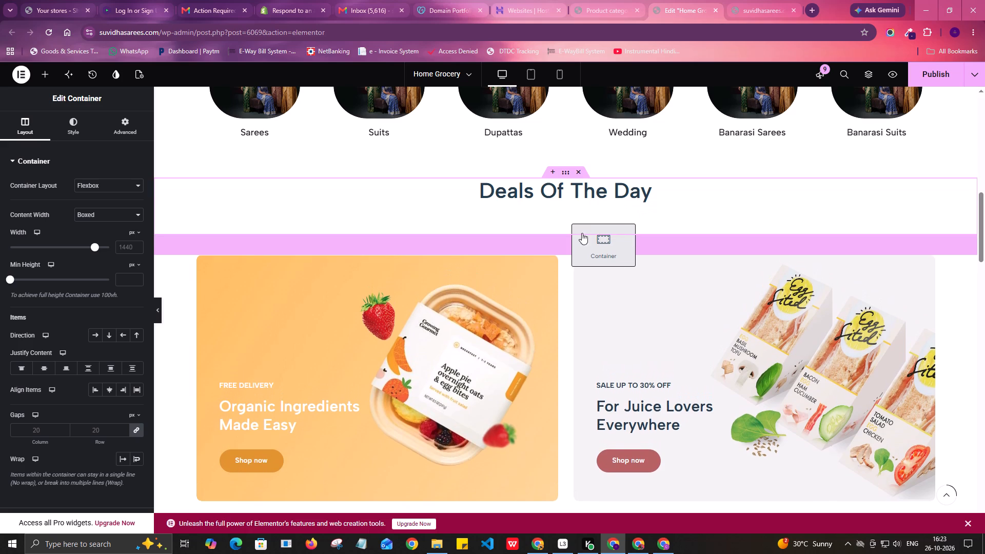
Check the section order from the hero banner through Featured Categories and Deals Of The Day to the promo banners.
scroll(507, 241, down, 1)
scroll(506, 240, up, 2)
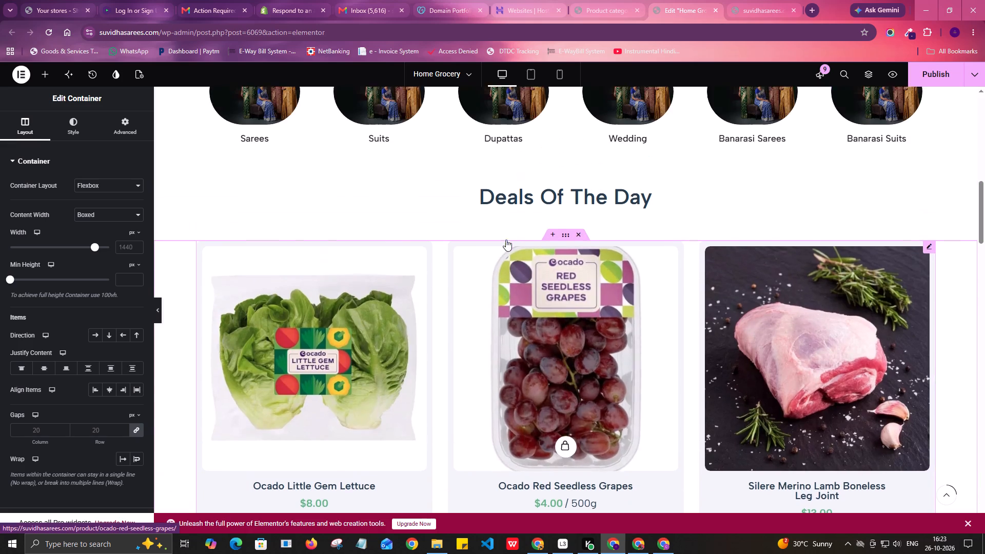
scroll(506, 240, up, 6)
scroll(496, 249, down, 2)
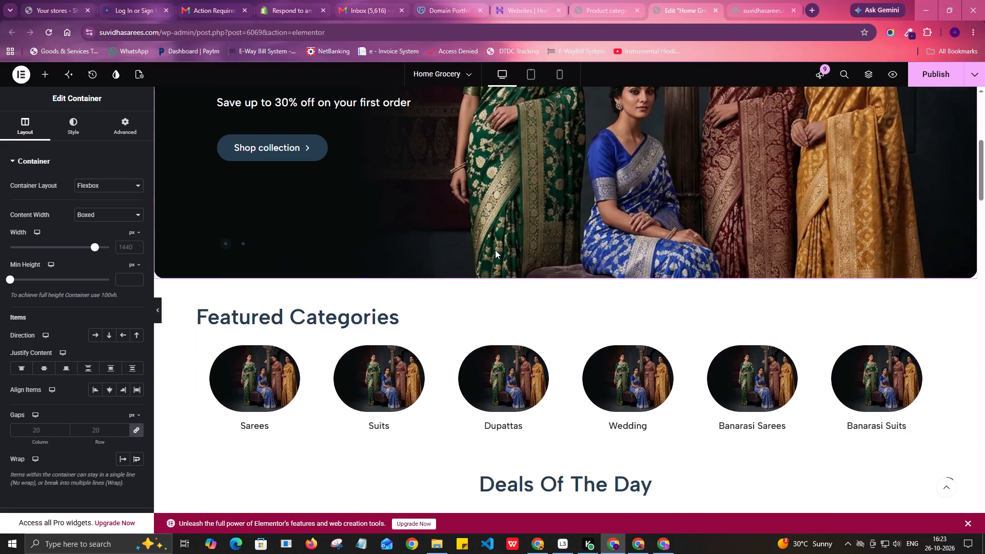
scroll(495, 250, down, 5)
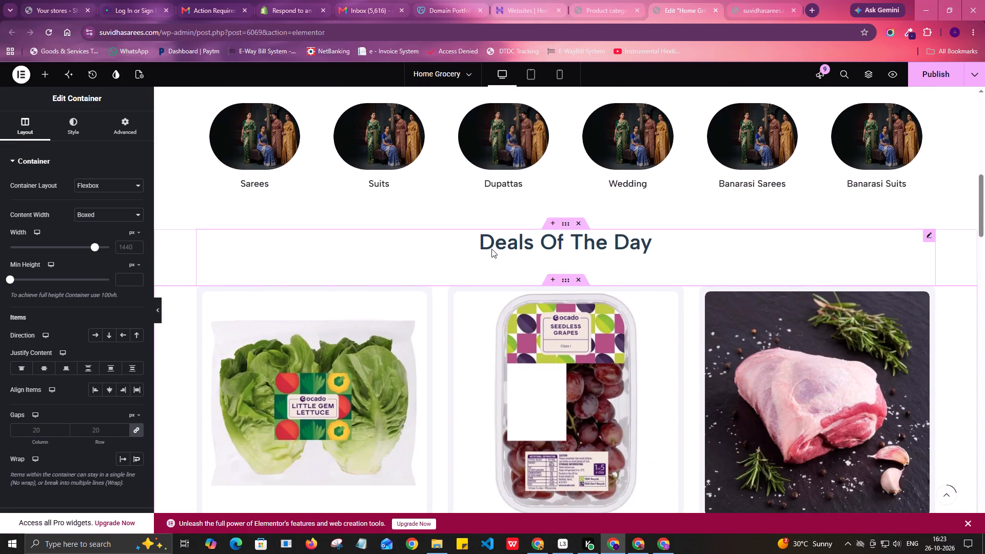
scroll(491, 249, down, 2)
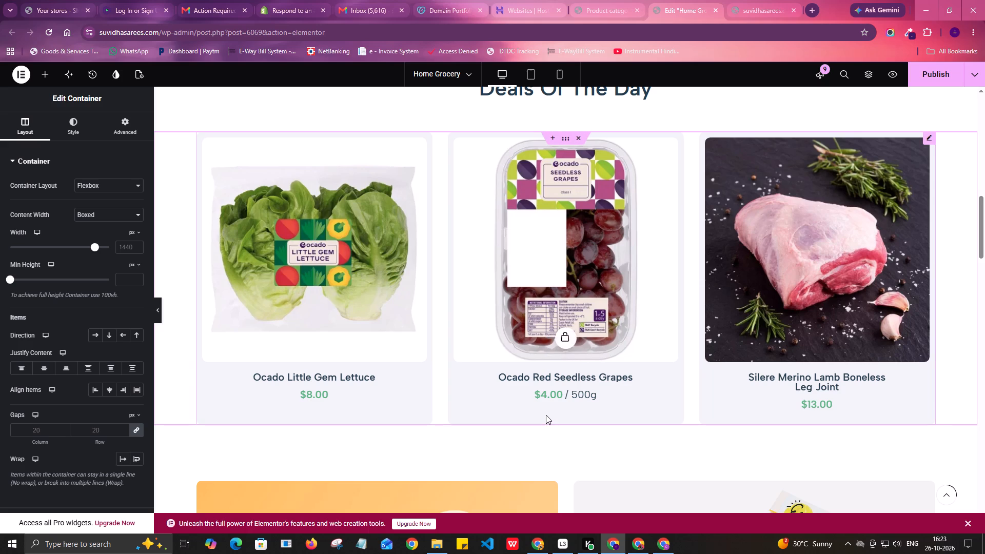
scroll(560, 398, down, 2)
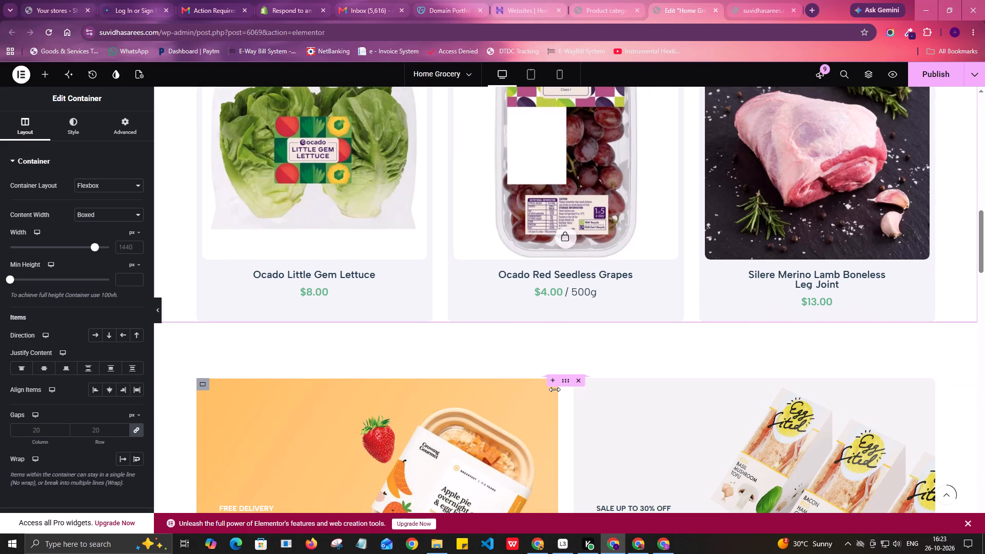
Check how the Deals Of The Day section sits between Featured Categories and the two promo banners.
scroll(554, 389, down, 4)
scroll(551, 388, up, 3)
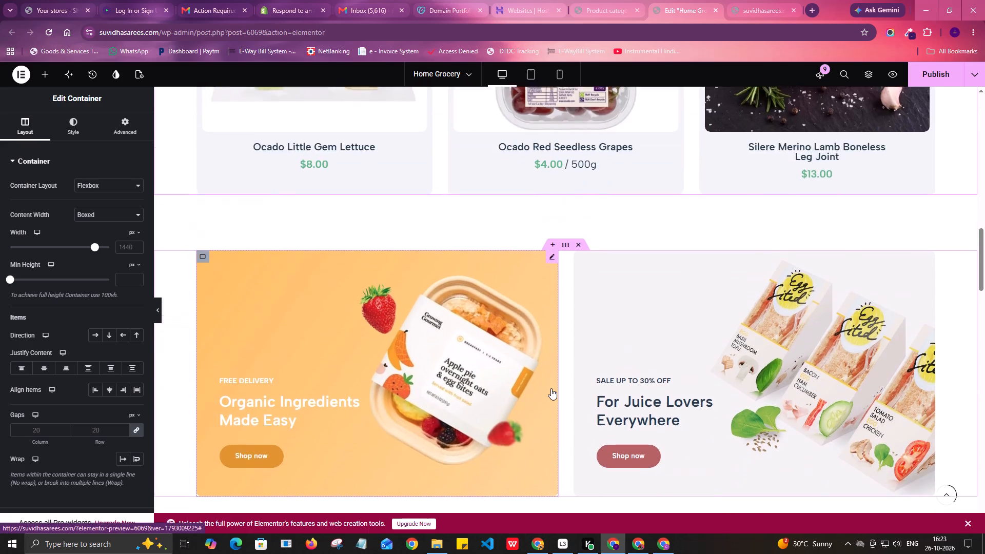
scroll(551, 388, up, 8)
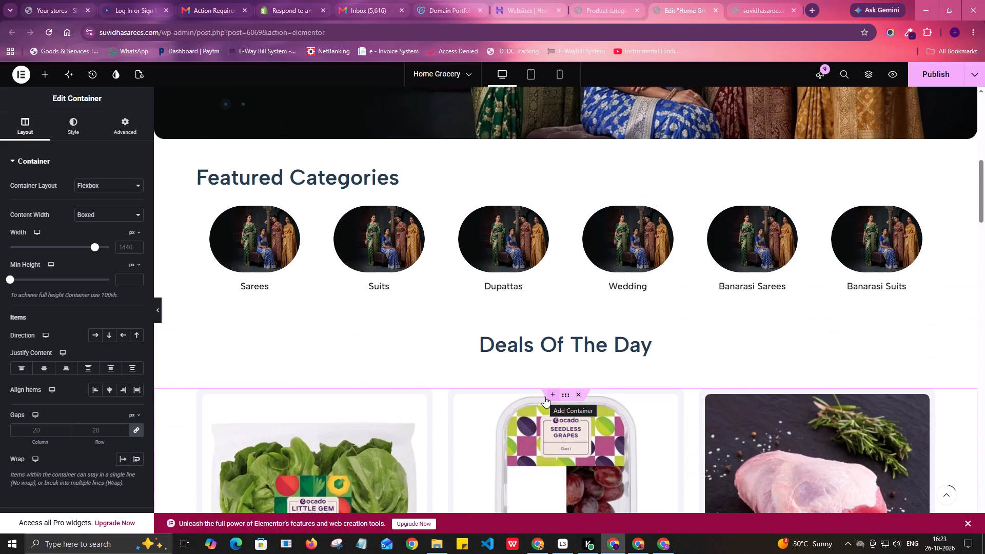
scroll(542, 400, down, 4)
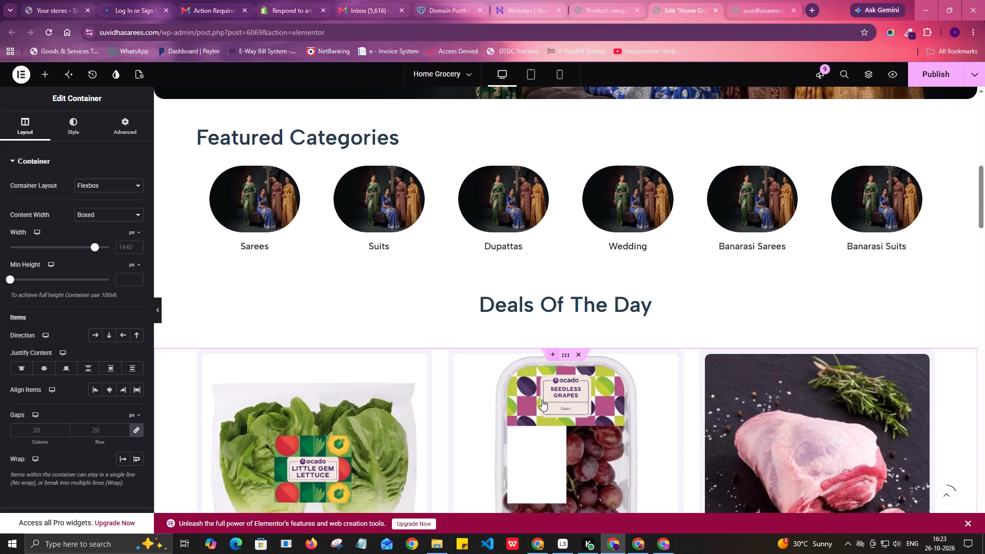
scroll(535, 393, up, 1)
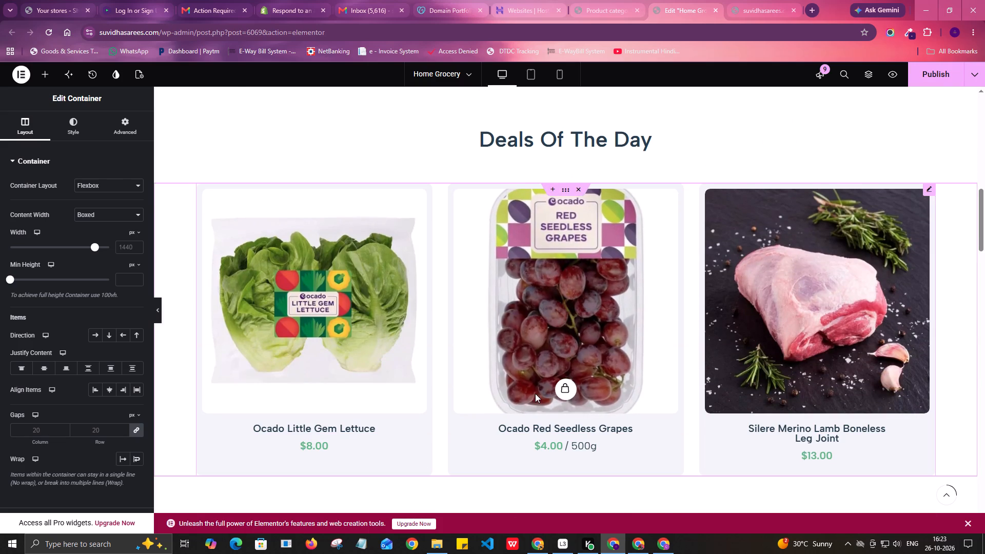
scroll(535, 393, up, 8)
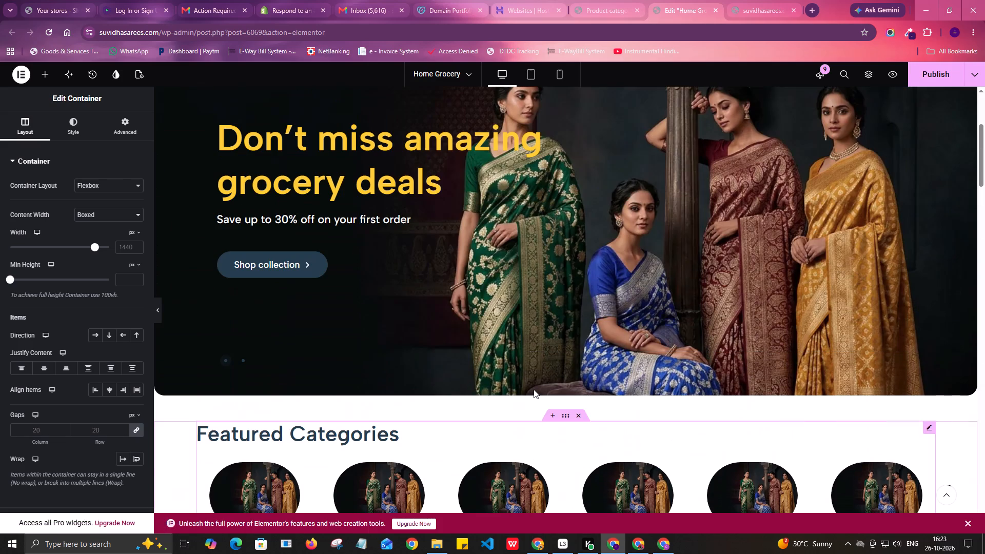
scroll(533, 389, up, 3)
Review the homepage from the hero banner down through the promo banners and Popular products to the Ecomus Subscription section.
scroll(533, 389, down, 3)
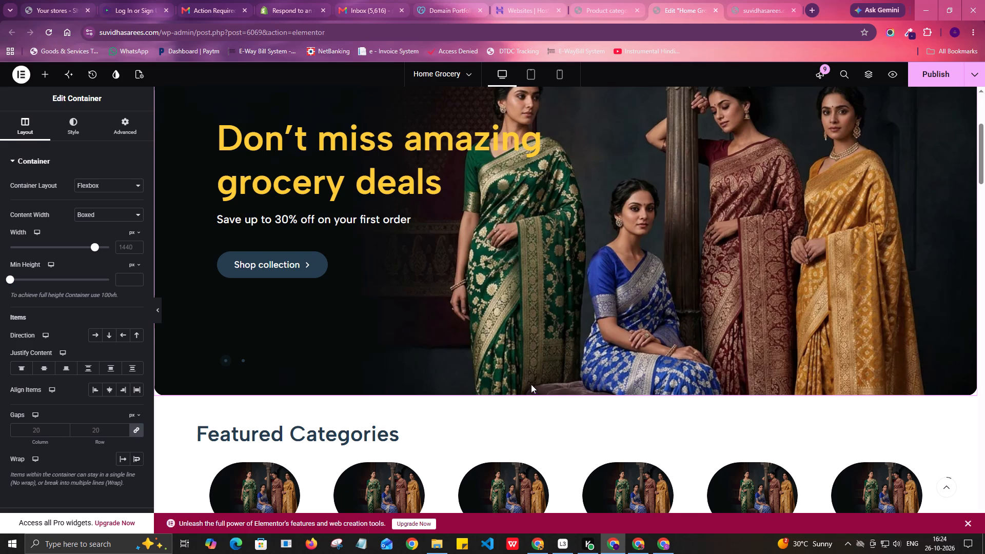
scroll(562, 372, down, 2)
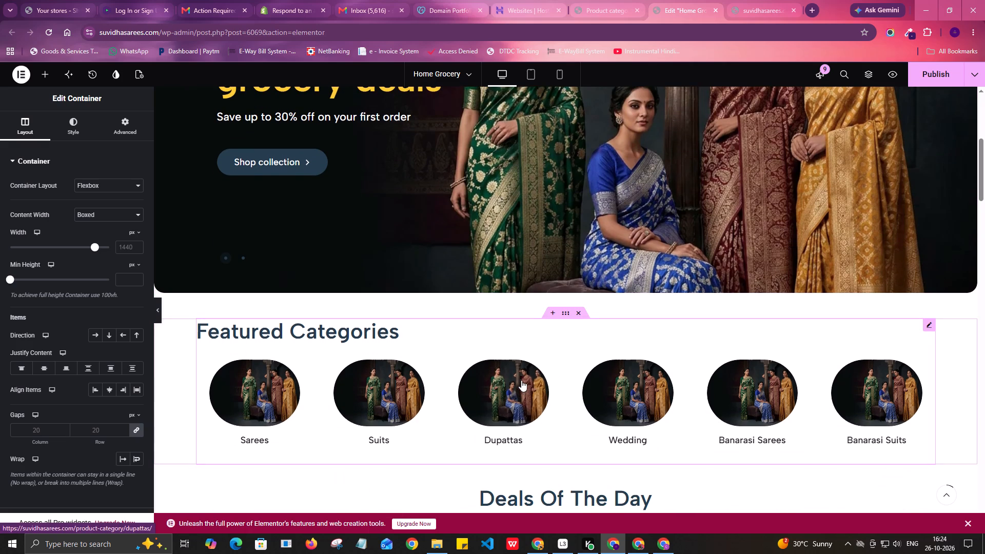
scroll(521, 380, down, 1)
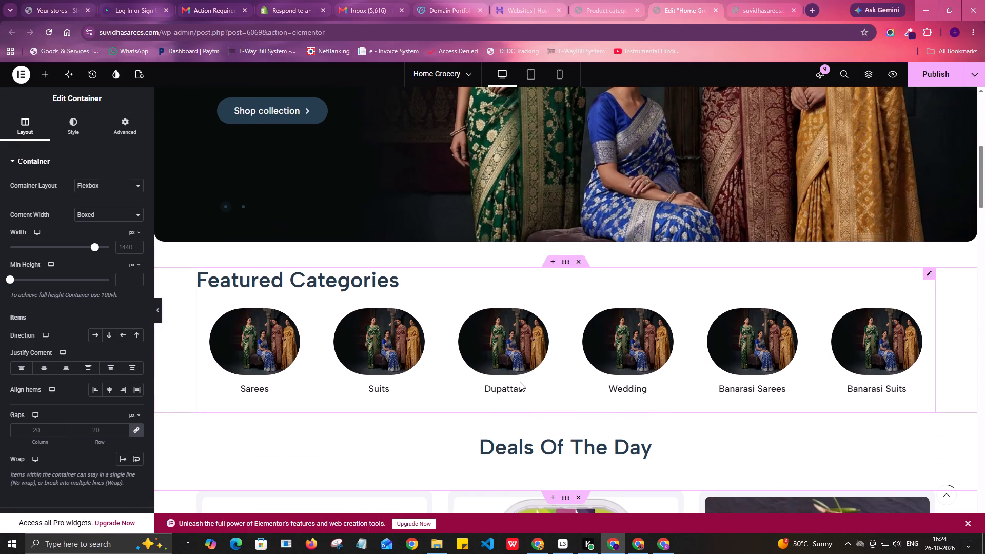
scroll(519, 385, down, 2)
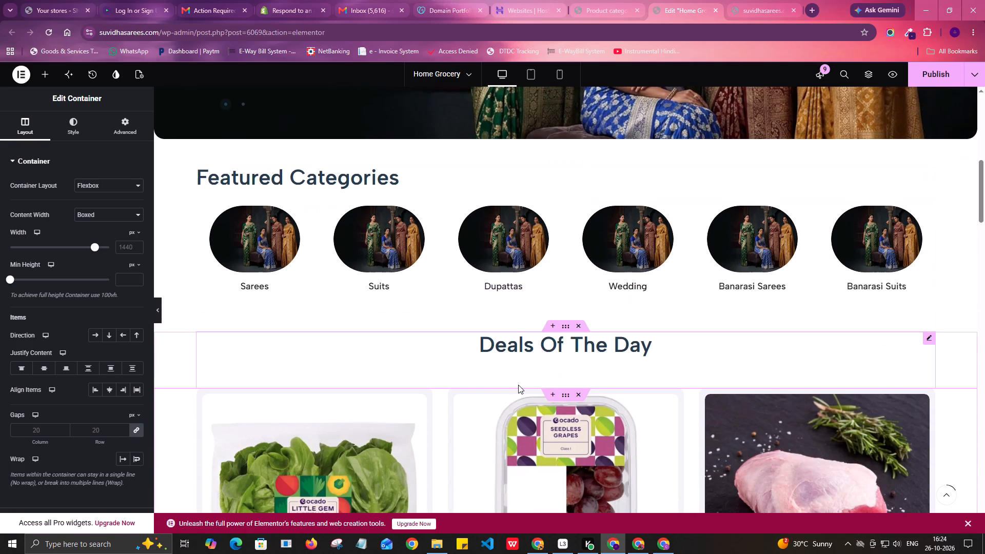
scroll(586, 302, down, 6)
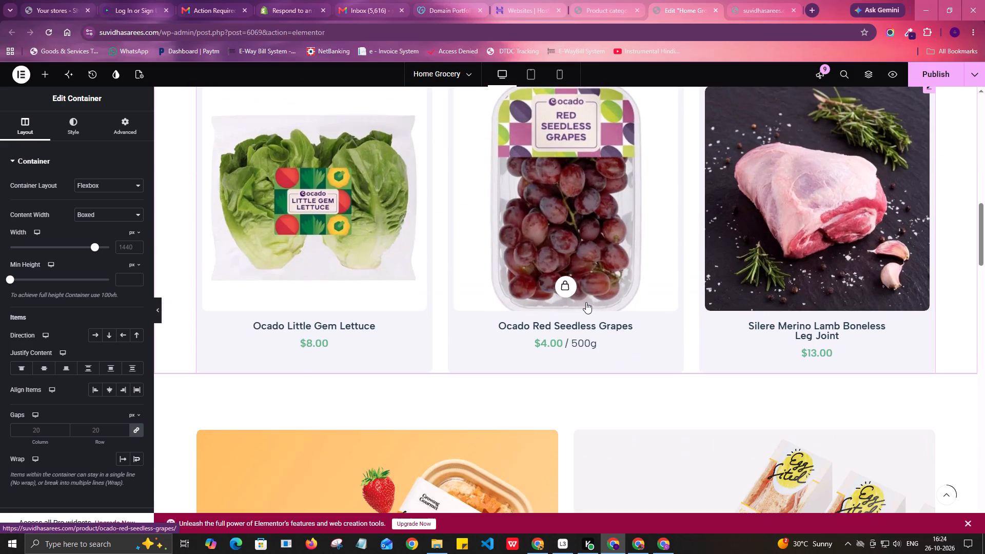
scroll(586, 302, down, 6)
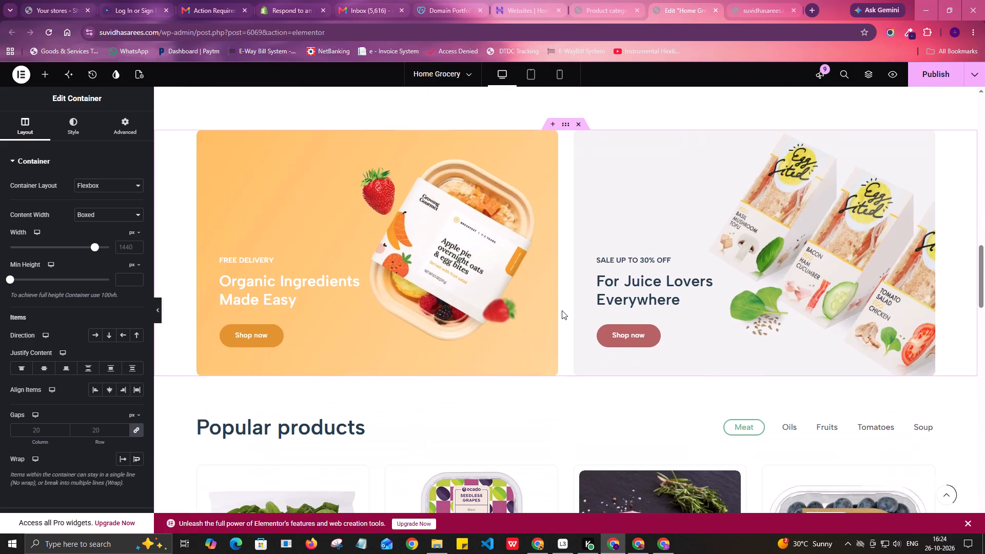
scroll(561, 310, down, 3)
scroll(564, 363, up, 7)
scroll(564, 360, down, 9)
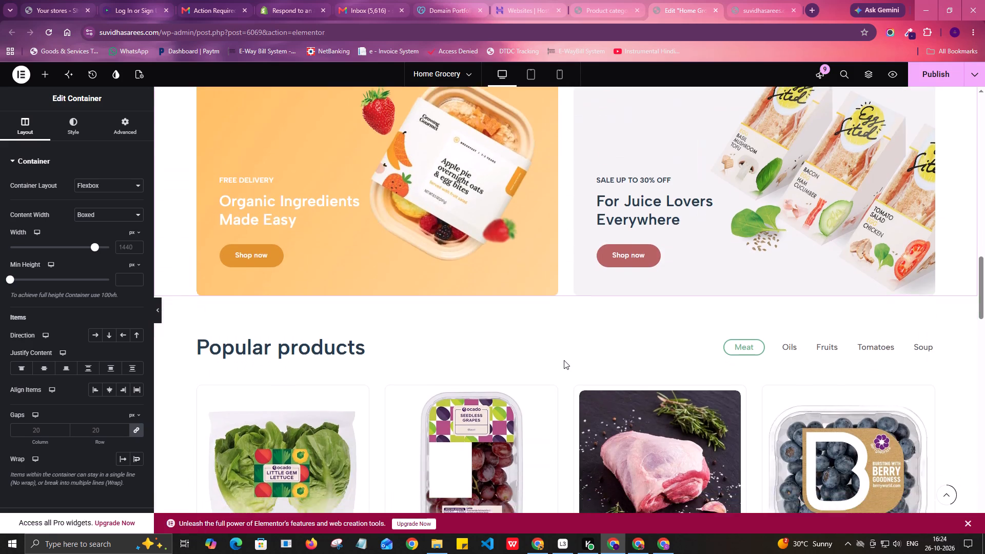
scroll(564, 360, down, 18)
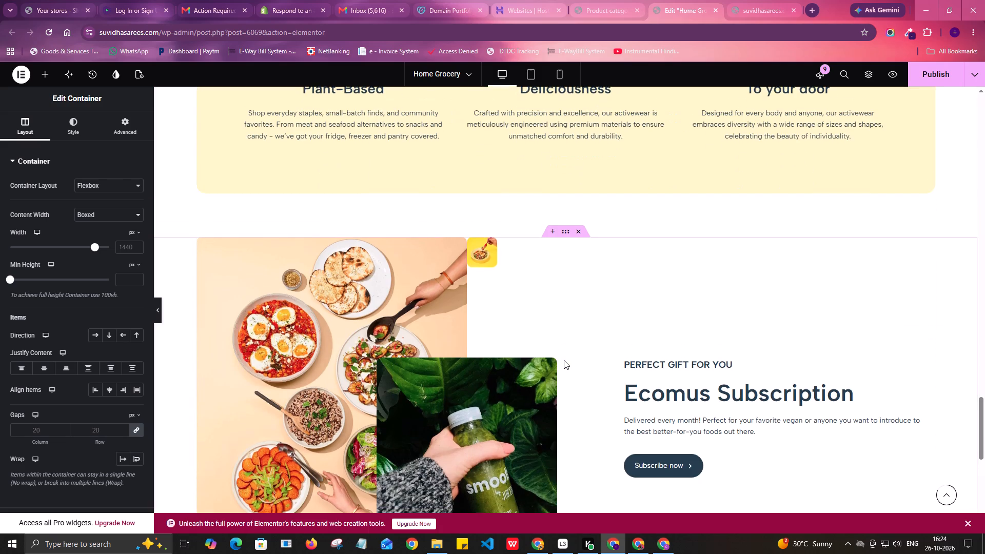
scroll(564, 360, down, 4)
Recheck the sections from Ecomus Subscription back up through Popular products and the promo banners to Featured Categories.
scroll(564, 360, up, 8)
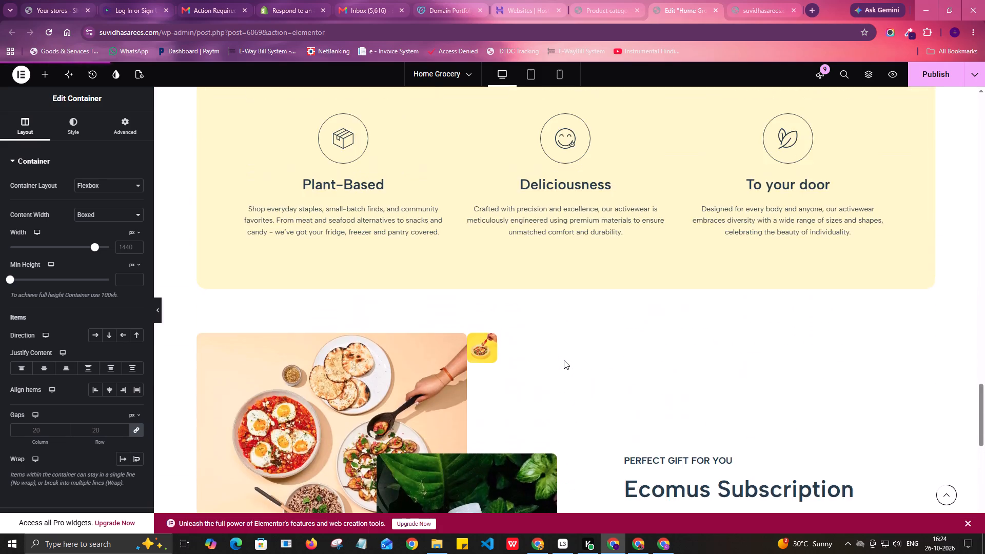
scroll(564, 360, up, 17)
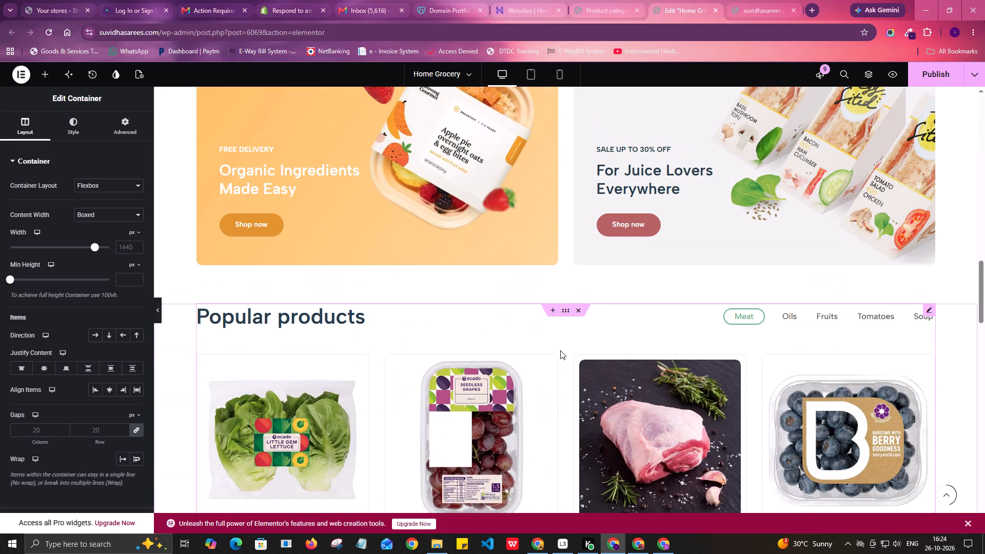
scroll(560, 350, up, 6)
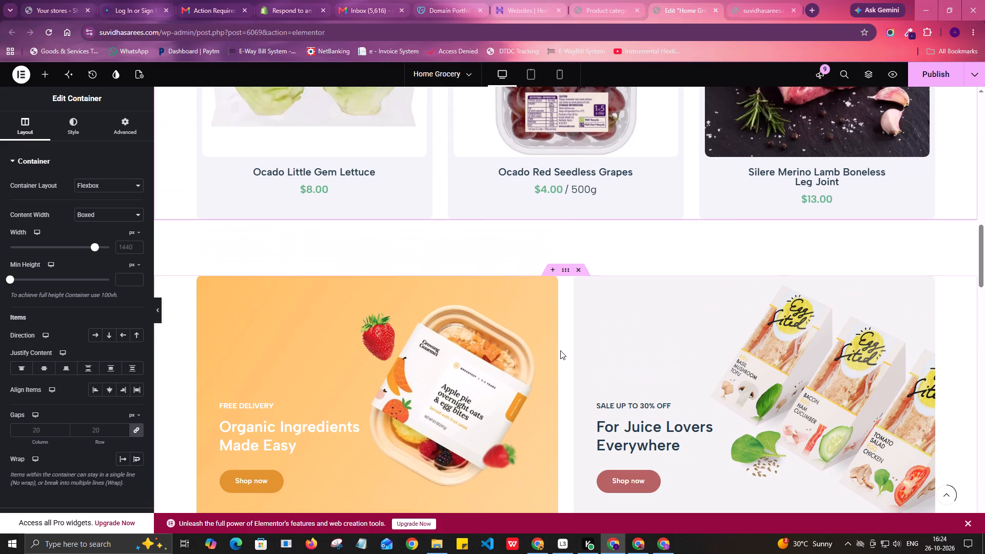
scroll(560, 350, up, 3)
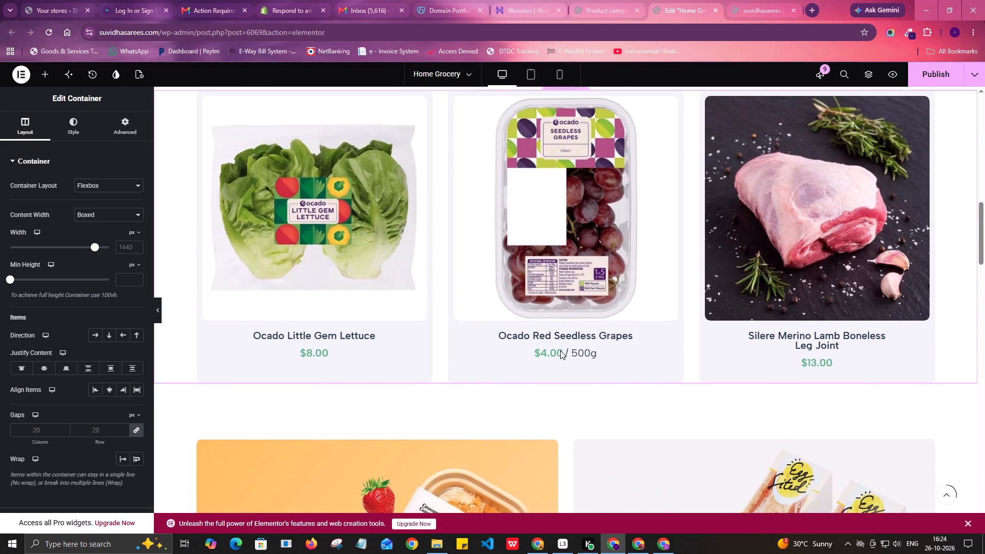
scroll(712, 400, up, 2)
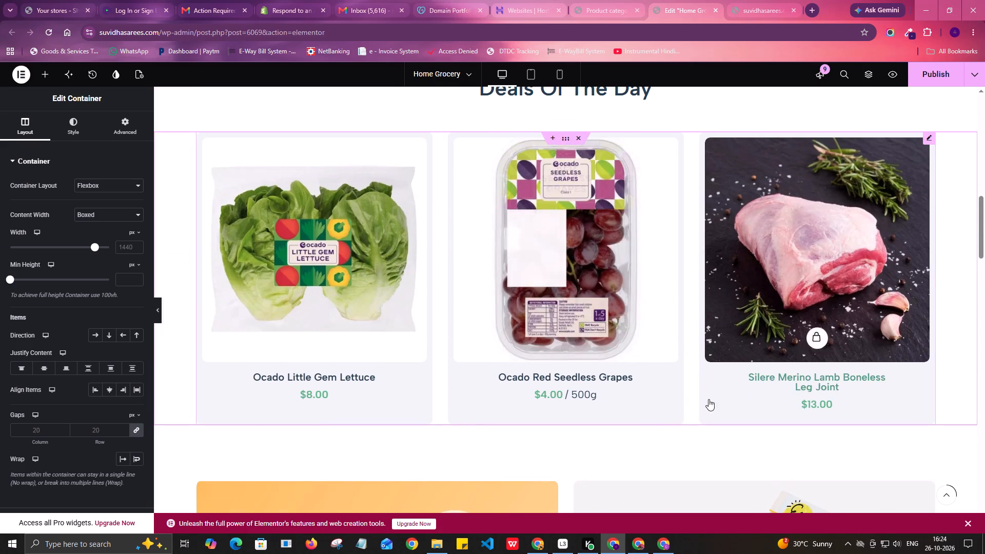
scroll(688, 374, up, 3)
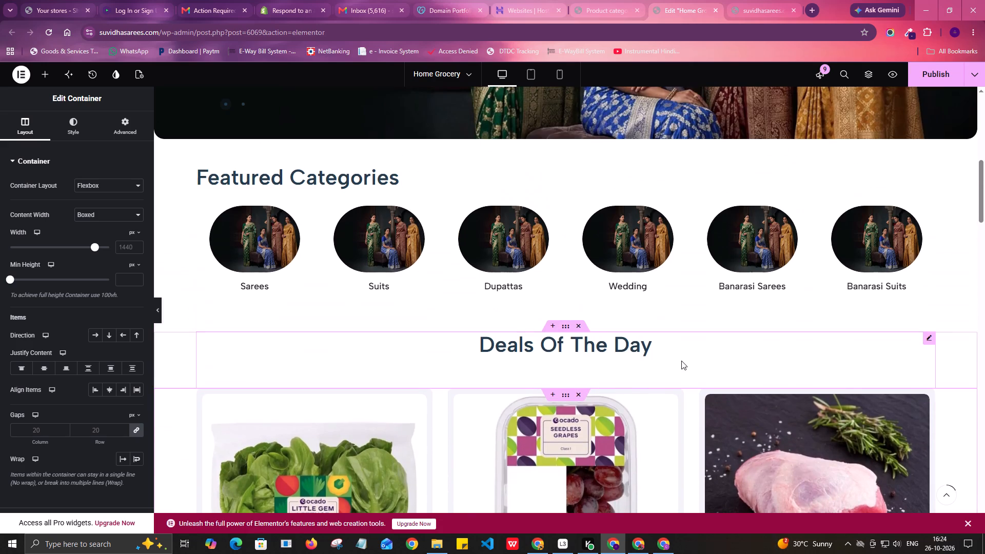
scroll(719, 253, down, 2)
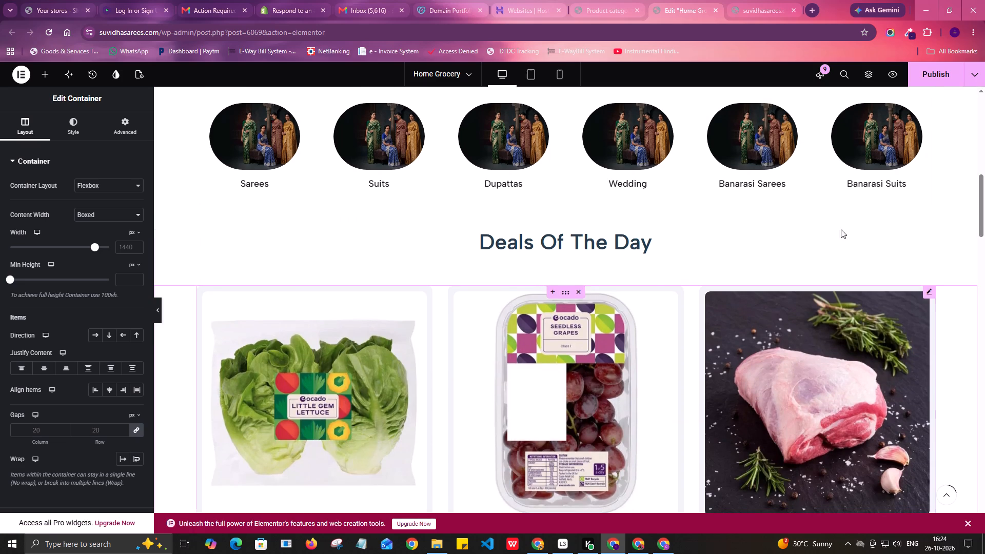
Publish the homepage with the rearranged Deals Of The Day section.
click(923, 76)
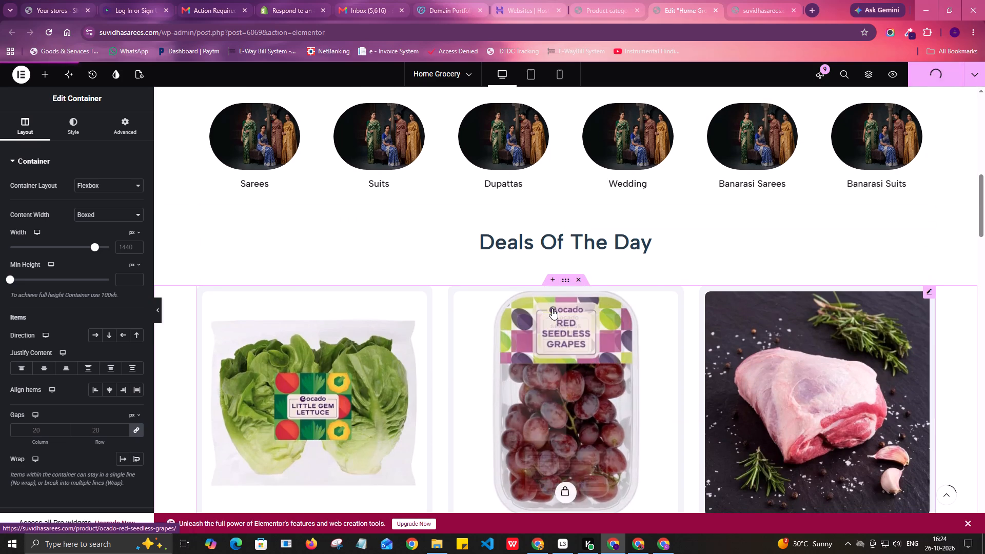
Replace the "Organic Ingredients Made Easy" banner image with the media library's magnific_create-a-wide-premium-lux image of four women in sarees.
scroll(562, 300, down, 7)
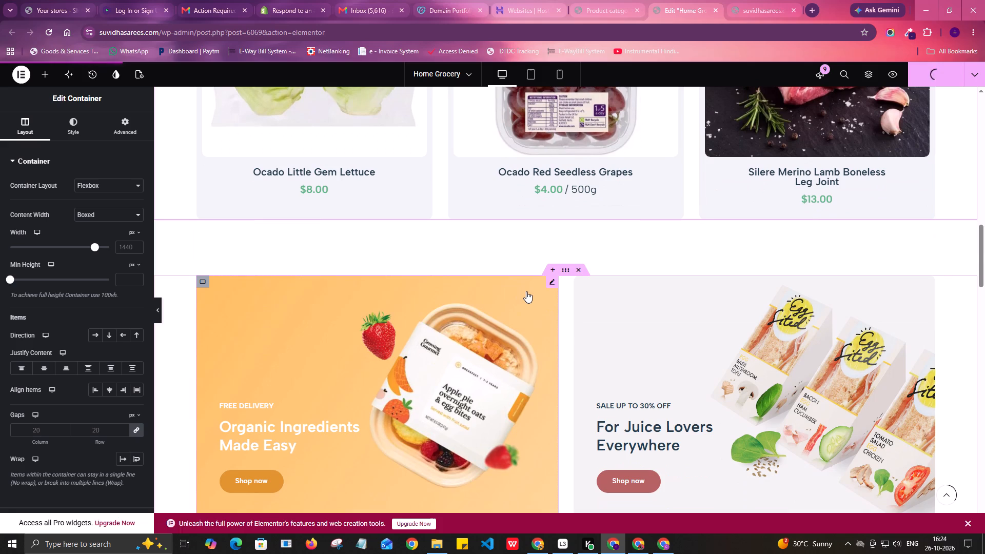
scroll(540, 288, down, 1)
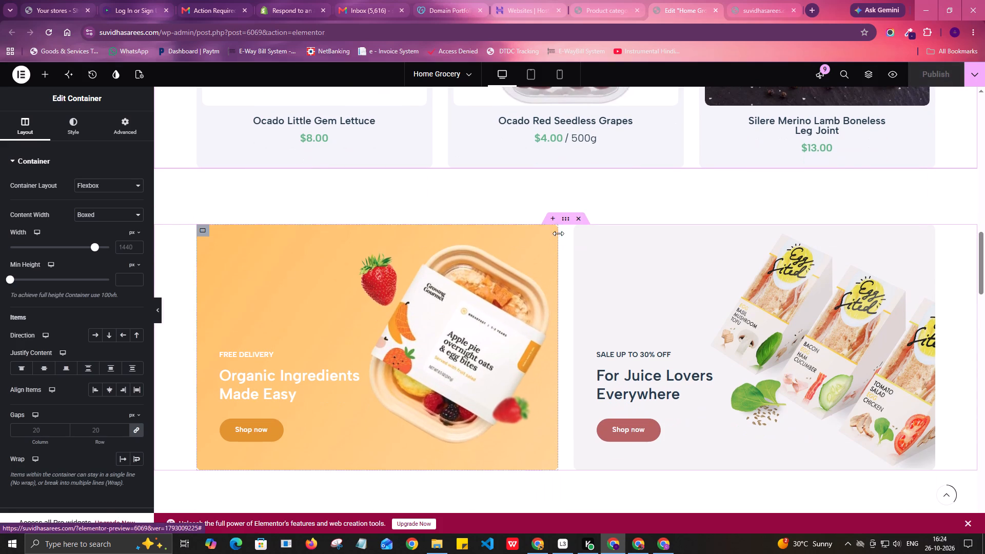
click(550, 231)
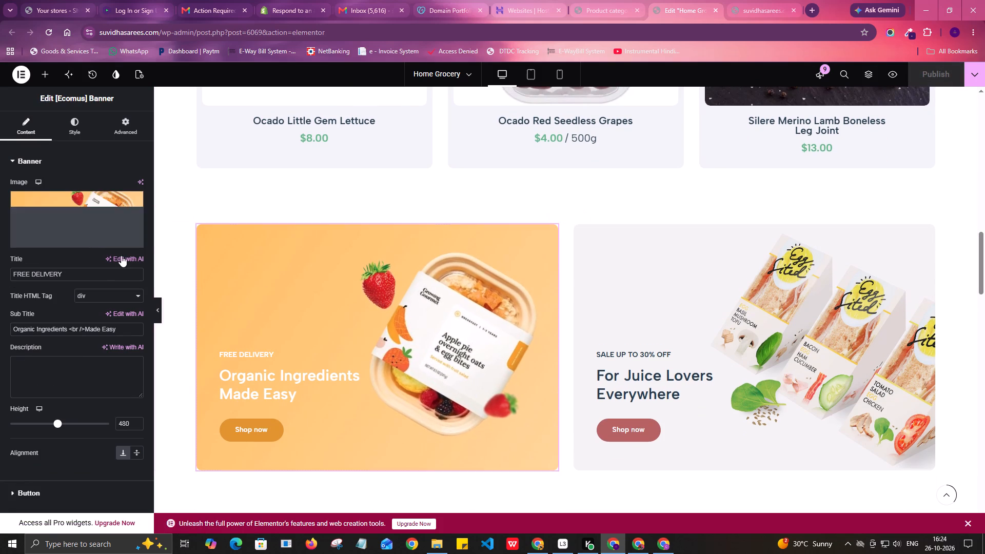
click(88, 218)
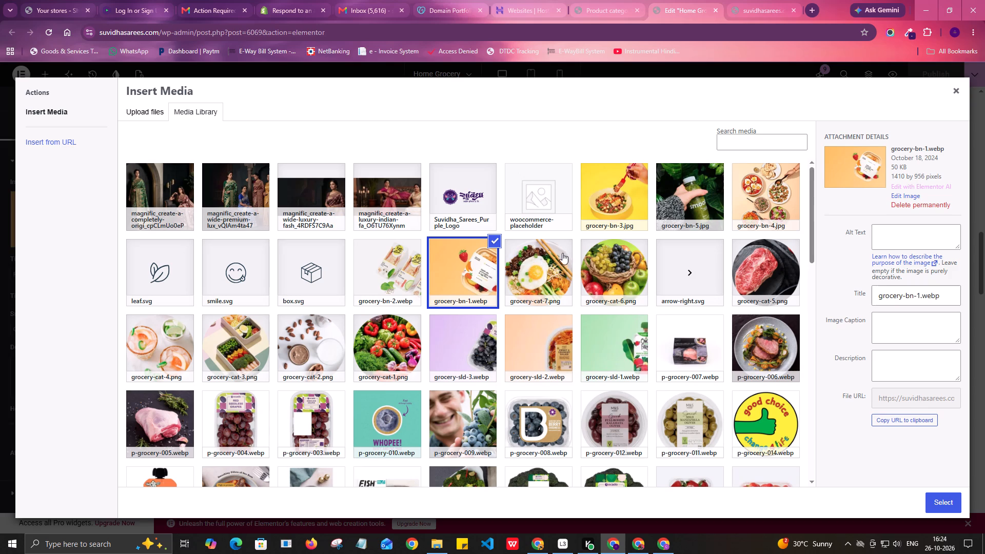
click(318, 193)
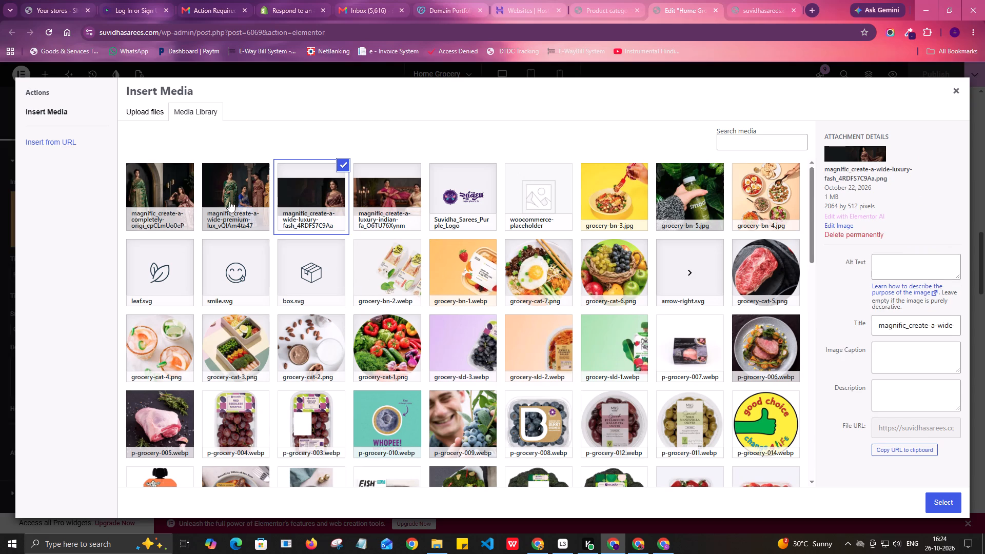
click(258, 192)
click(948, 502)
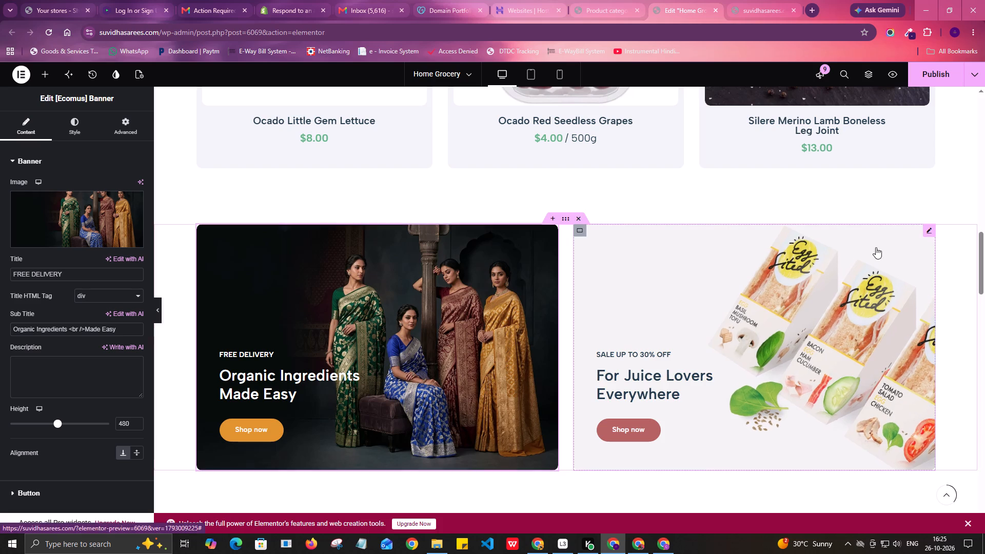
Open the "For Juice Lovers Everywhere" promo banner for editing.
click(931, 232)
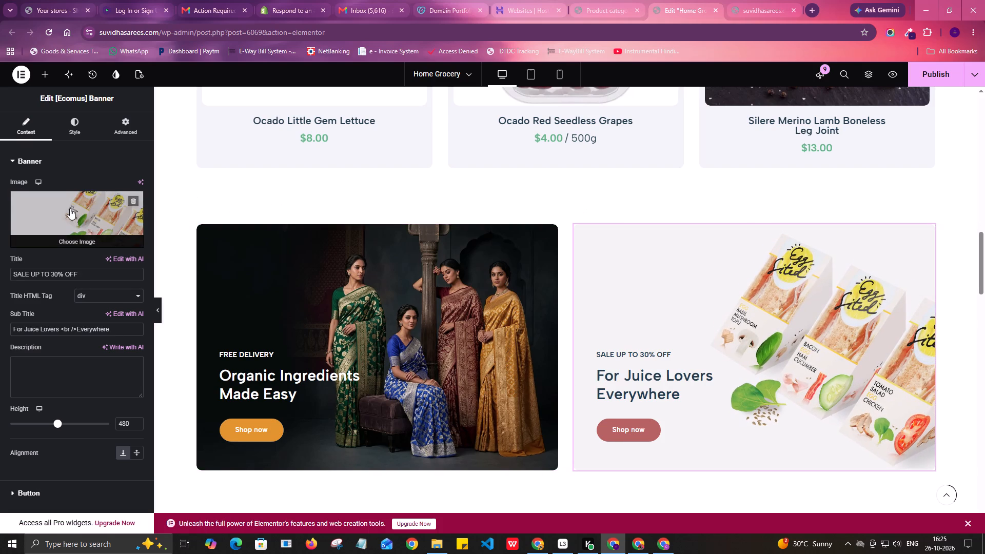
click(663, 543)
scroll(407, 338, down, 2)
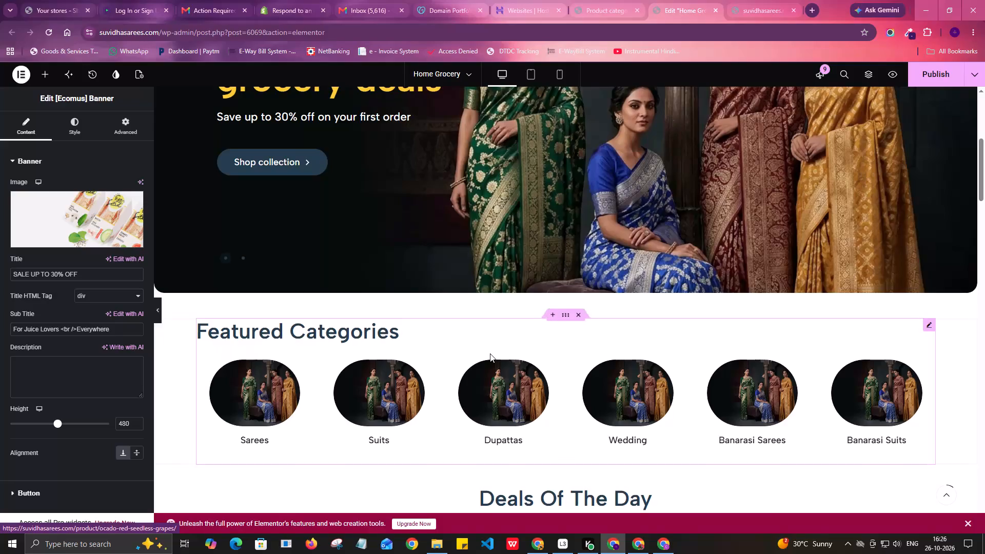
scroll(718, 237, up, 3)
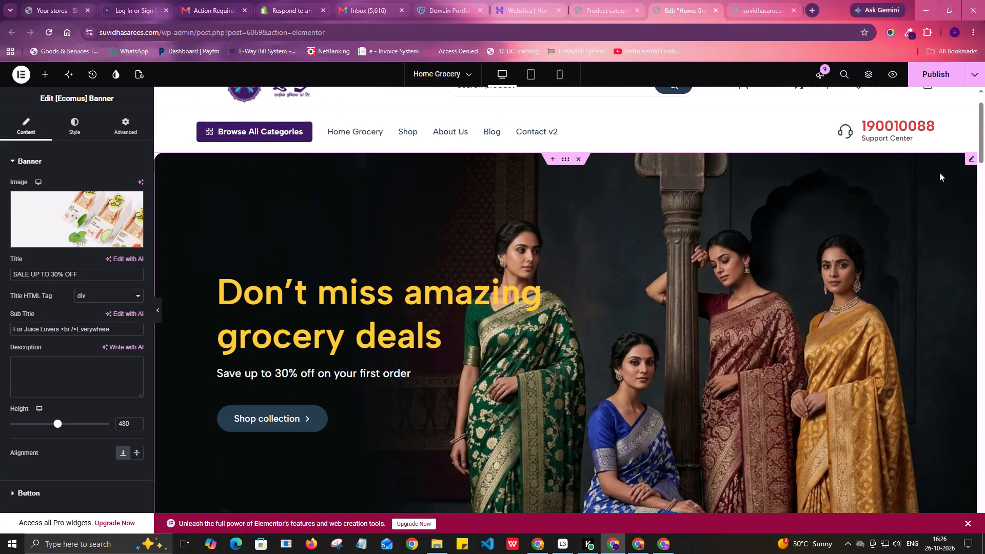
click(970, 161)
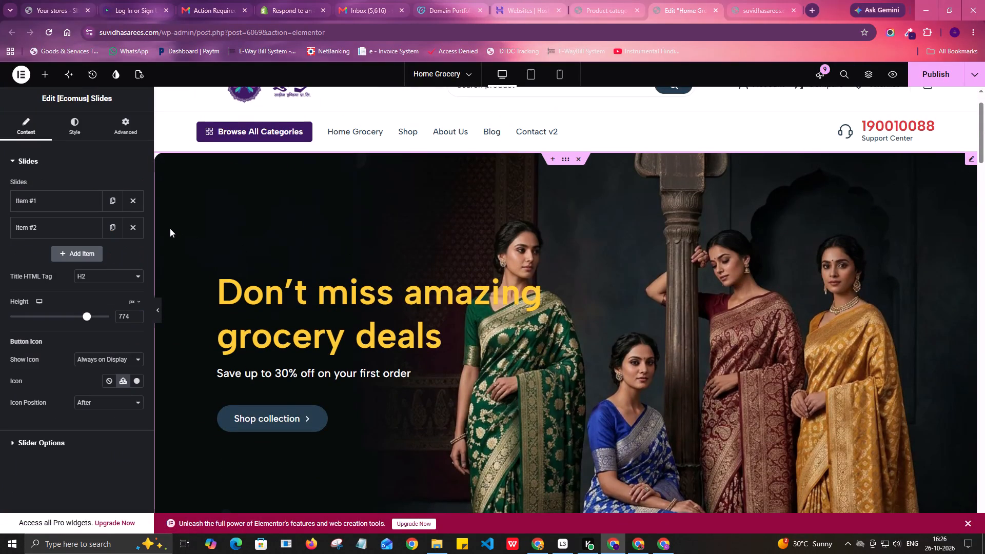
click(68, 204)
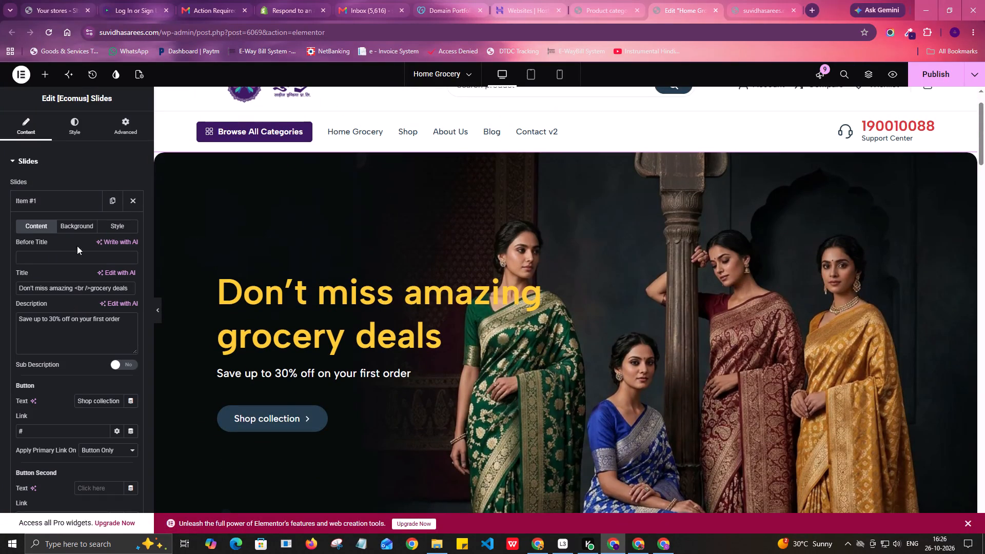
click(78, 226)
click(73, 275)
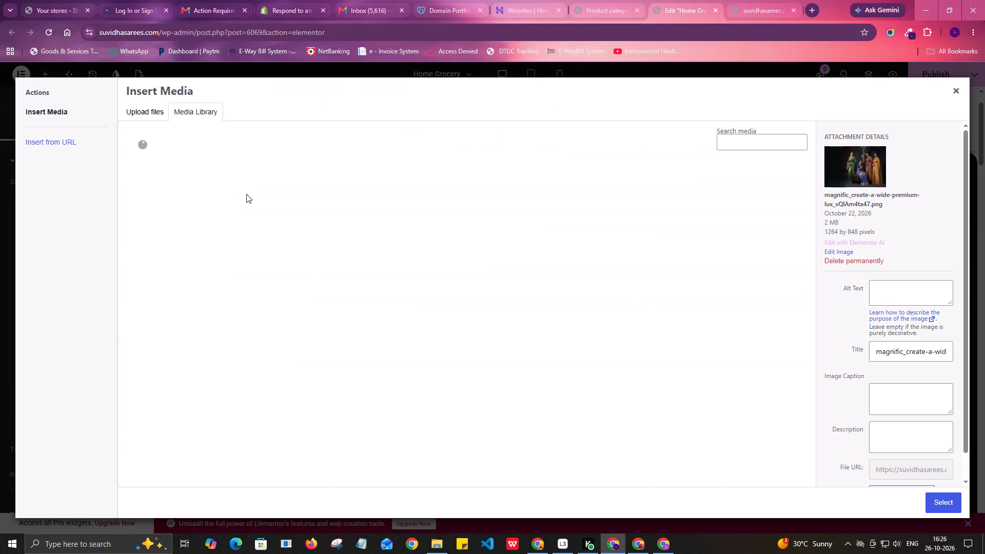
Upload the first five saree banners in Downloads to the media library, from magnific_create-a-premium-photorea_TdxMHbKVNR through Elegant Sarees in Warm Heritage Light.
click(151, 115)
click(523, 284)
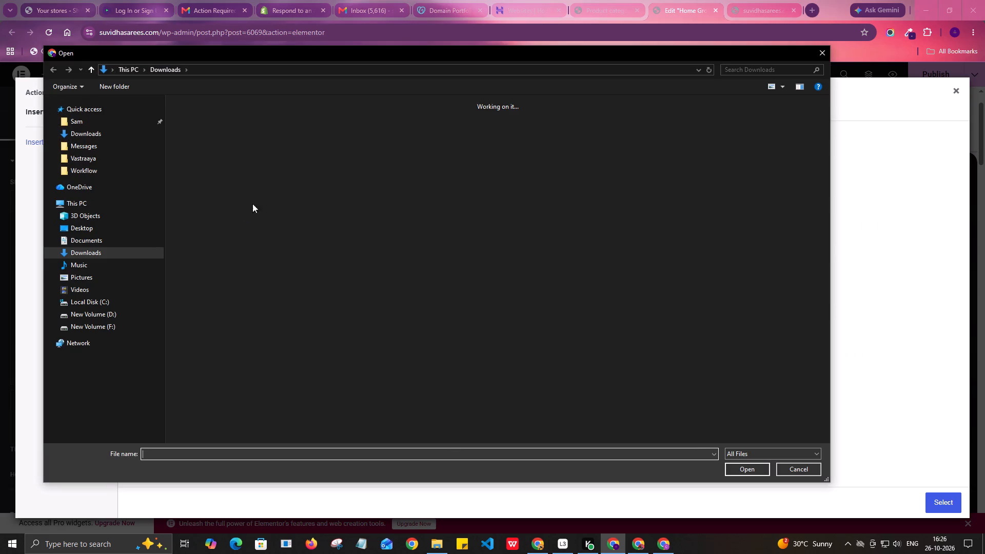
click(206, 142)
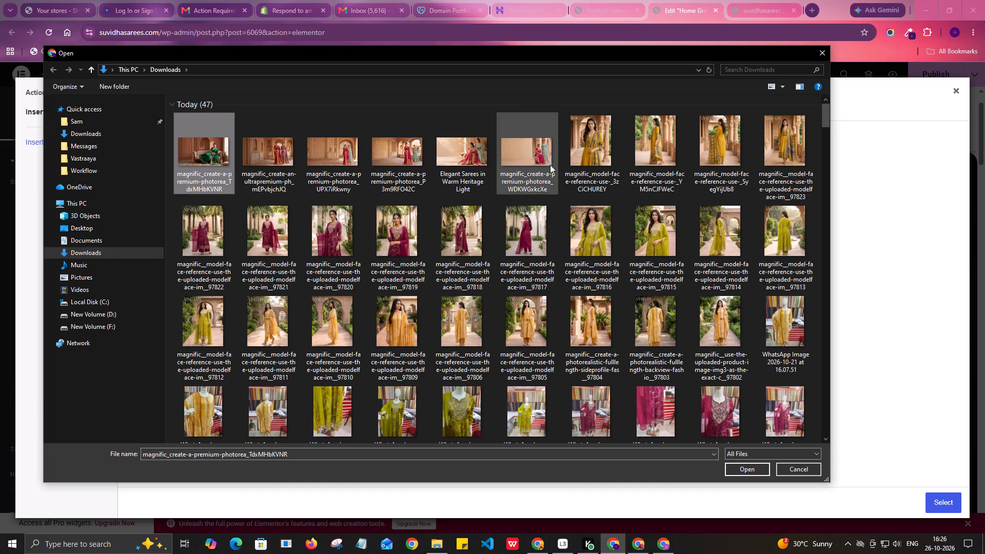
shift+click(451, 156)
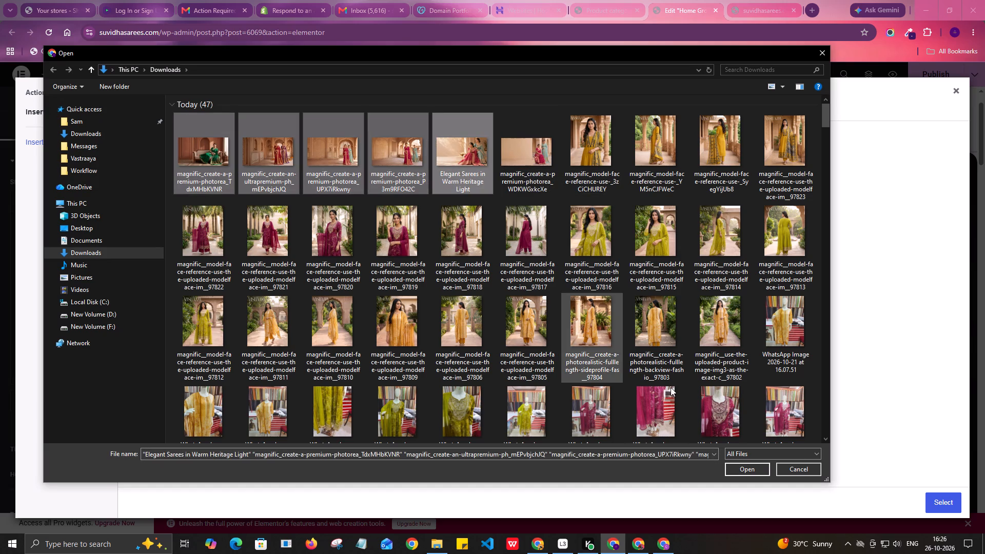
click(750, 467)
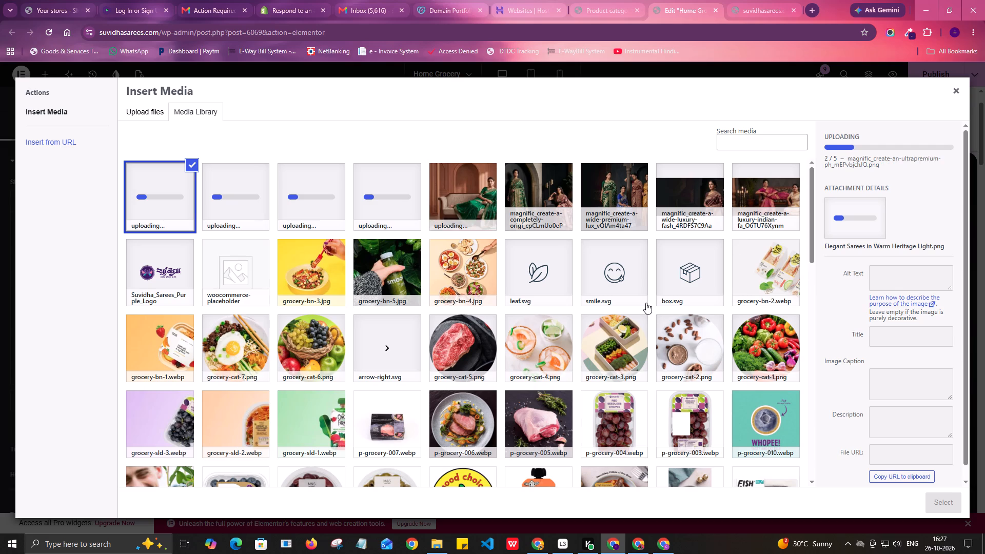
right_click(646, 303)
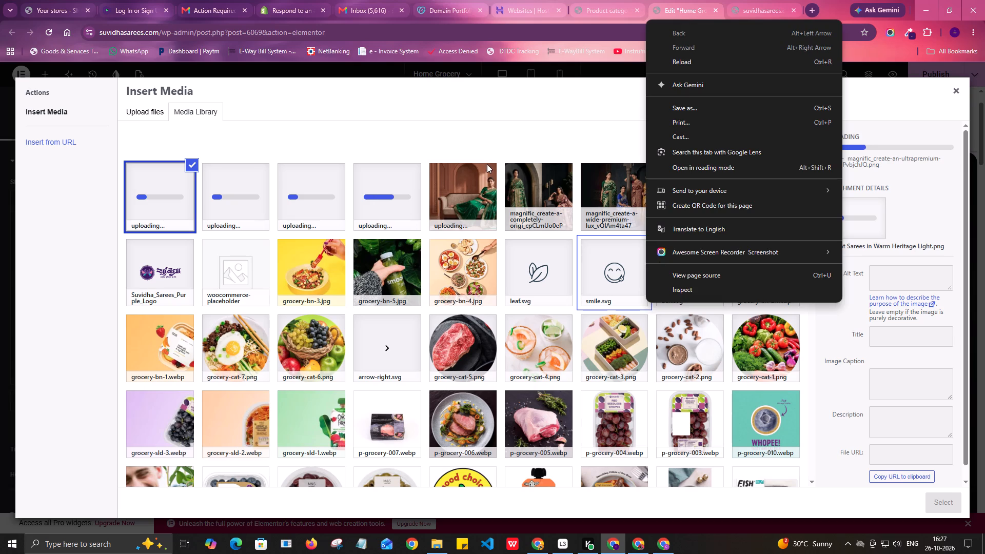
click(522, 103)
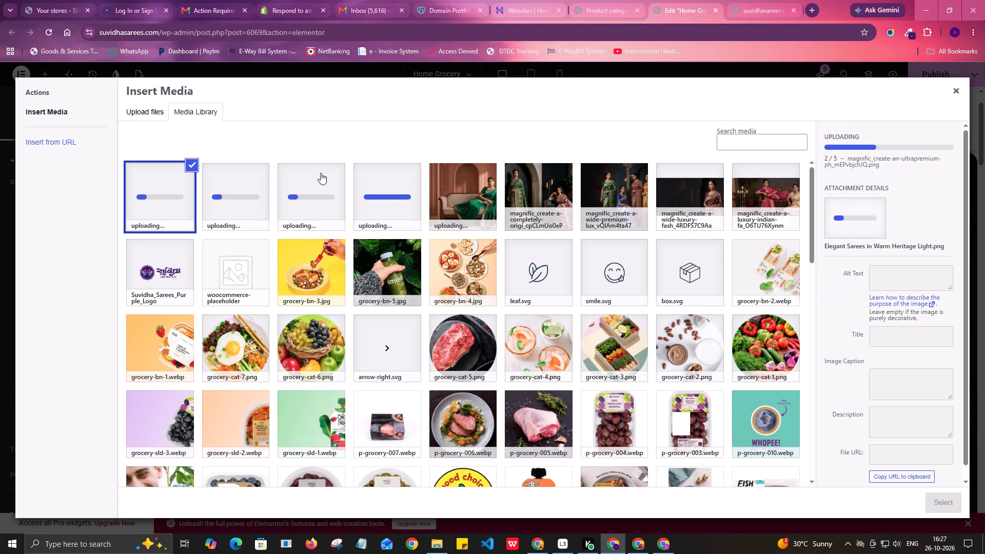
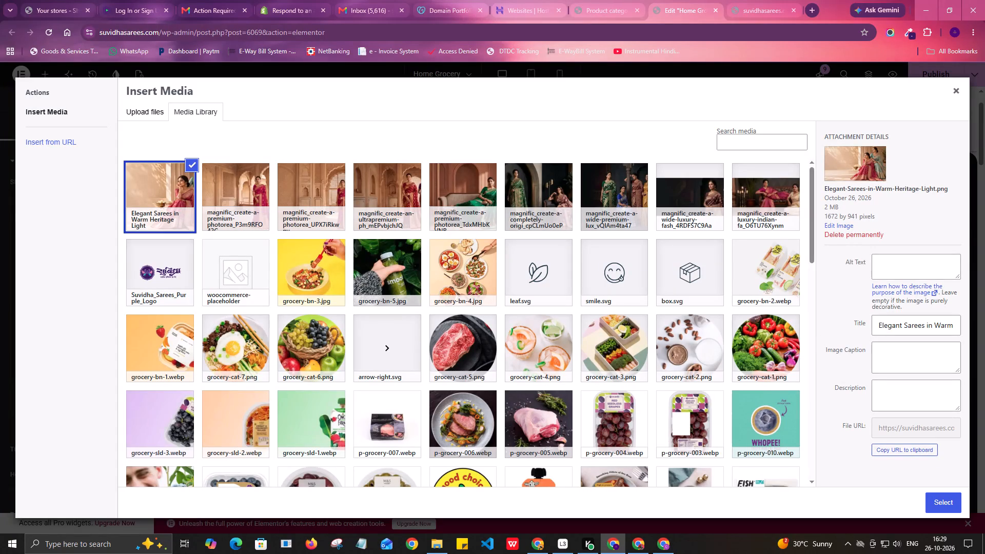
Apply the Elegant Sarees in Warm Heritage Light image as the background of hero slider Item #1 and check the slide.
click(936, 502)
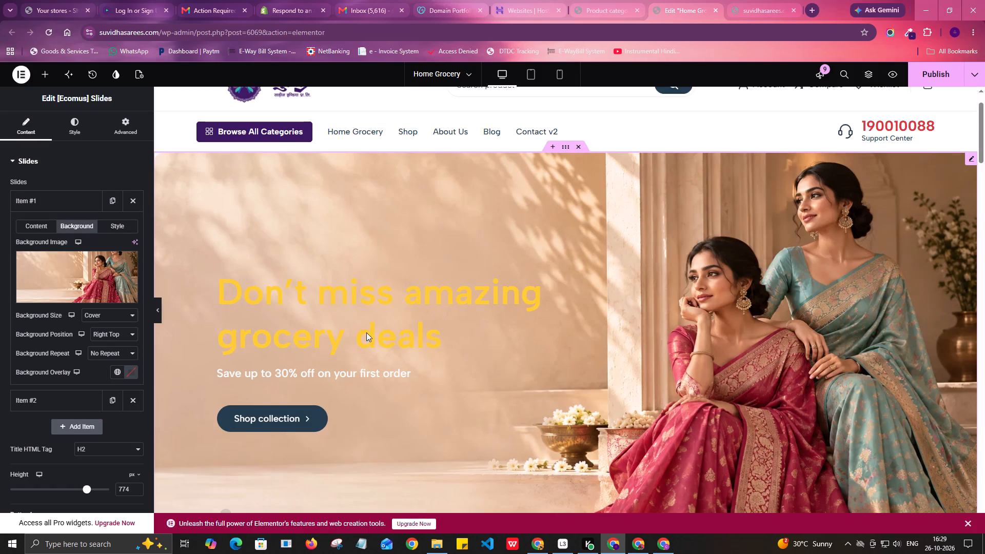
scroll(352, 331, down, 1)
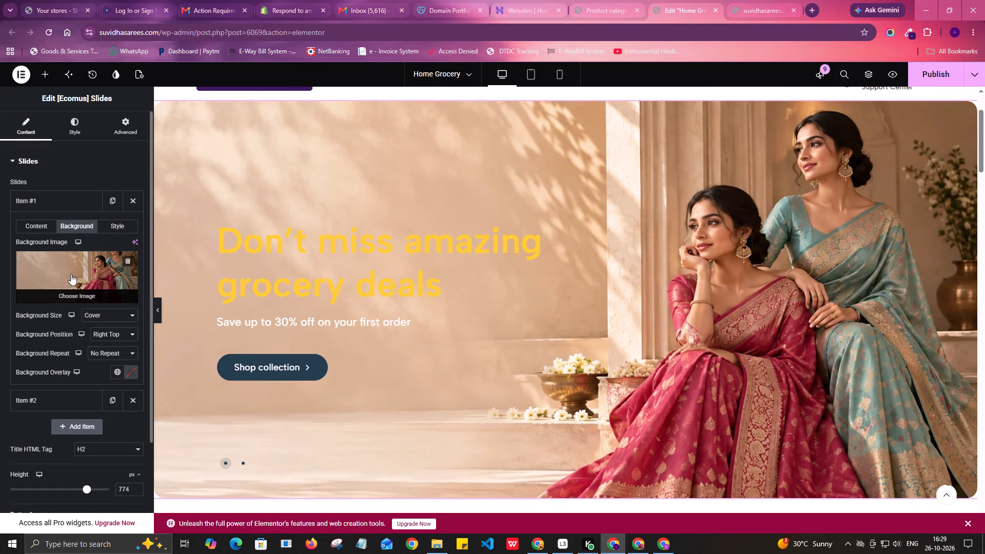
scroll(429, 345, up, 2)
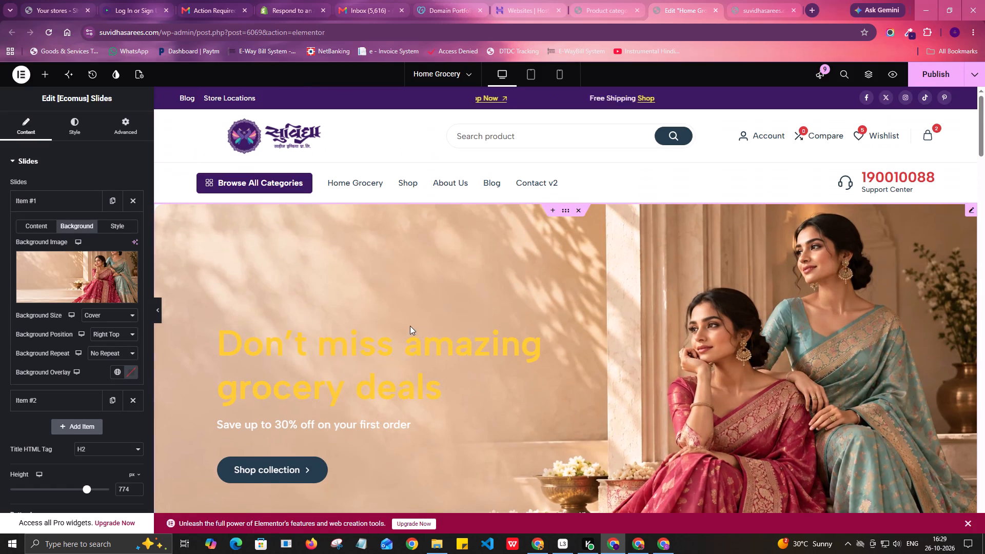
scroll(403, 329, down, 2)
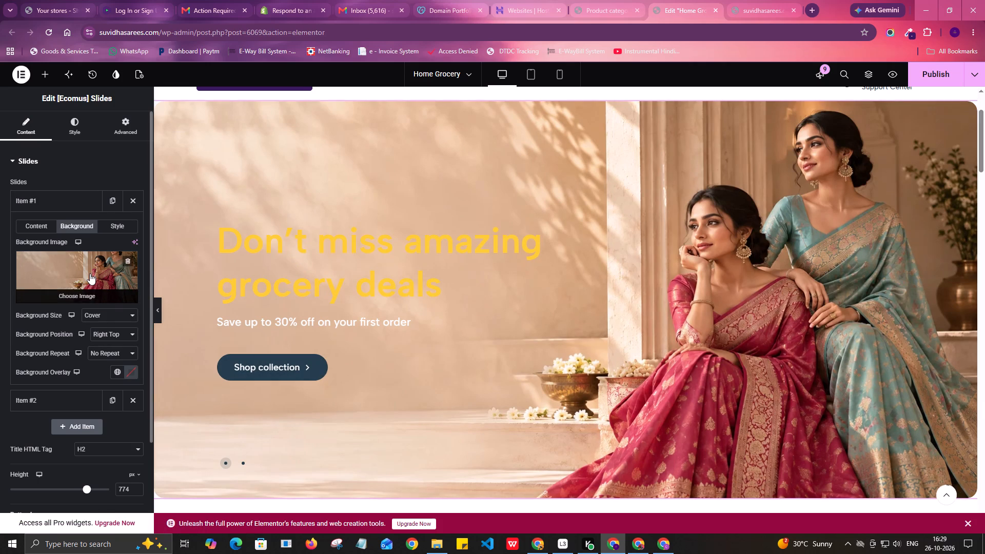
click(55, 204)
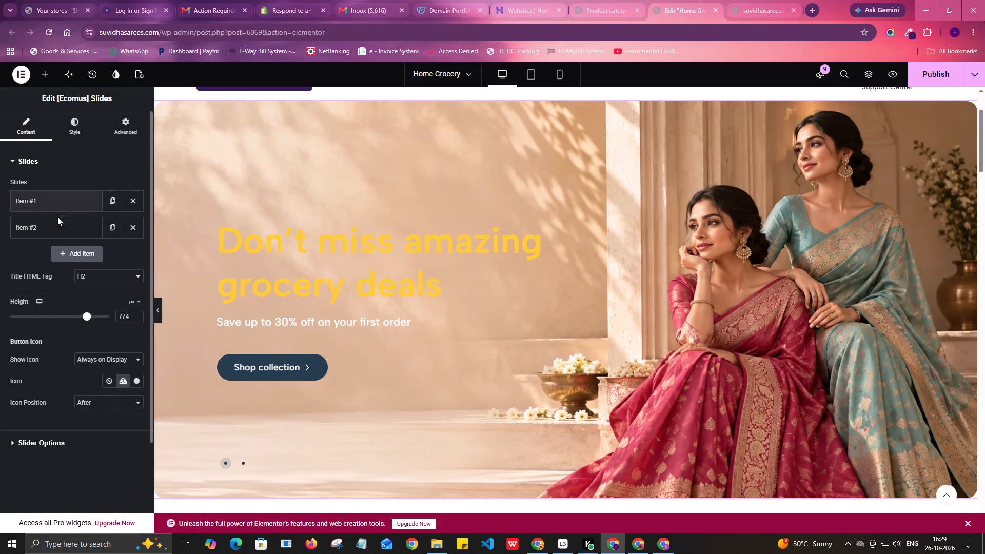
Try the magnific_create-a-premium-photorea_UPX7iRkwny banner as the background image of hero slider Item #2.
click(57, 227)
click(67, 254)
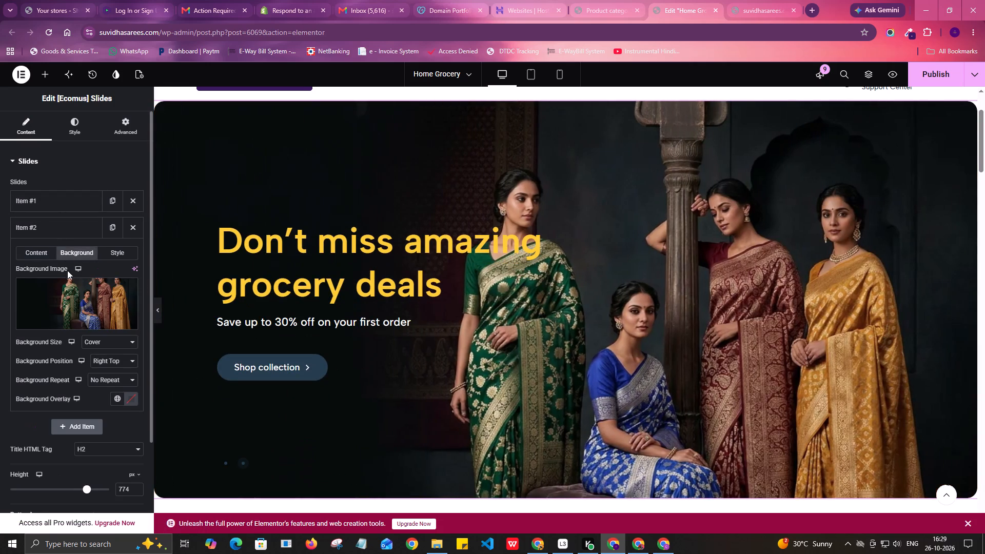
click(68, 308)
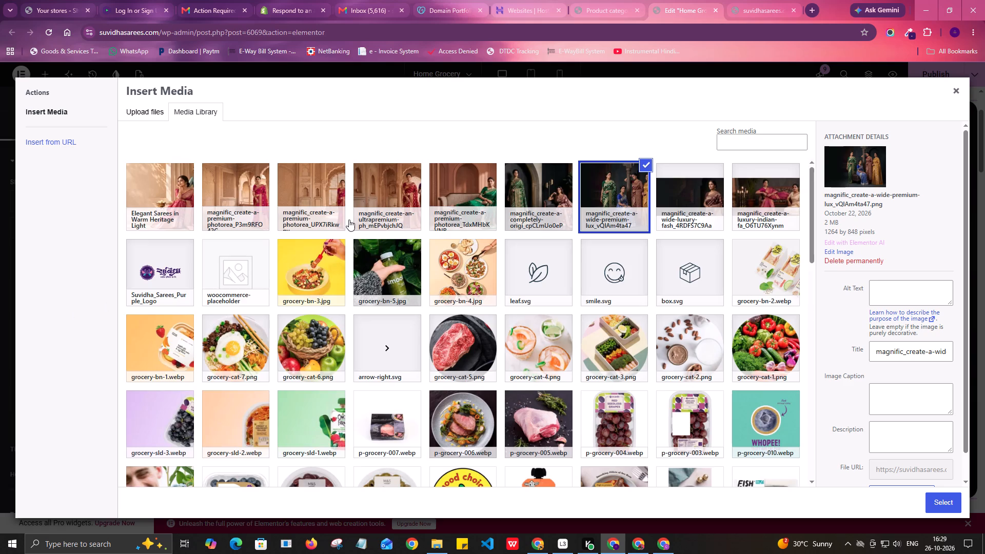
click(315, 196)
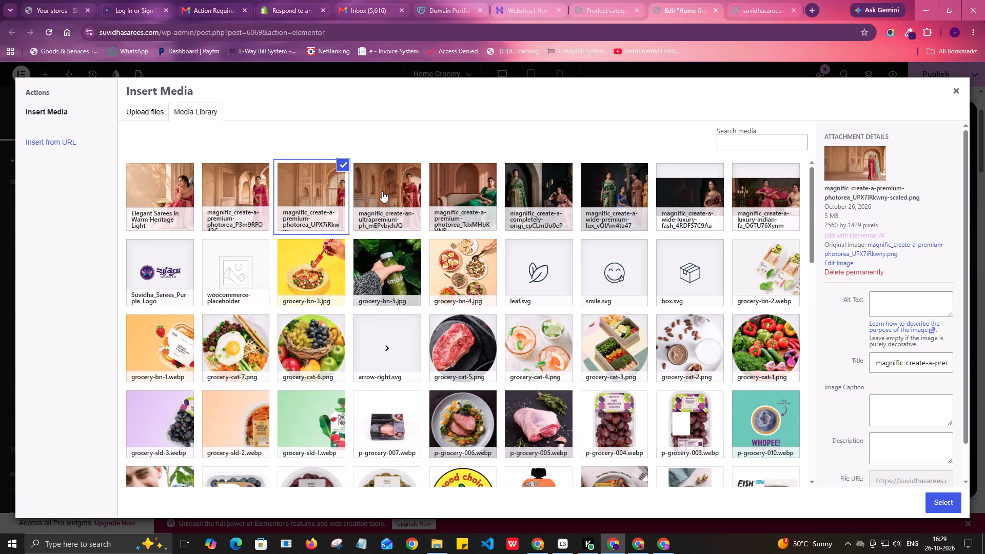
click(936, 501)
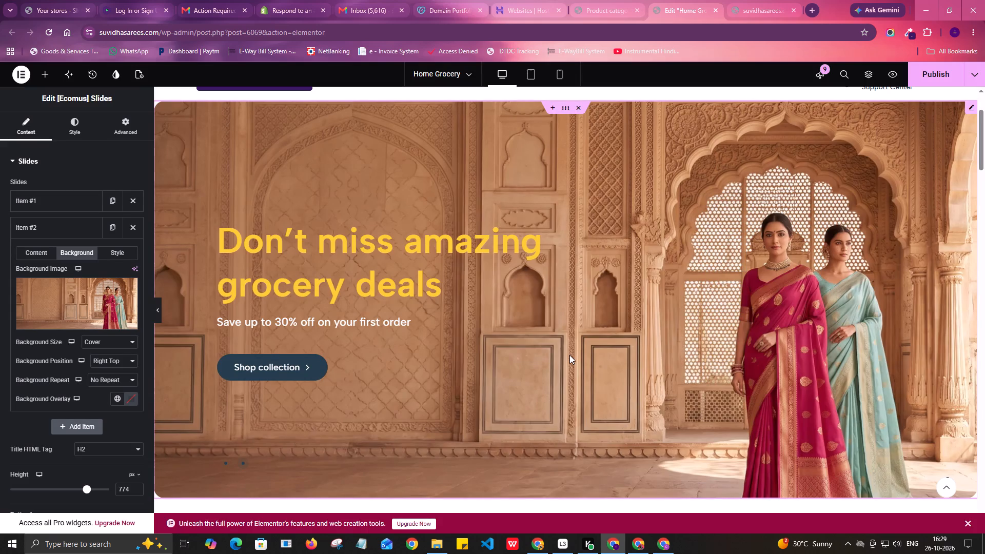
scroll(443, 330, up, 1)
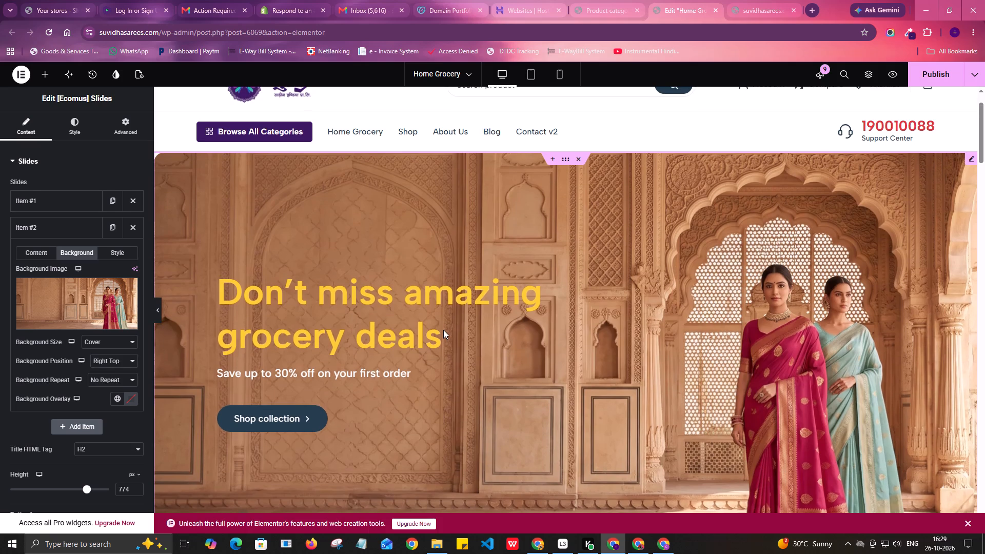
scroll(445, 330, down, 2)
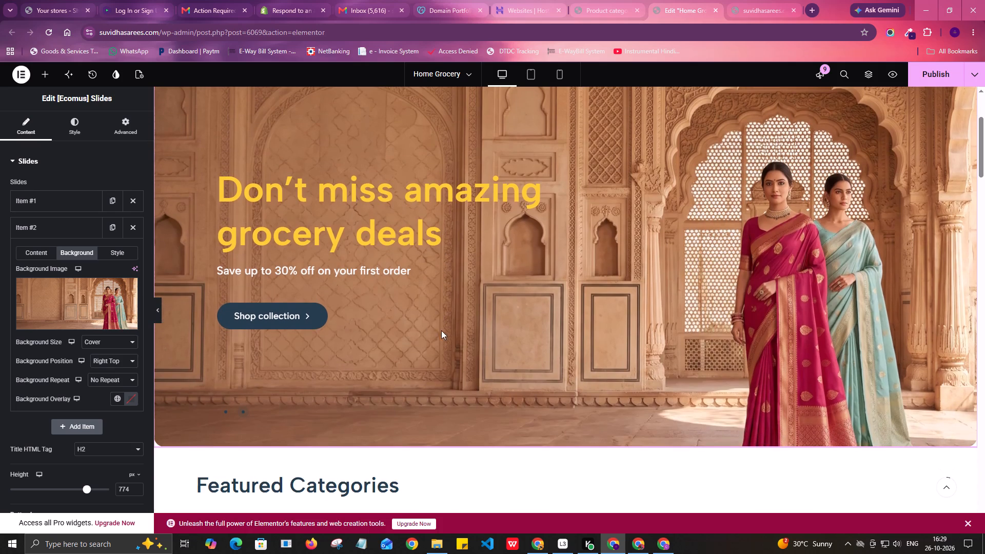
Set Item #2's background image to magnific_create-a-premium-photorea_TdxMHbKVNR, the model in a green saree reclining on a sofa.
click(91, 306)
click(477, 182)
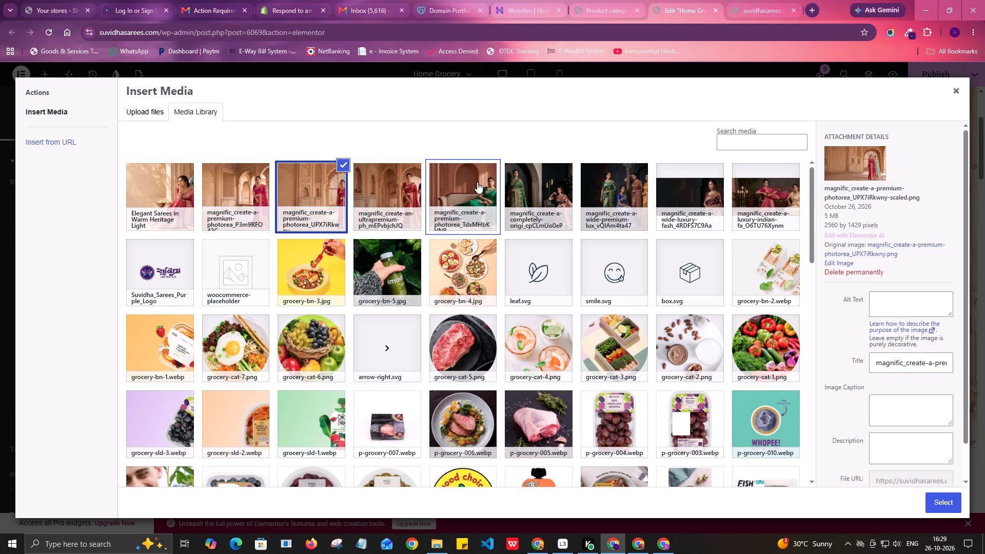
click(934, 498)
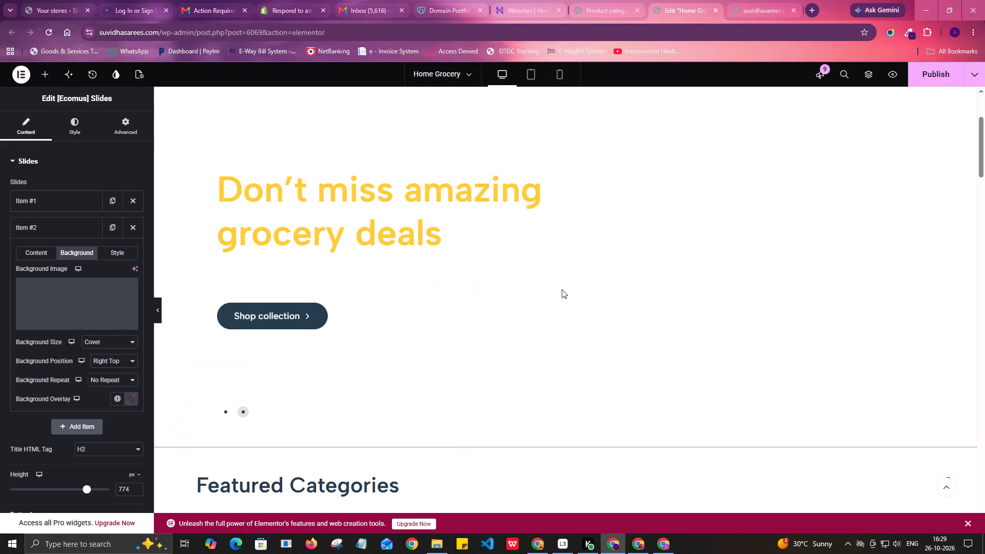
scroll(563, 289, up, 2)
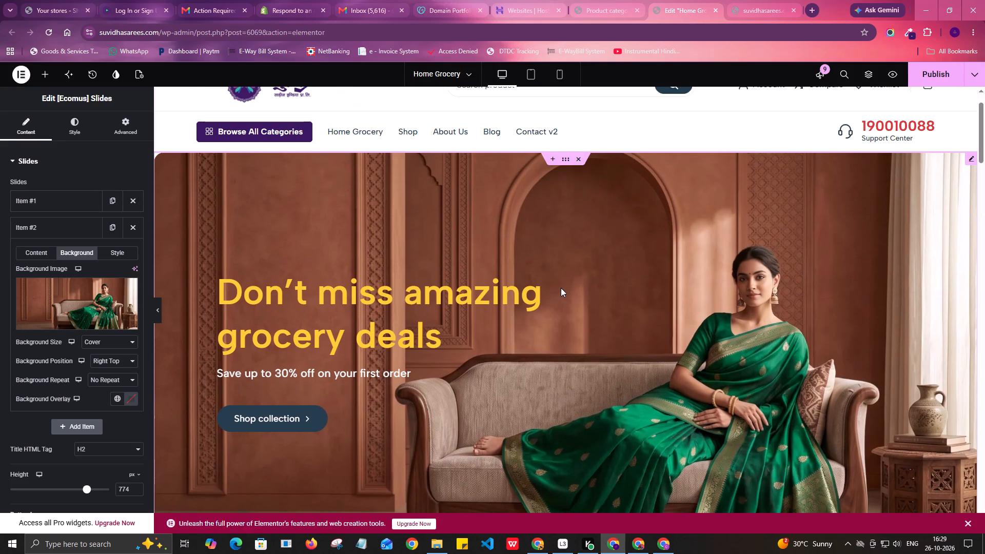
scroll(560, 287, down, 1)
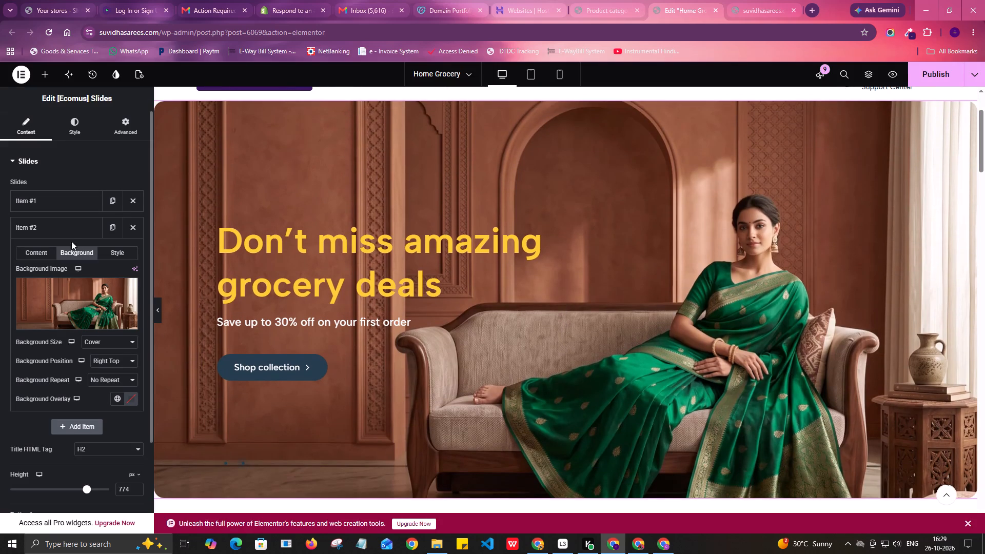
click(65, 229)
Duplicate Item #2 of the hero slider and open the copy's settings.
click(110, 228)
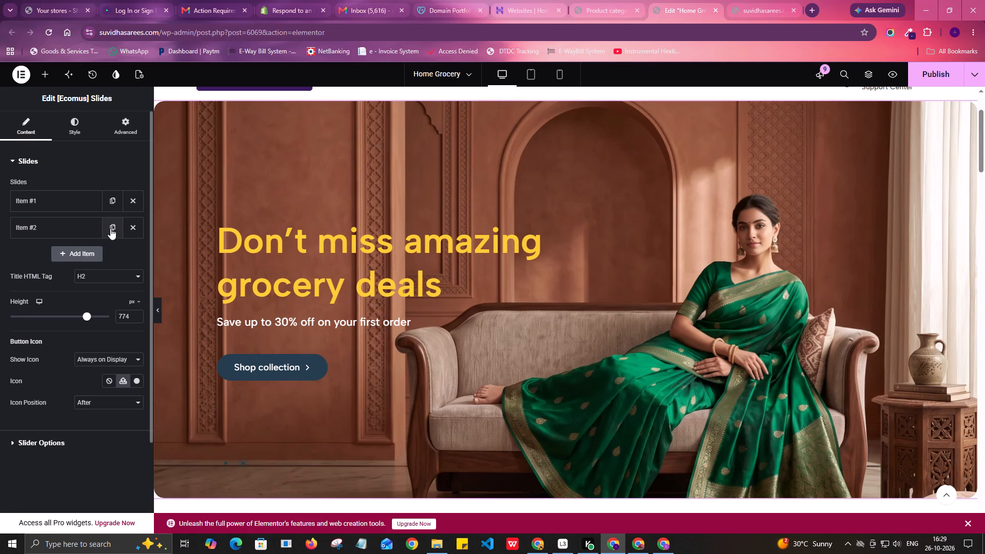
click(45, 255)
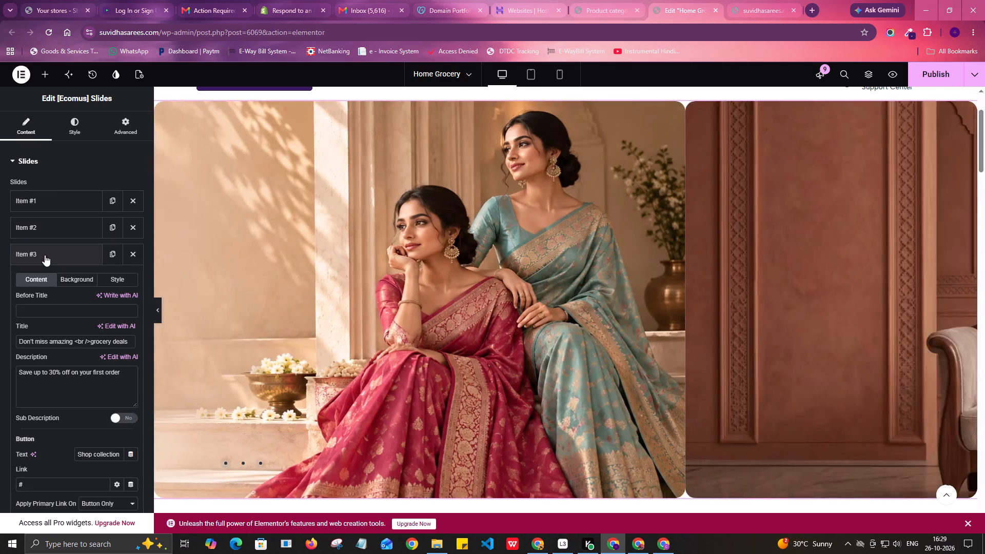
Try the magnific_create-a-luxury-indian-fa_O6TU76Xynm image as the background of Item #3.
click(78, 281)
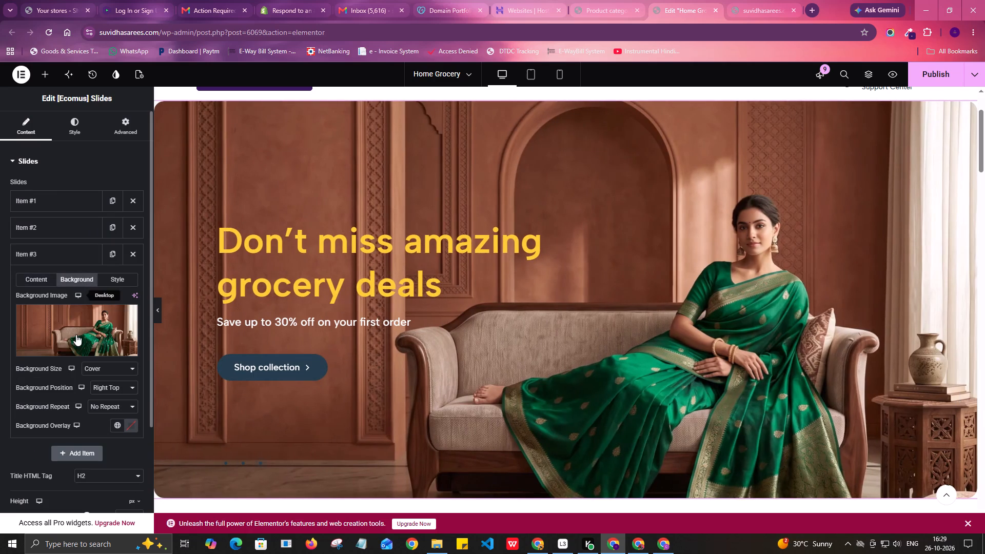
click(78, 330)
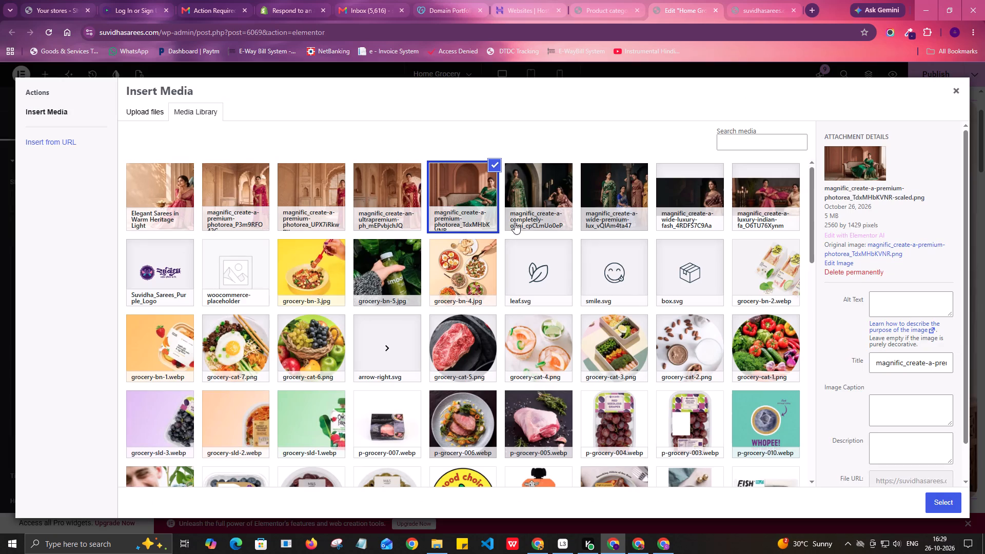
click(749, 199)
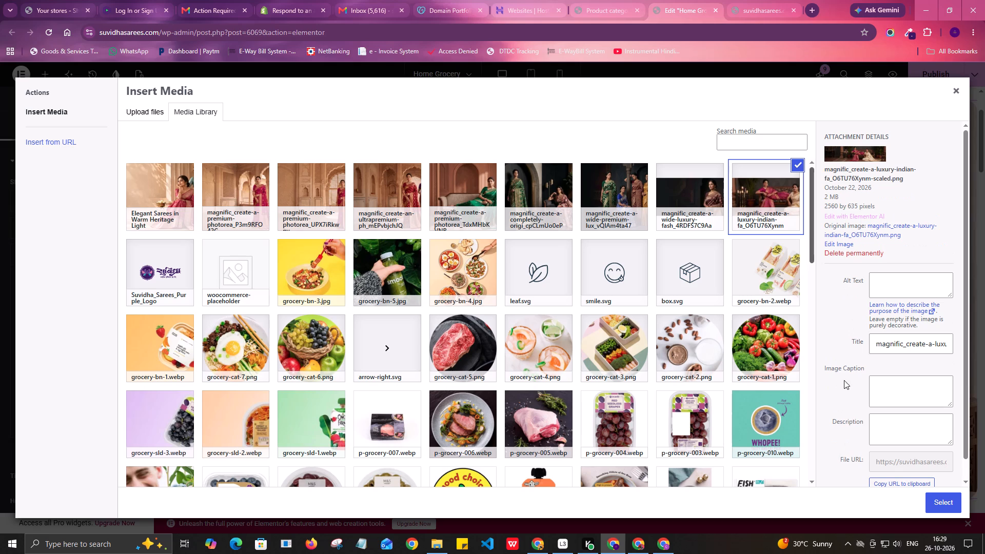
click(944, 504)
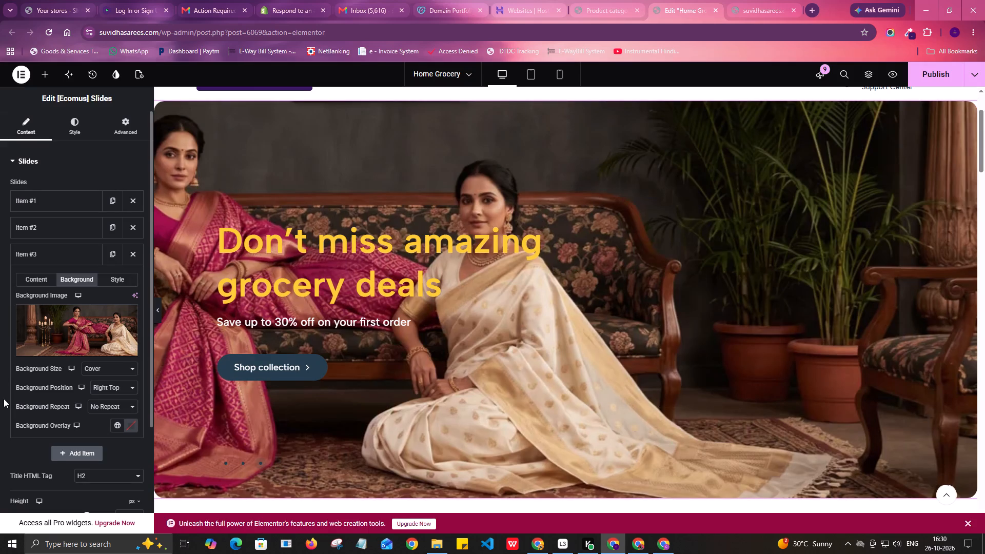
Set Item #3's background image to magnific_create-a-premium-photorea_P3m9RFO42C, the magenta and teal sarees in an arched palace courtyard.
click(82, 329)
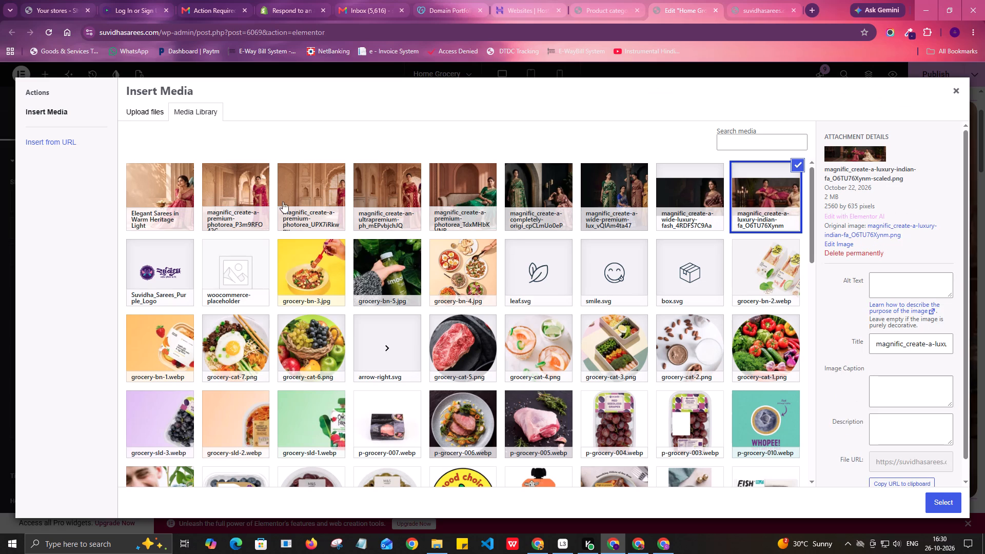
click(247, 191)
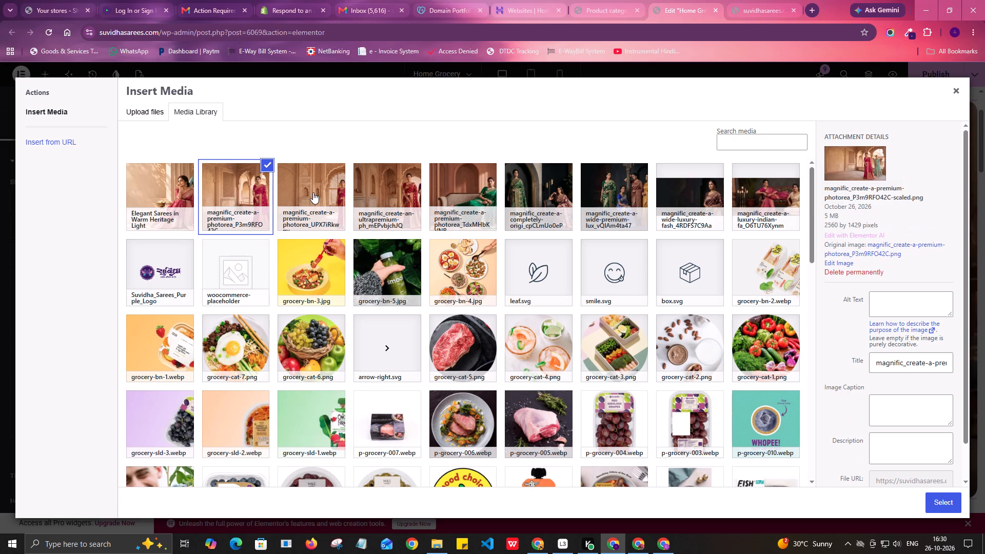
click(313, 192)
click(250, 193)
click(935, 504)
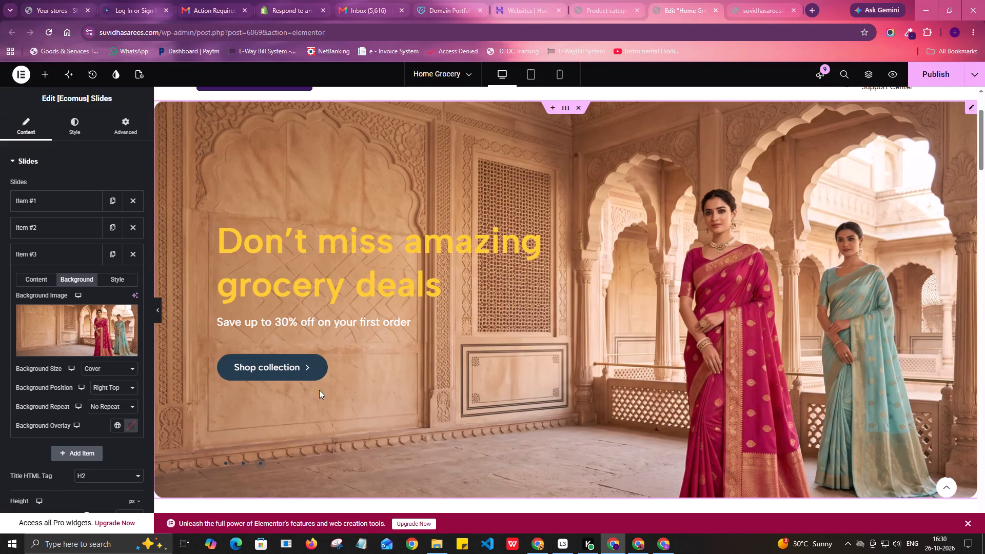
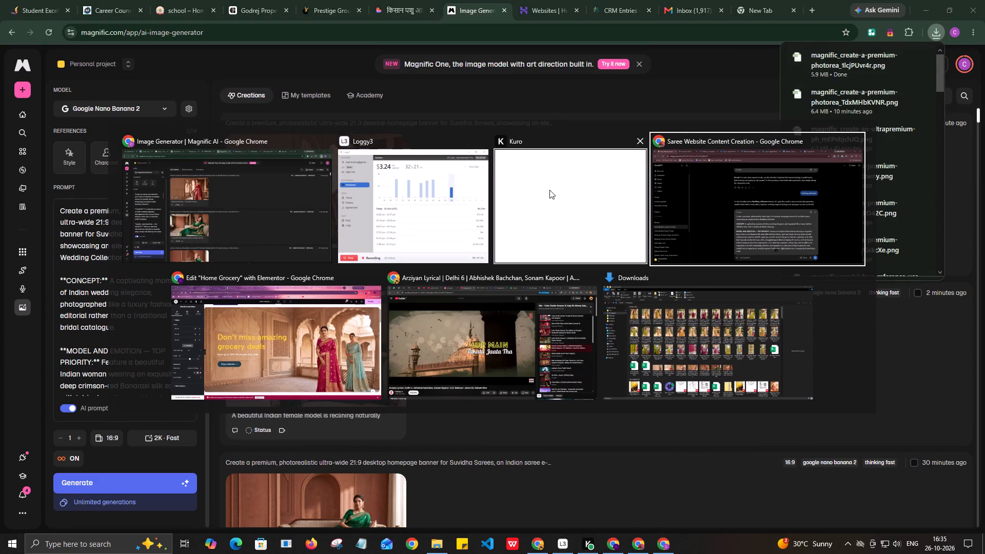
key(alt+Tab)
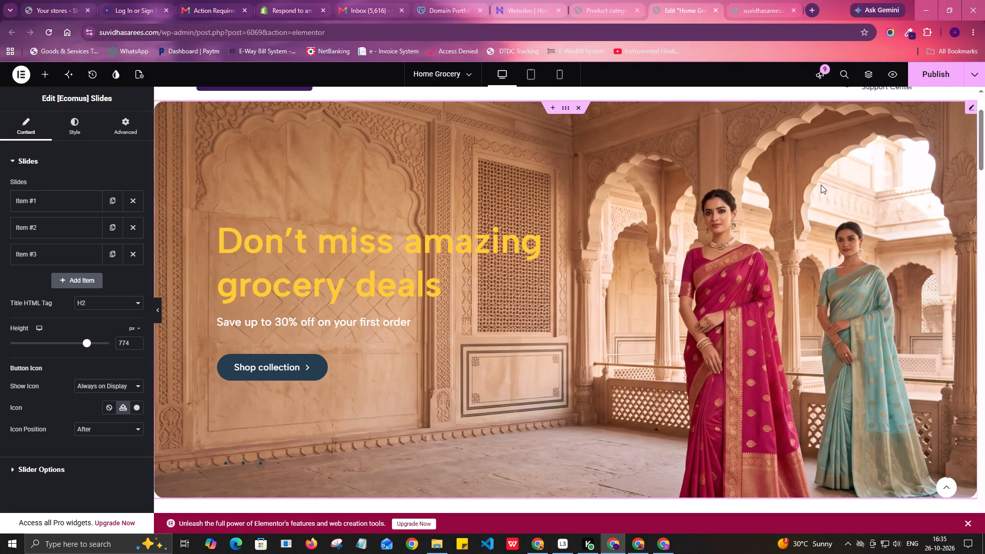
click(64, 252)
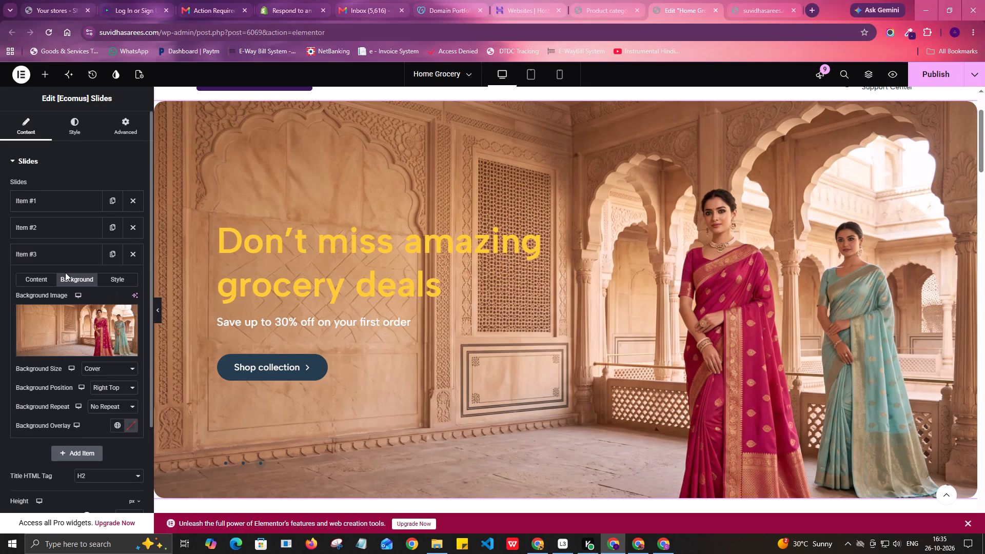
click(60, 329)
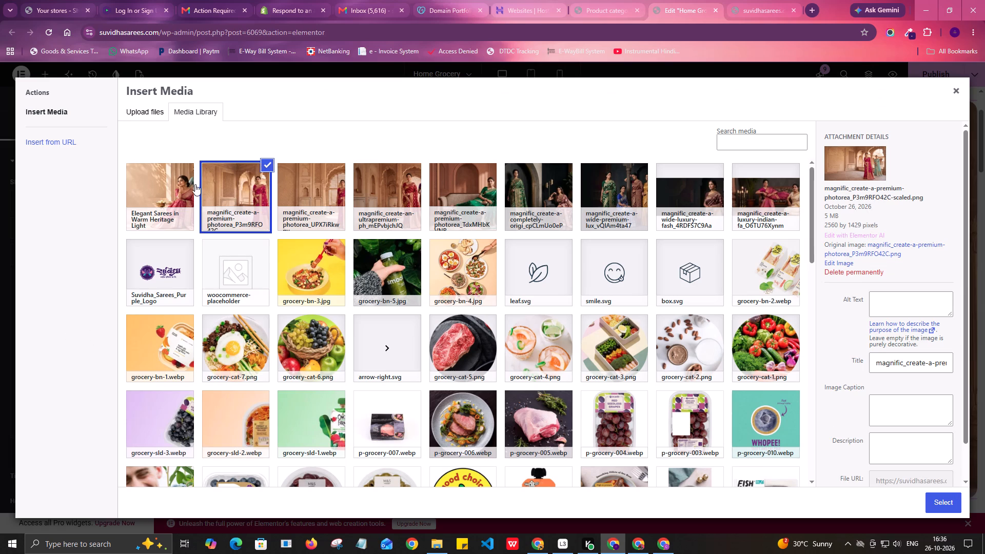
click(140, 105)
click(526, 280)
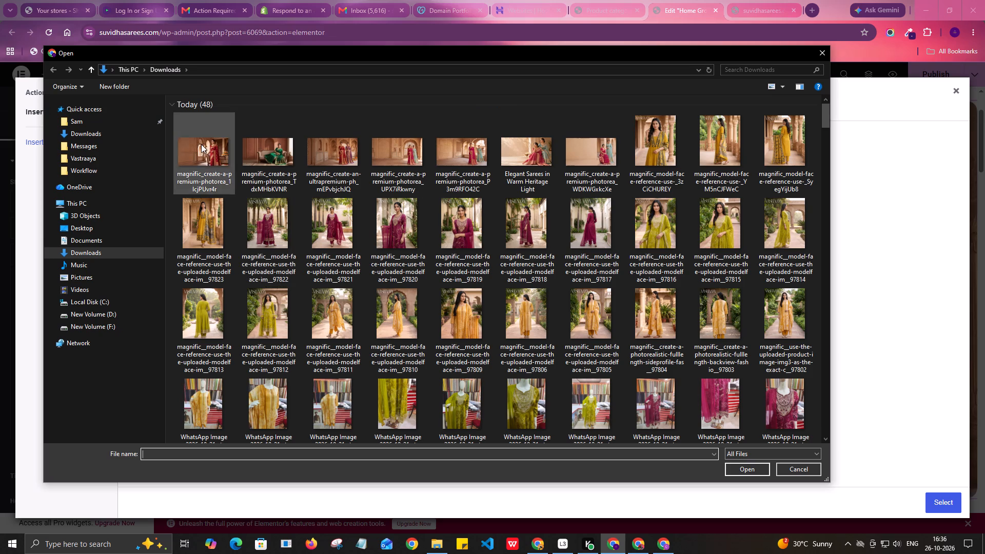
click(201, 144)
click(748, 465)
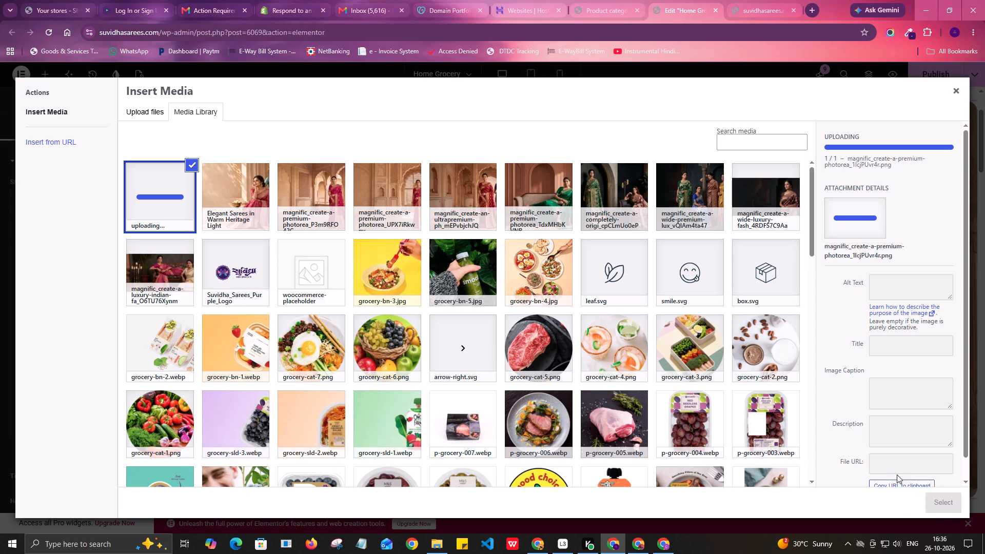
Insert the uploaded crimson-red saree image as the background of slide Item #3 and check it on the homepage hero.
scroll(874, 378, down, 2)
scroll(865, 378, up, 3)
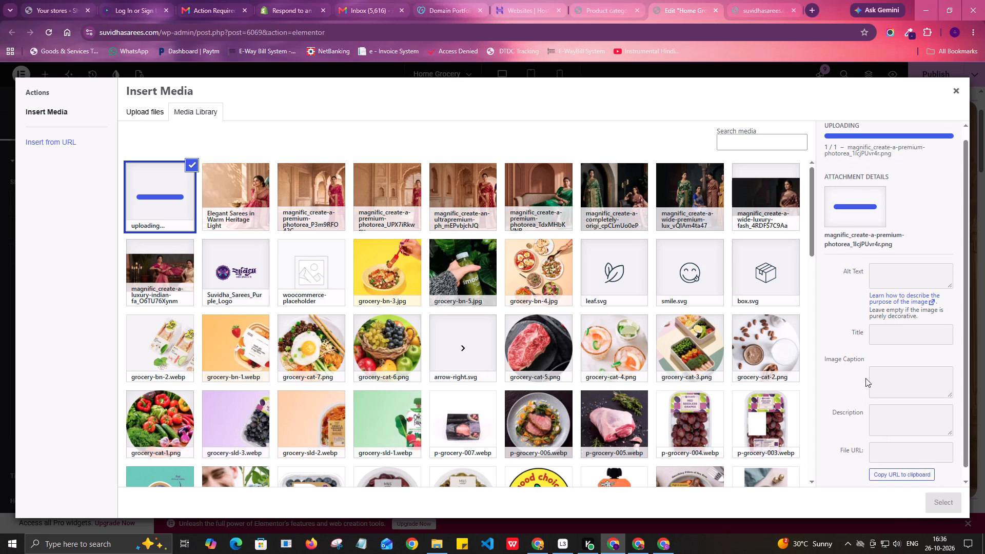
scroll(865, 378, up, 3)
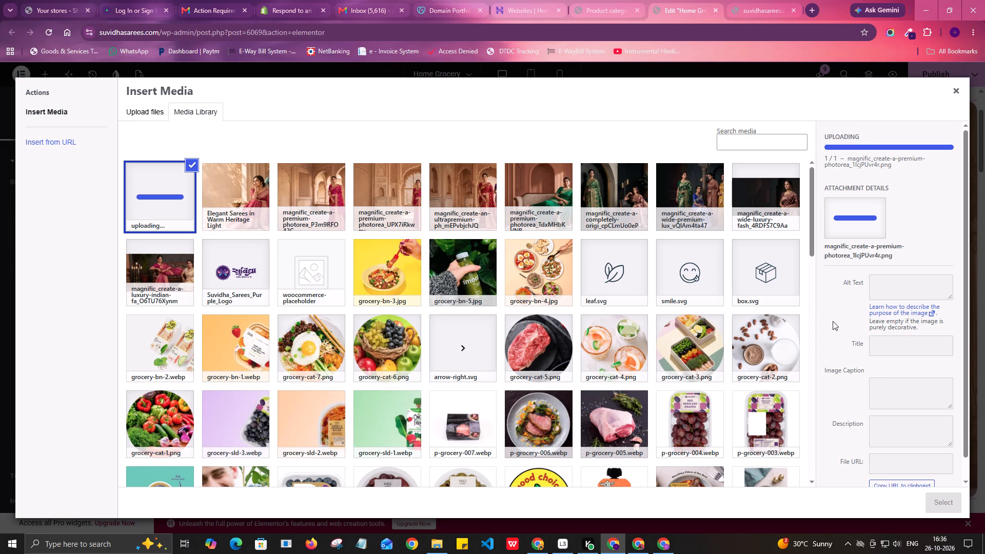
scroll(821, 334, down, 4)
scroll(810, 360, up, 3)
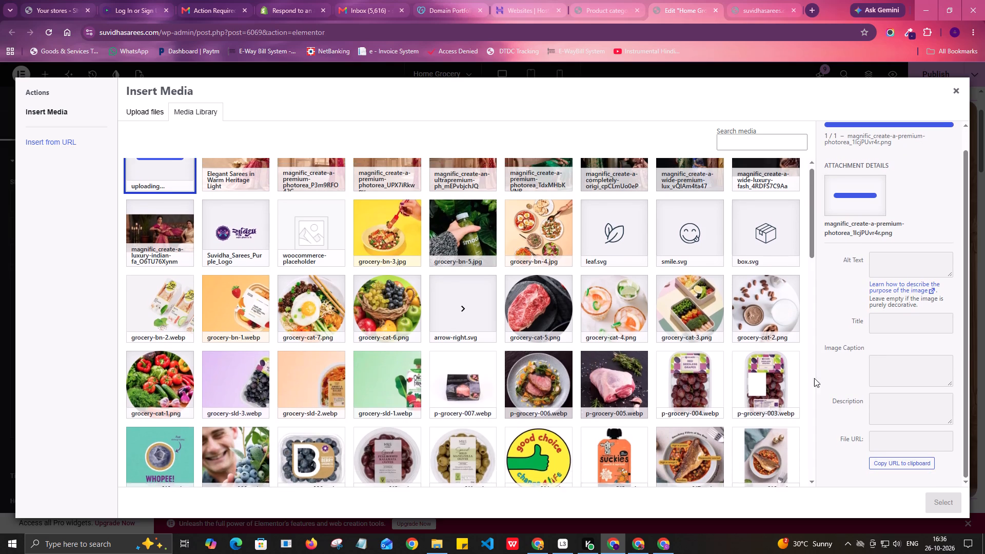
scroll(733, 373, up, 4)
scroll(920, 329, down, 3)
scroll(919, 325, up, 4)
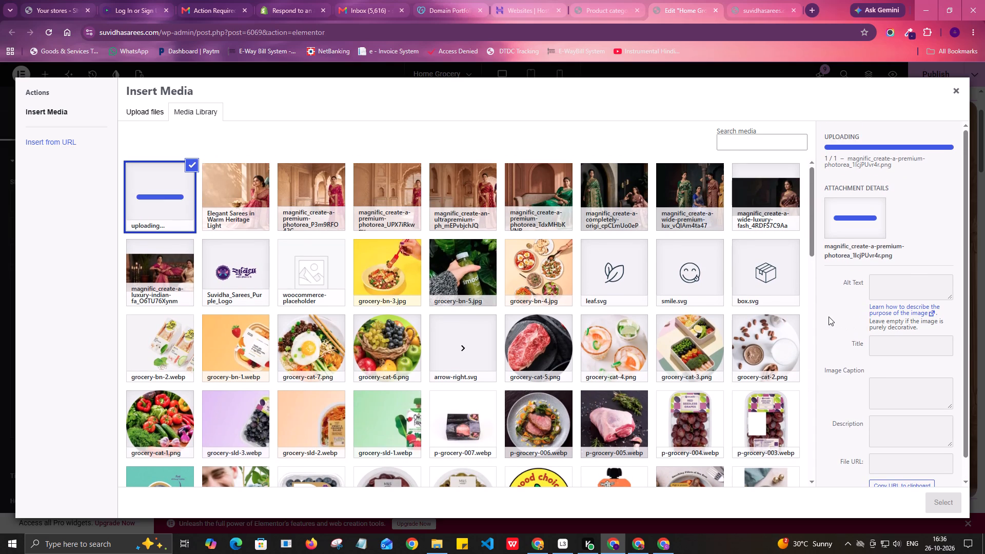
scroll(804, 301, down, 2)
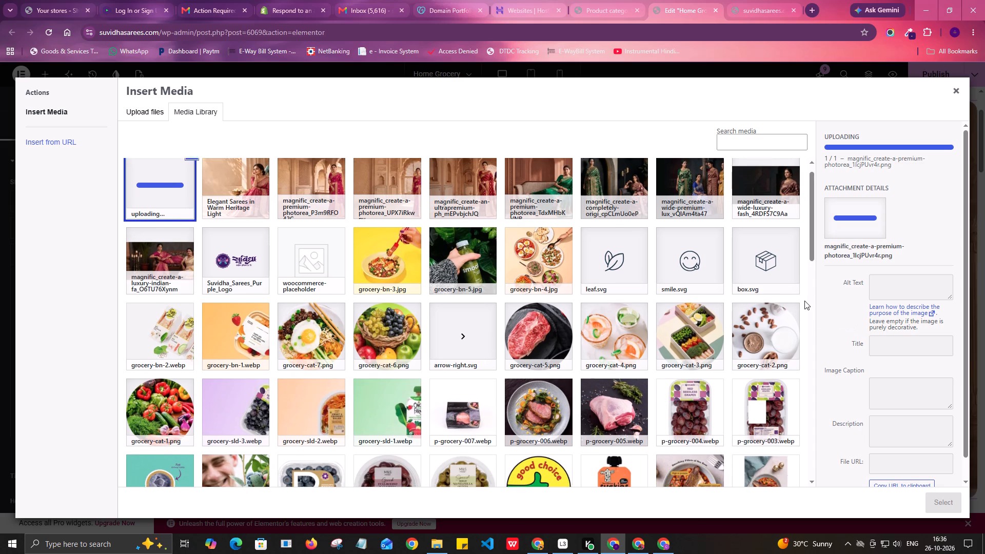
scroll(804, 301, up, 6)
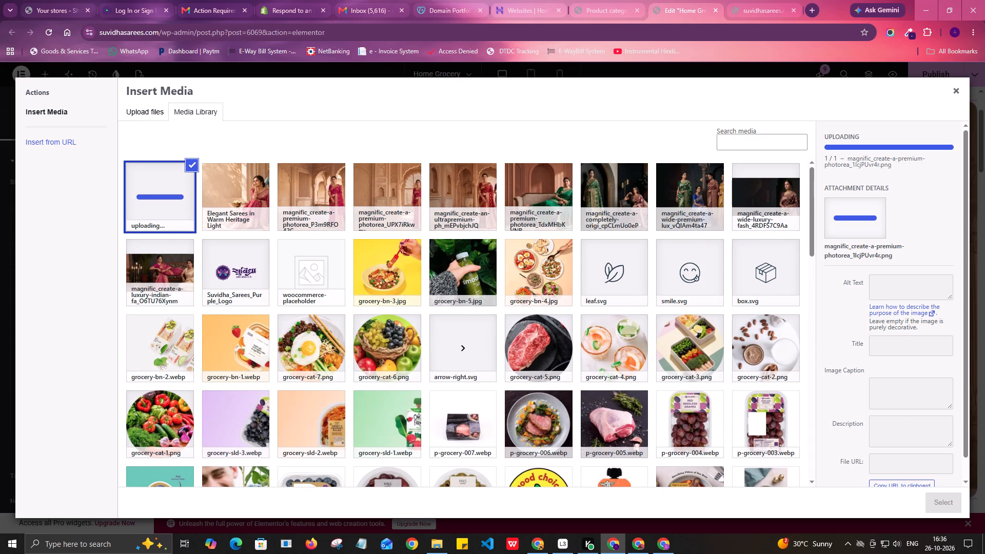
scroll(889, 419, down, 3)
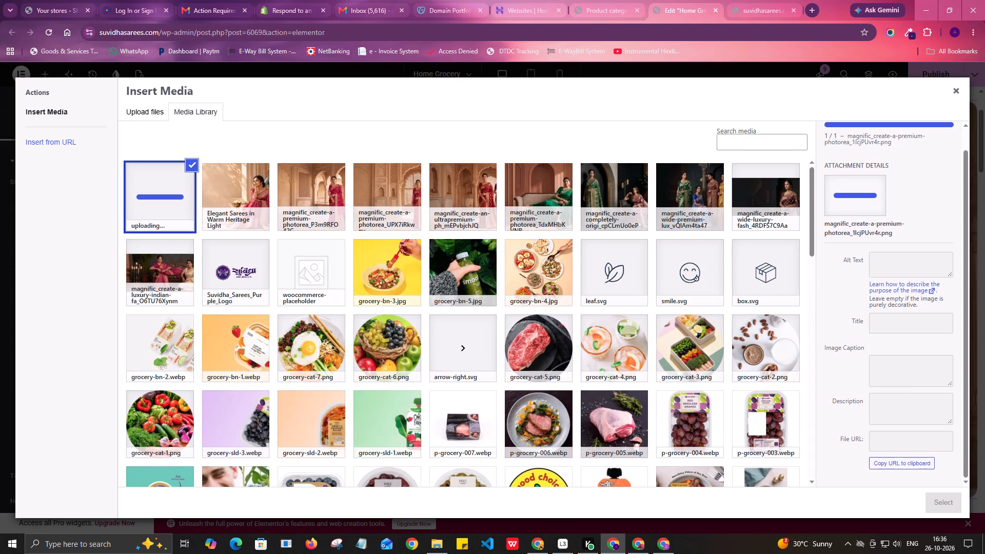
scroll(887, 436, up, 3)
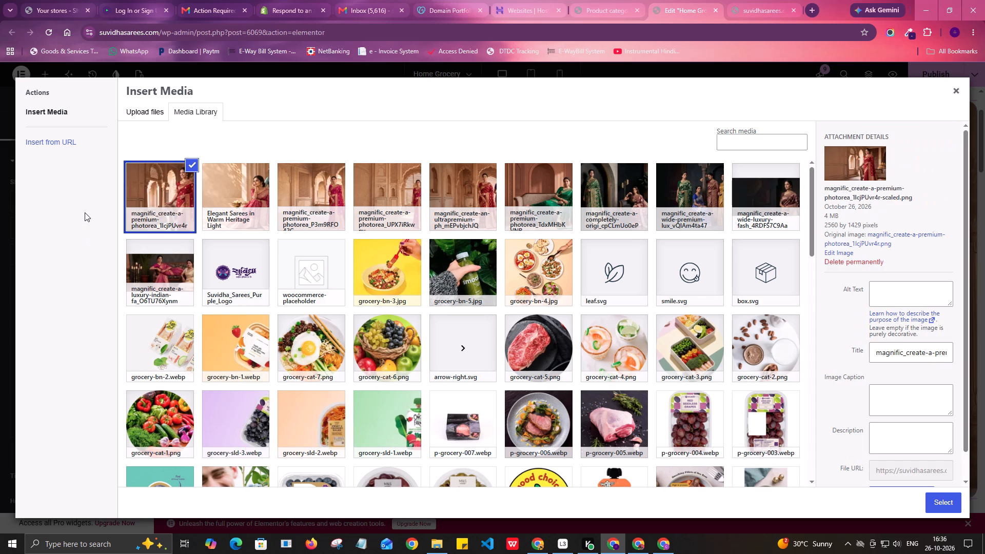
click(941, 505)
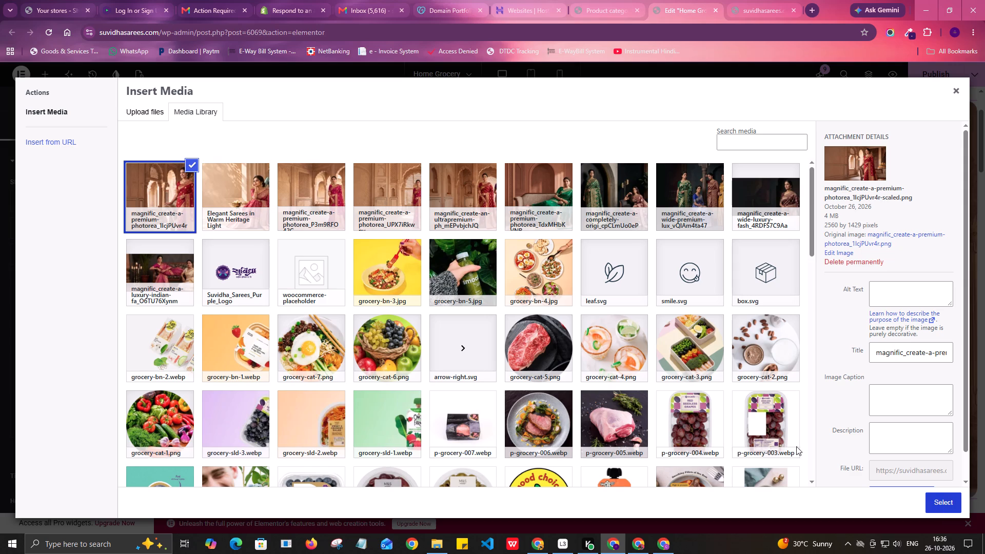
scroll(504, 320, up, 2)
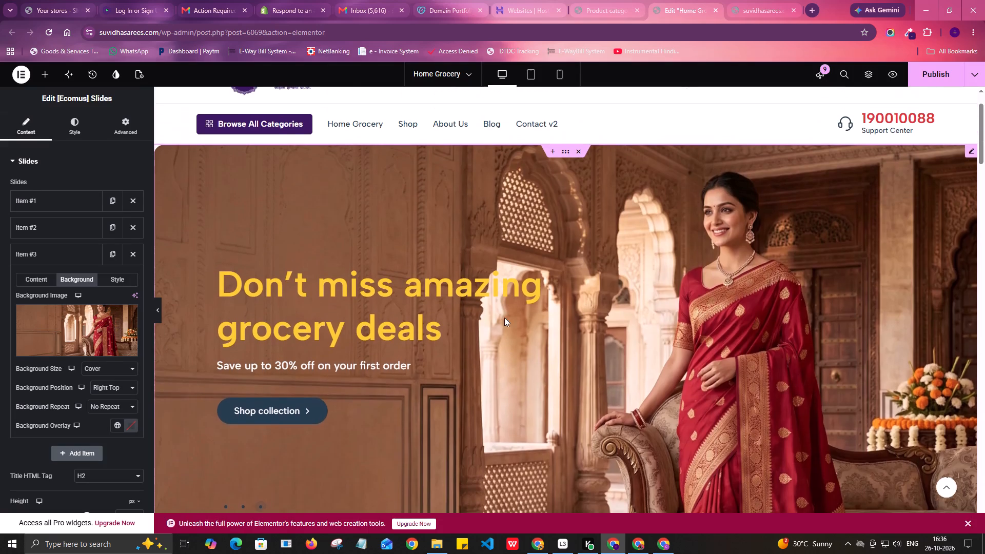
scroll(504, 316, down, 3)
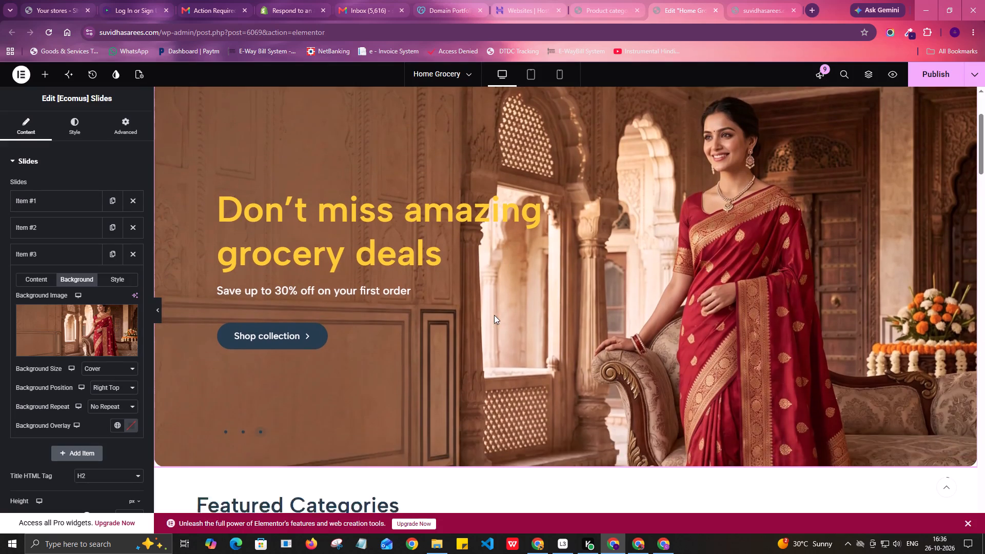
Collapse slide Item #3 and open the settings of slide Item #1.
click(45, 248)
click(53, 195)
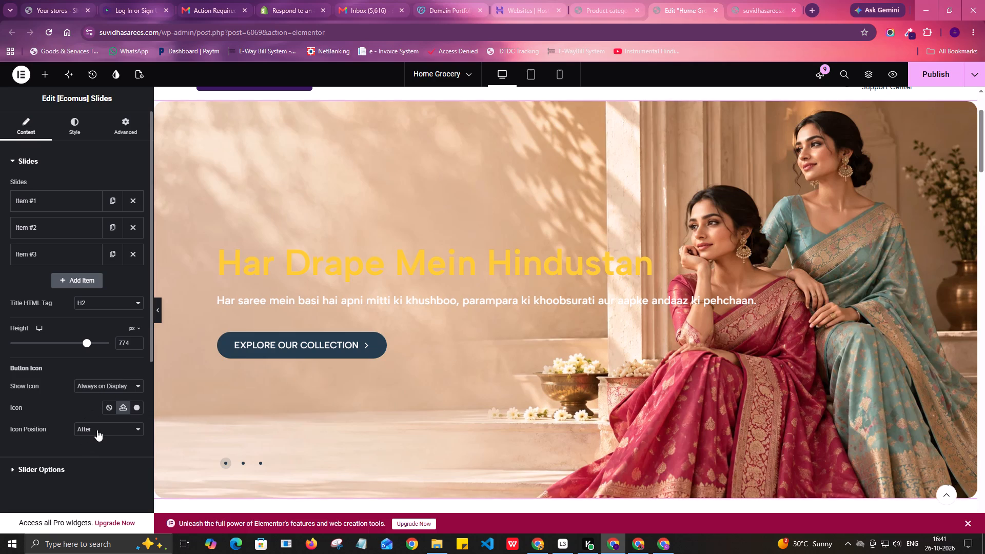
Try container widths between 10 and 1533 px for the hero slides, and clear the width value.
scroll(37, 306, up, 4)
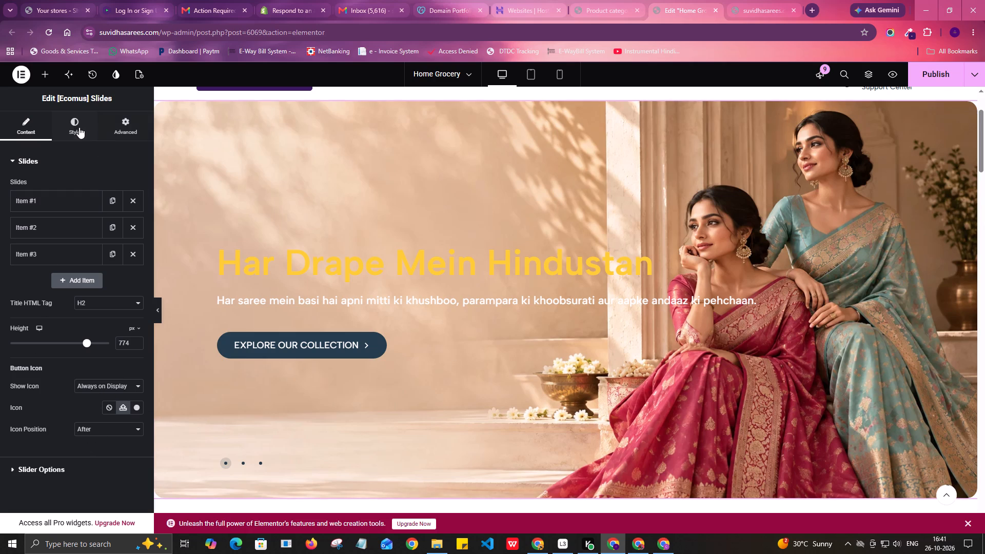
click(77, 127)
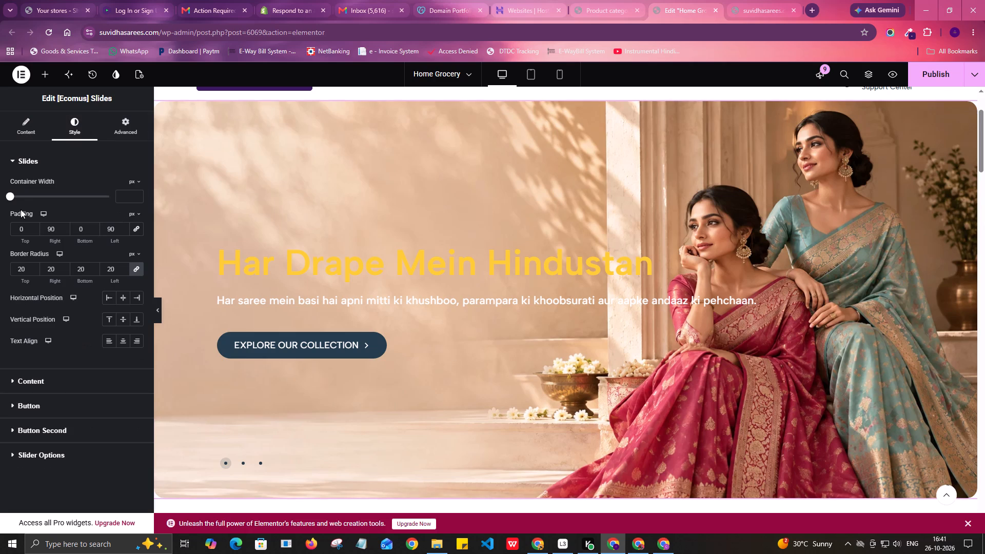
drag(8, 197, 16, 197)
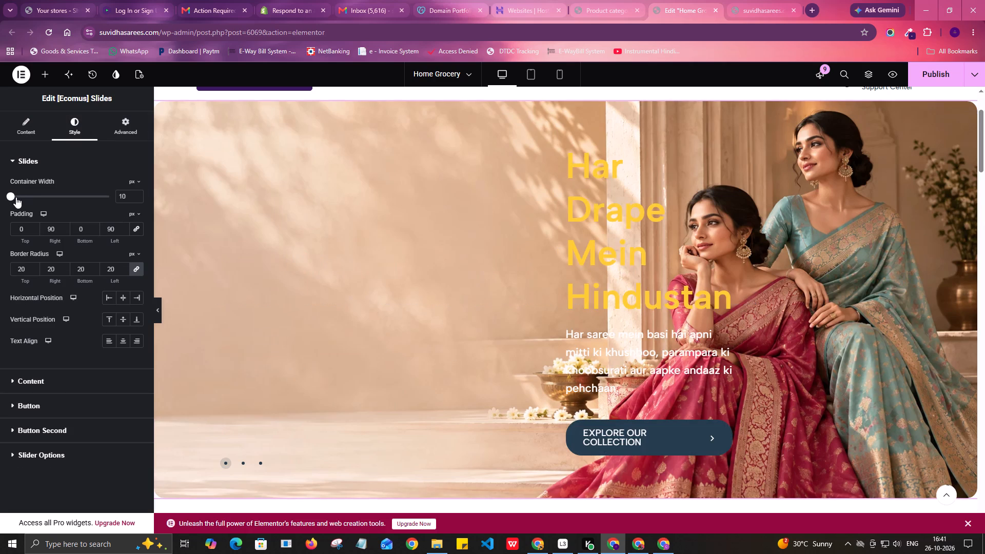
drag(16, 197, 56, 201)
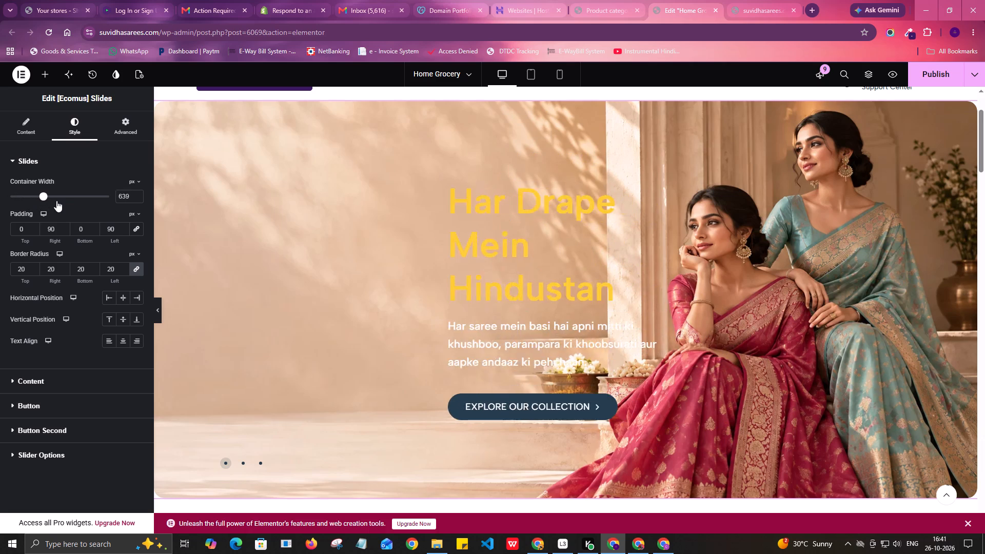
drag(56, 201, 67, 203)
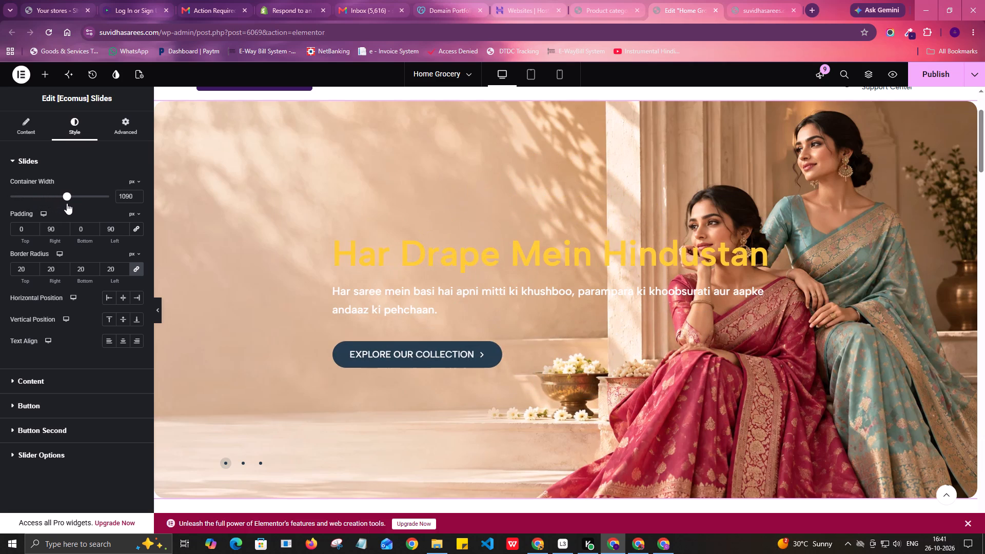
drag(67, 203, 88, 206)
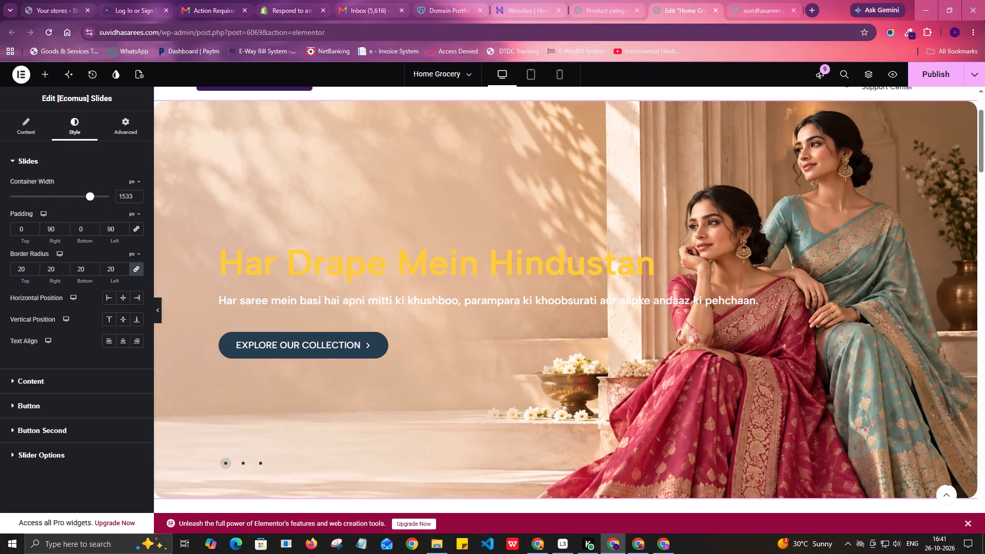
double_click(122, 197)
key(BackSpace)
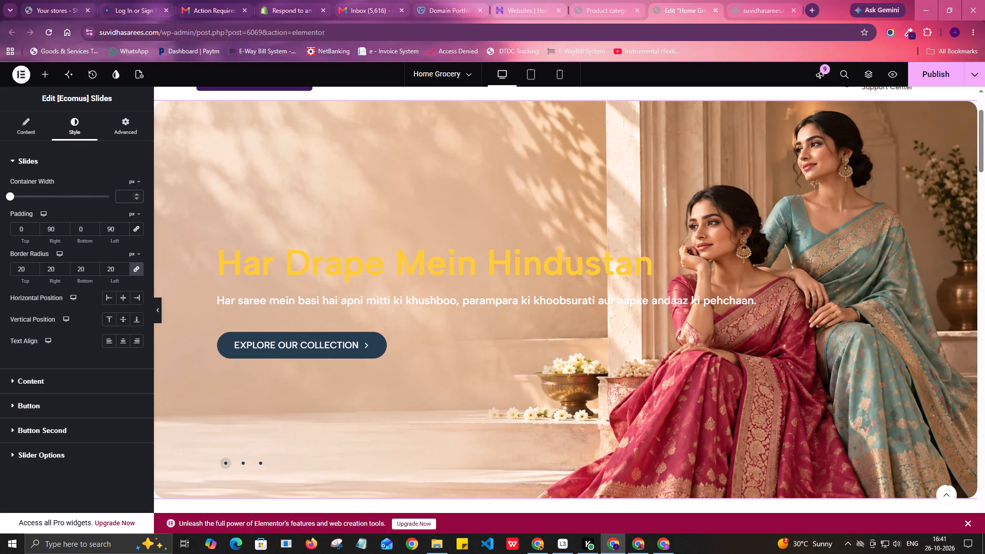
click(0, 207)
Set the slides' right padding to 657 px and preview the hero slider with the editing panel hidden.
drag(53, 239, 111, 243)
drag(111, 243, 421, 244)
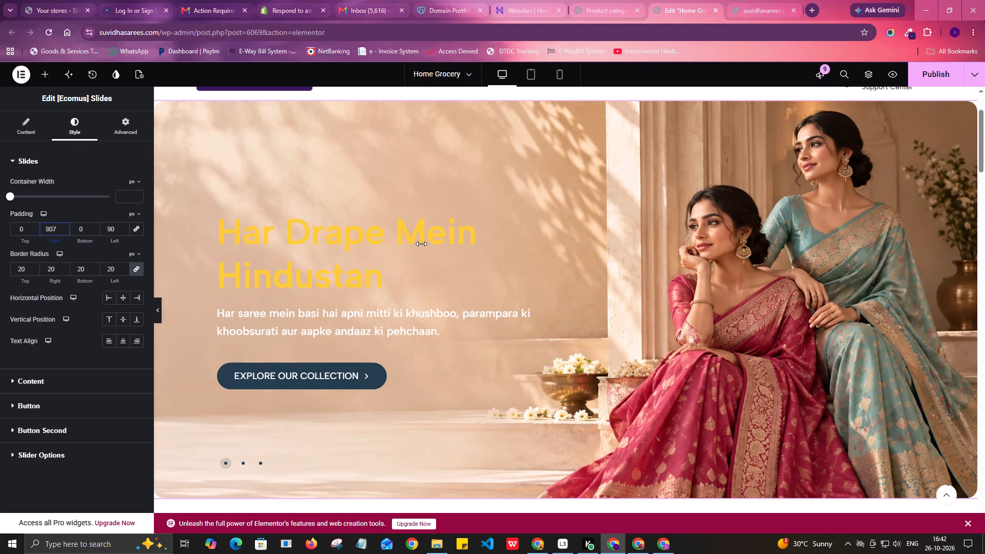
drag(421, 244, 344, 244)
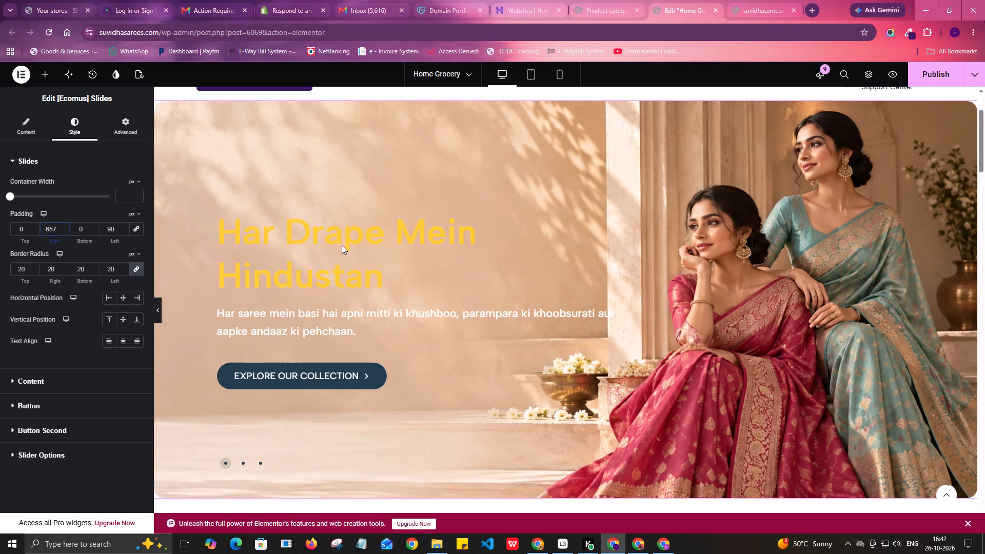
click(0, 249)
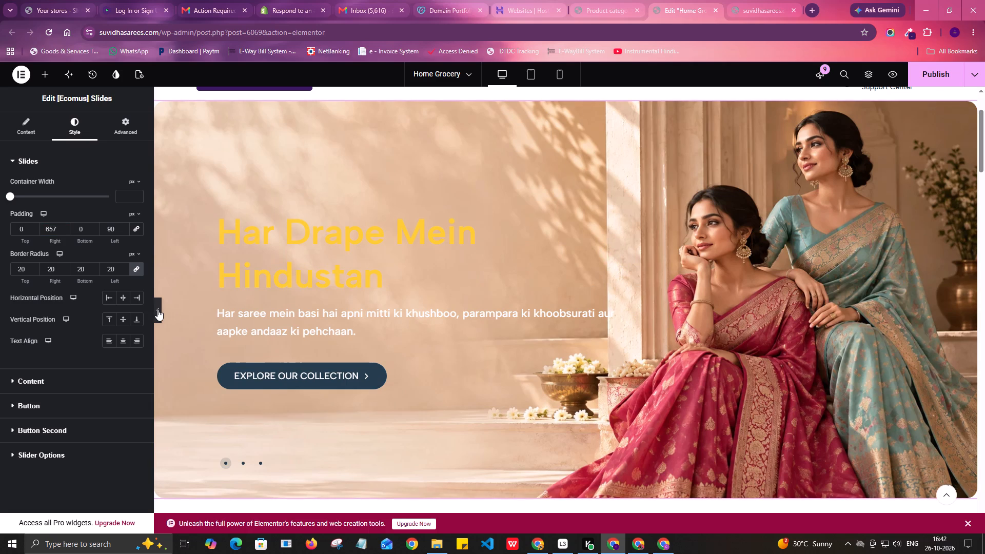
click(157, 309)
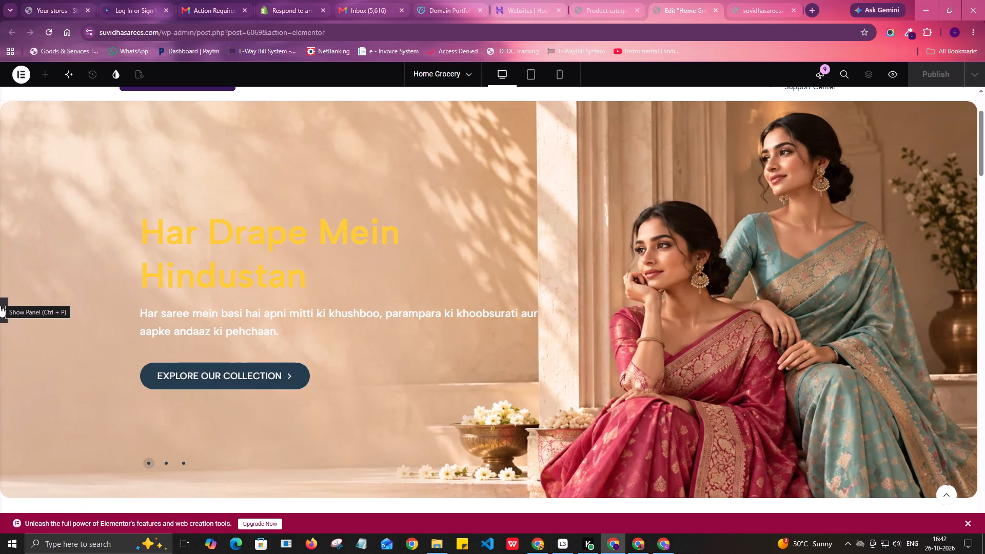
click(0, 306)
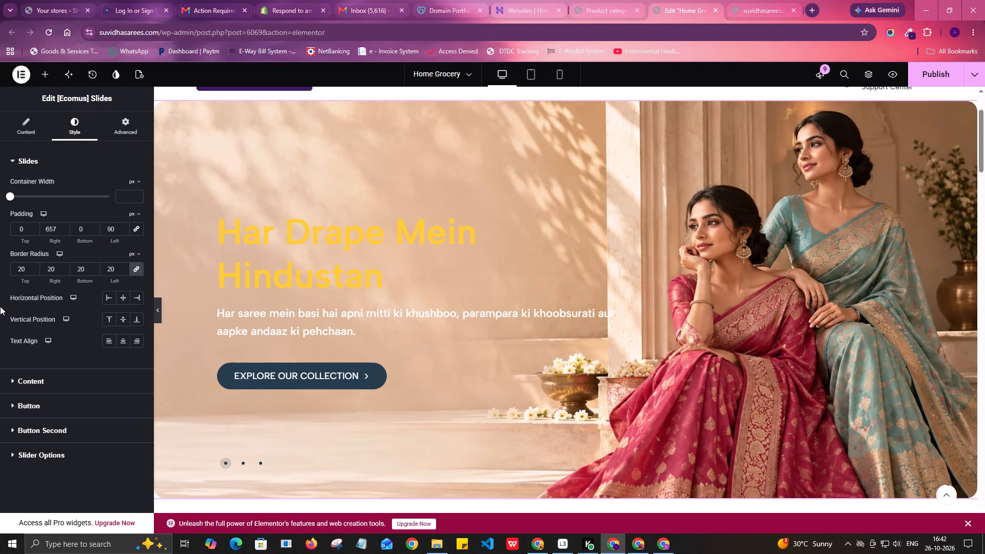
Set the slide title color to the purple global color New Global Color P (#3A1664).
click(33, 379)
click(122, 364)
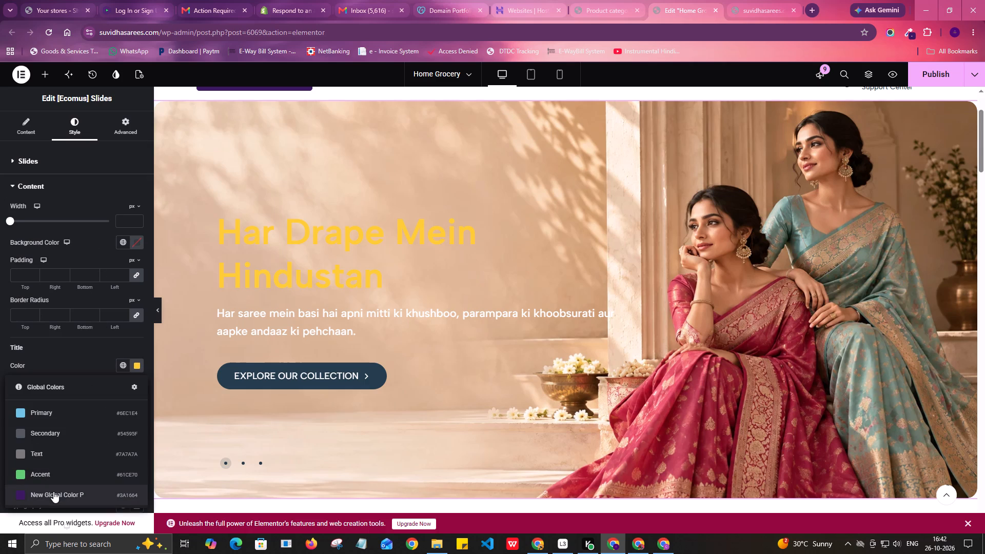
click(53, 492)
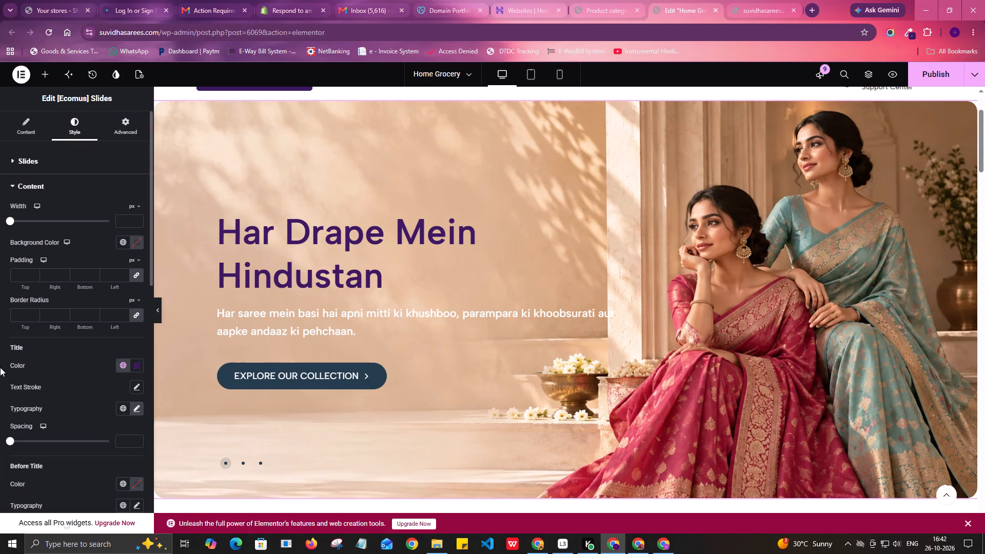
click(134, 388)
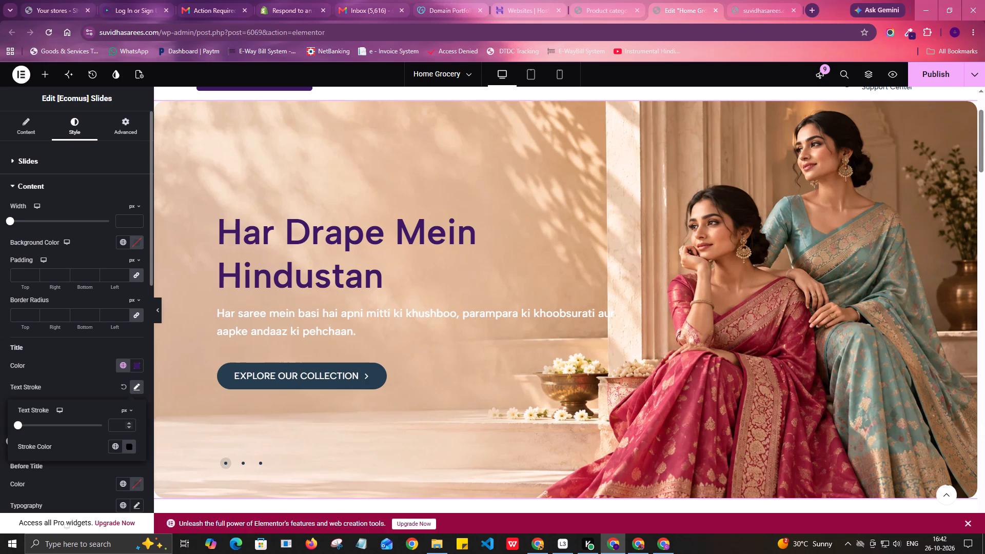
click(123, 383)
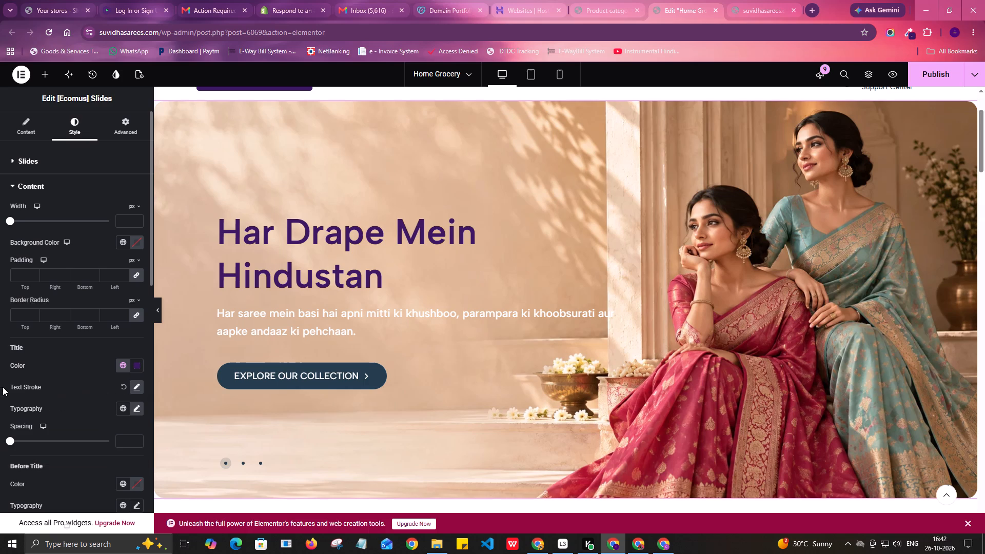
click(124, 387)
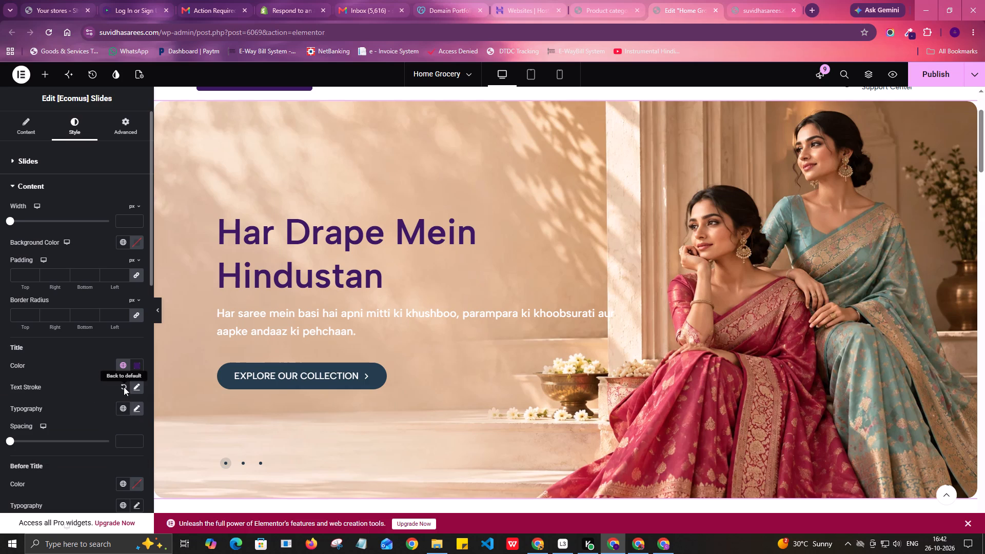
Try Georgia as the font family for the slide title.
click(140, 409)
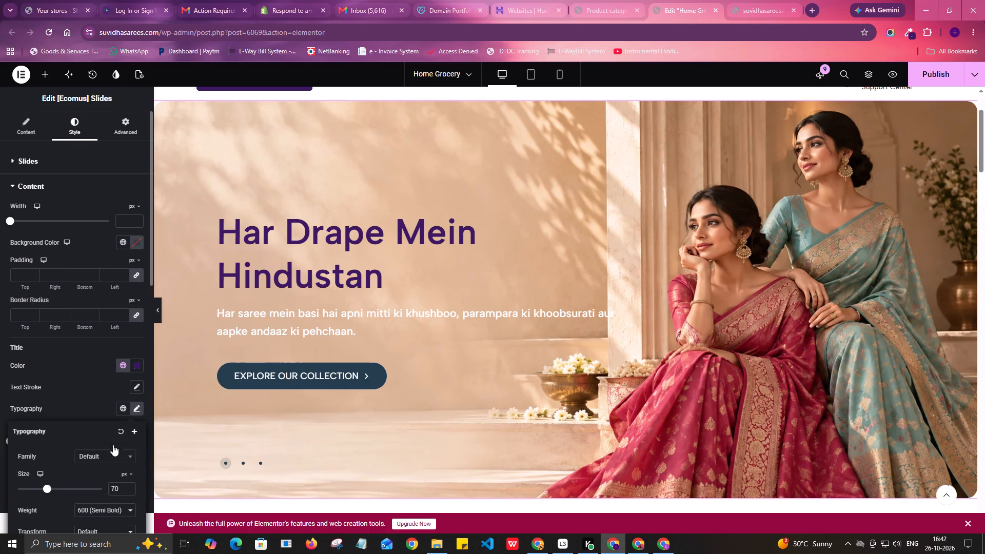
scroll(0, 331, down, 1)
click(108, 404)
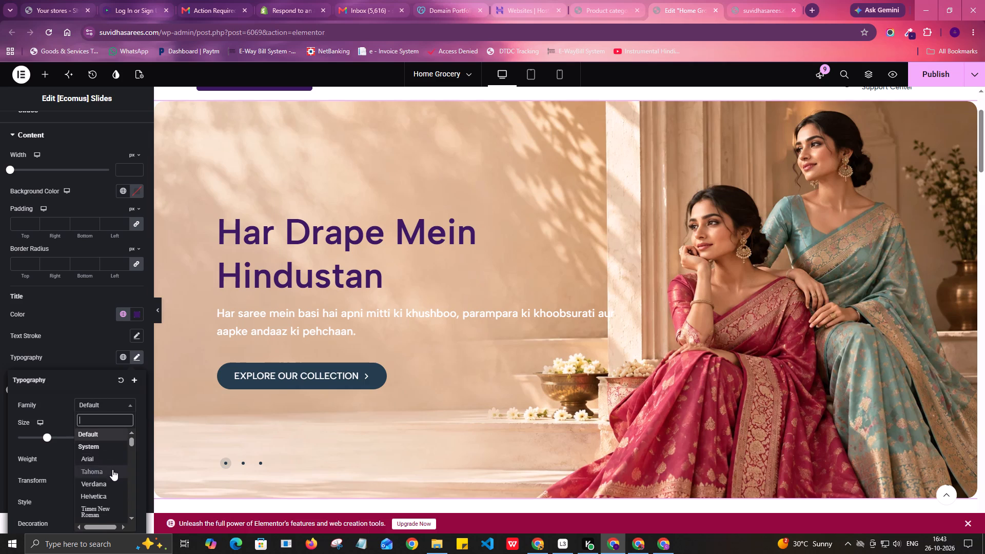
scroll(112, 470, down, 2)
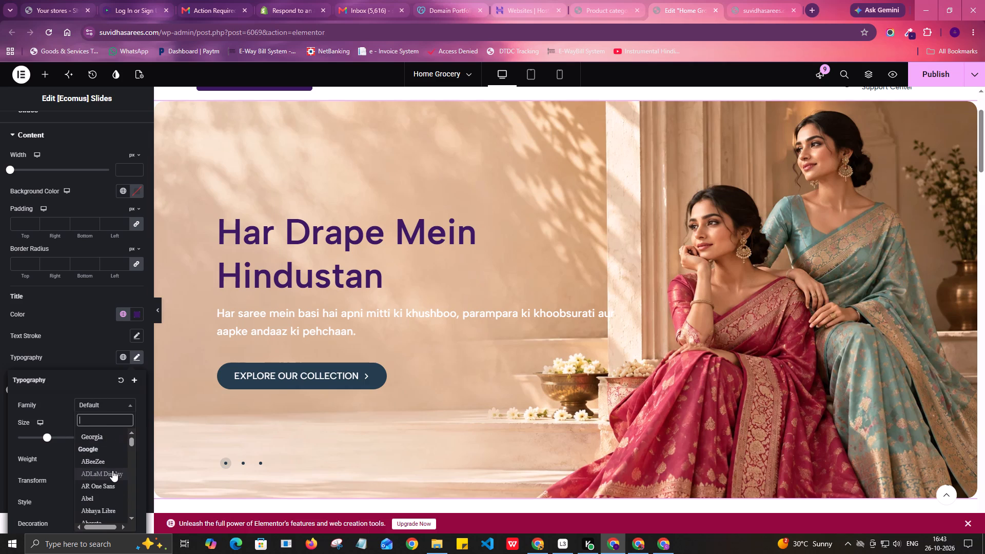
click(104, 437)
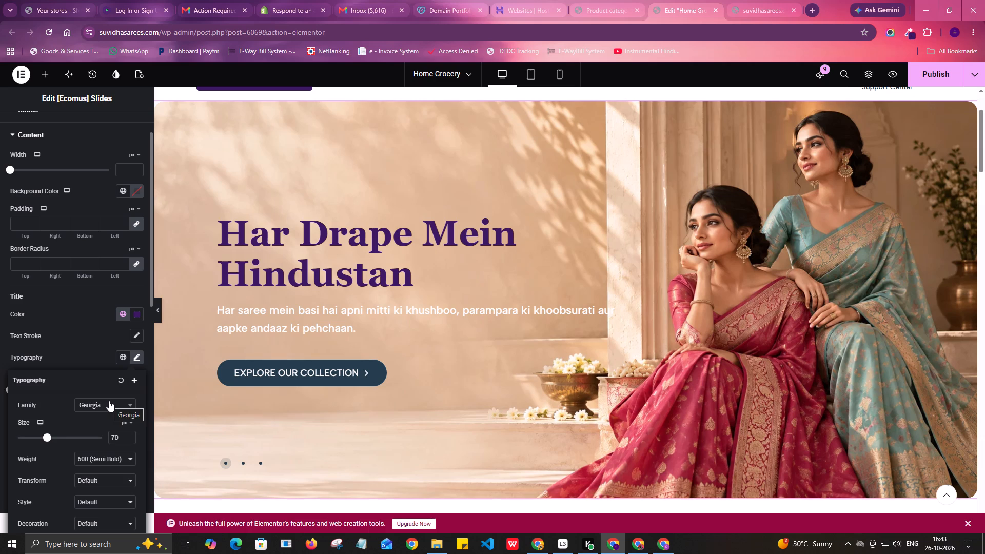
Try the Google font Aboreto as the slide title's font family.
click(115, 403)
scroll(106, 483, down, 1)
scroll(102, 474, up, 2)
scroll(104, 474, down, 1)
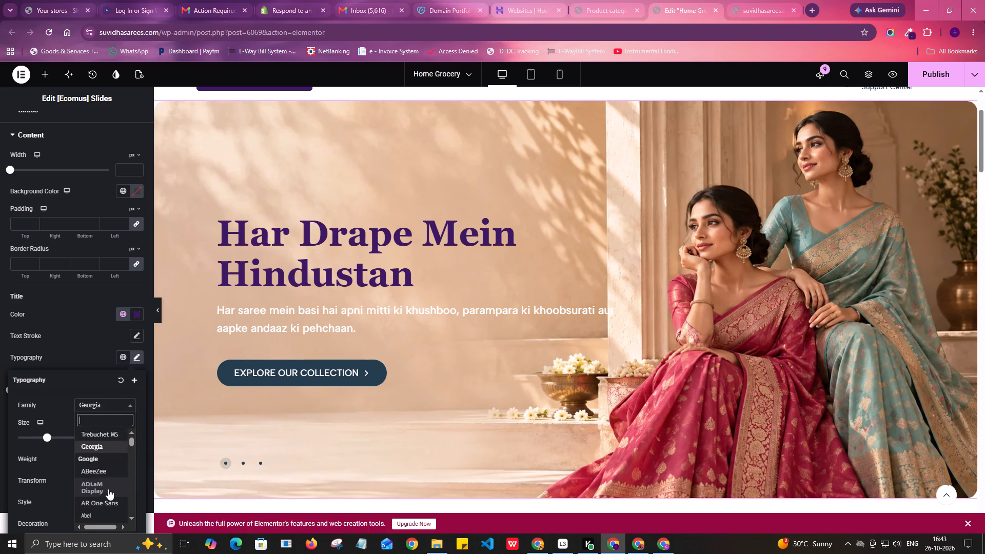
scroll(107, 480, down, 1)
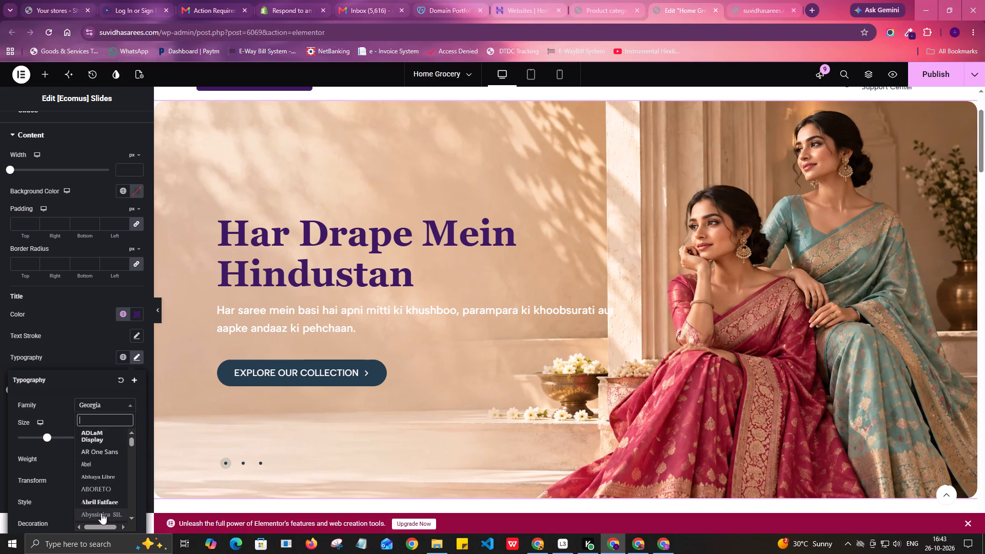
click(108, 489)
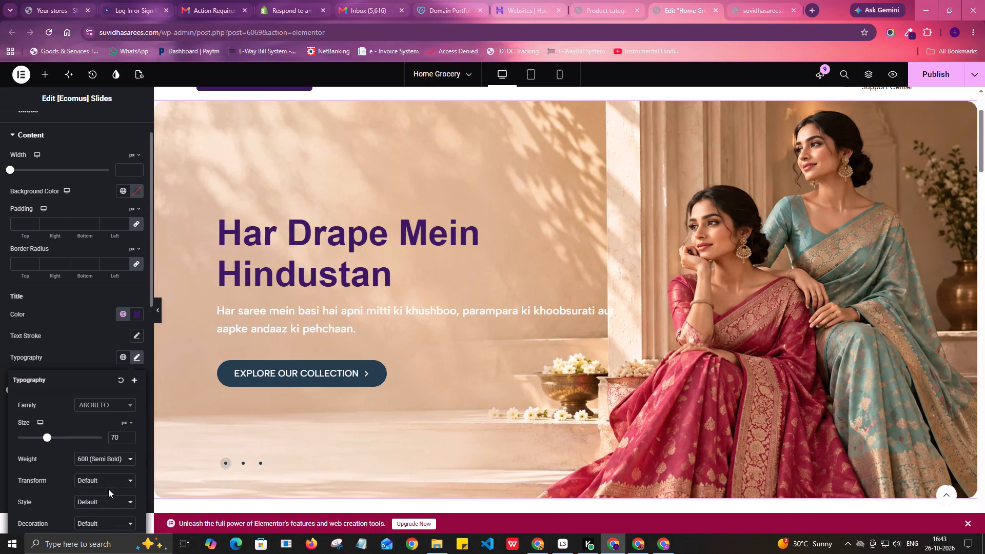
Set the slide title's font family to Agbalumo and close the typography settings.
click(105, 401)
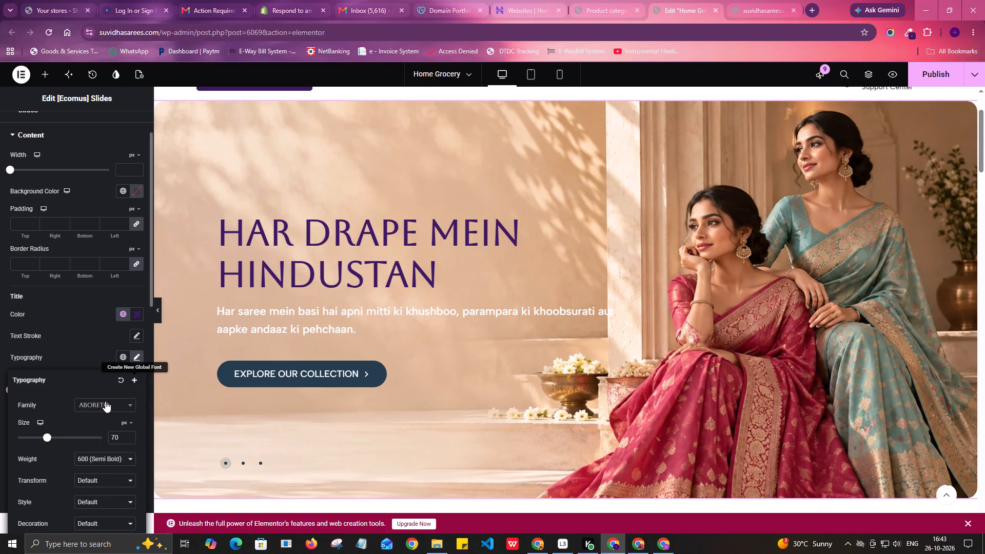
scroll(106, 482, down, 2)
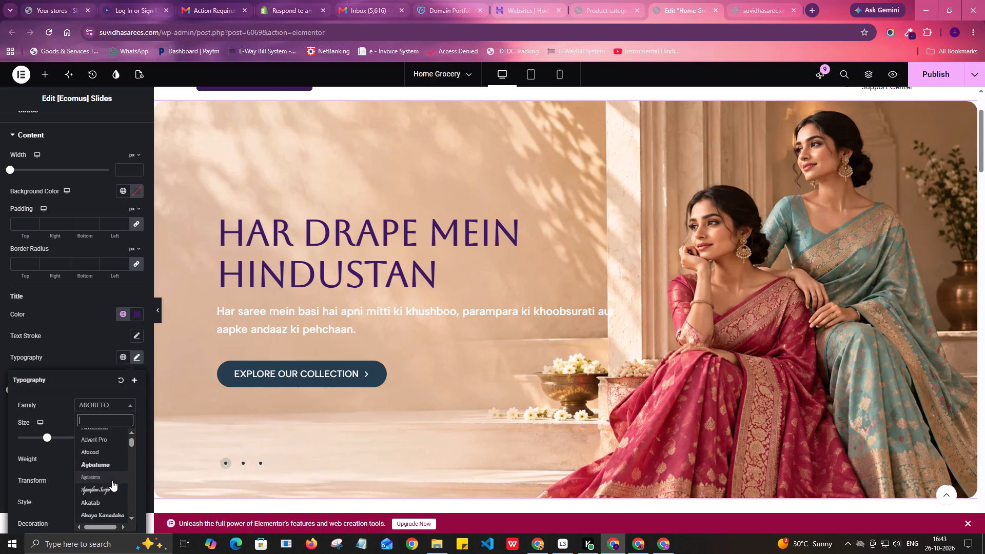
click(112, 467)
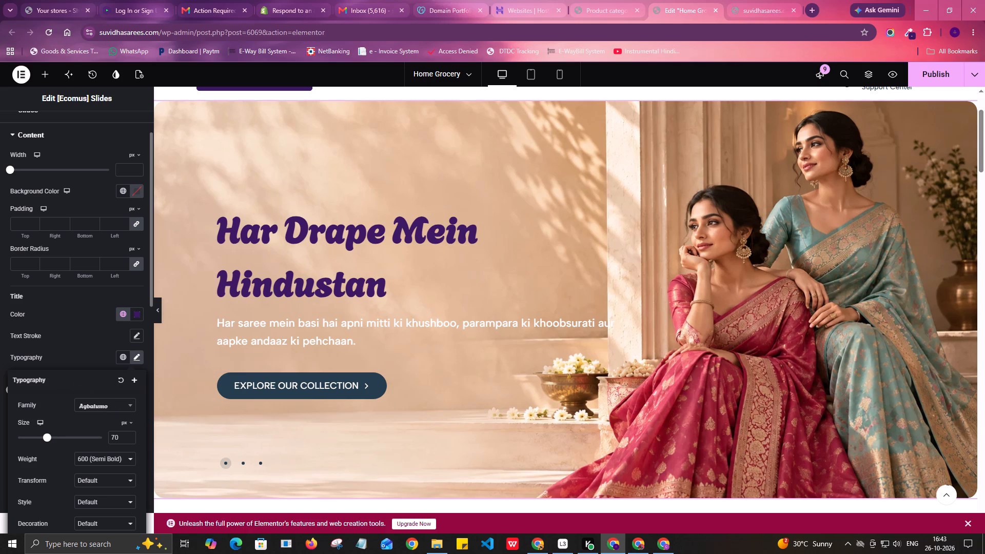
click(0, 335)
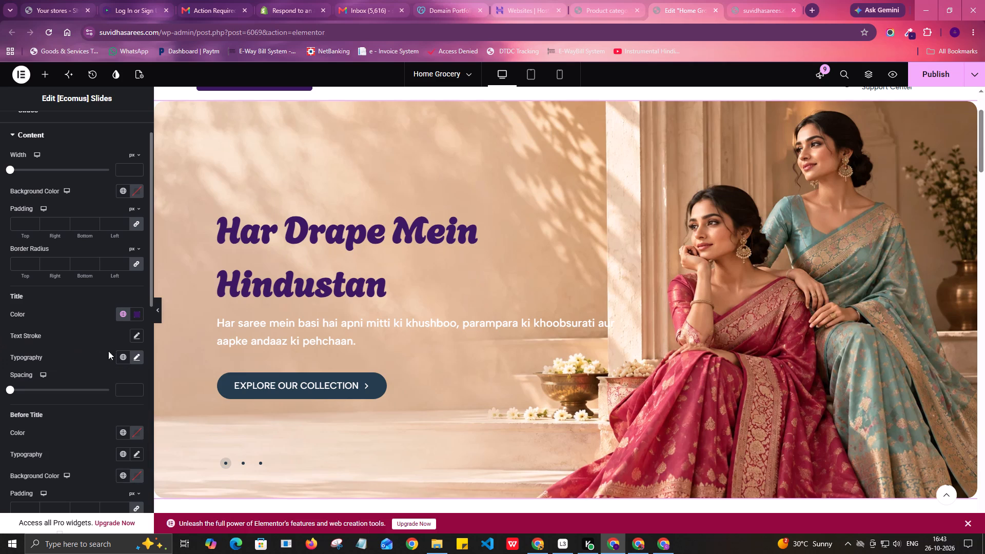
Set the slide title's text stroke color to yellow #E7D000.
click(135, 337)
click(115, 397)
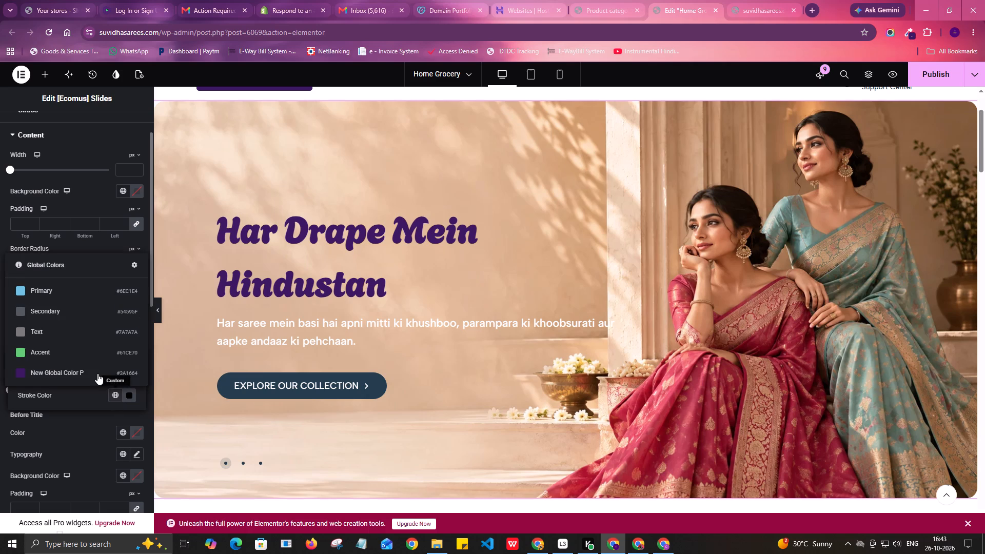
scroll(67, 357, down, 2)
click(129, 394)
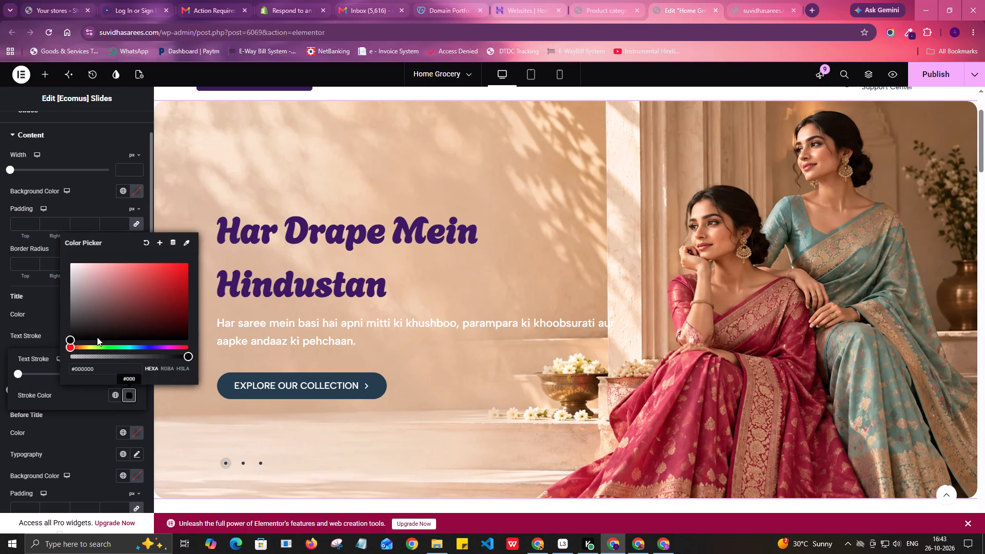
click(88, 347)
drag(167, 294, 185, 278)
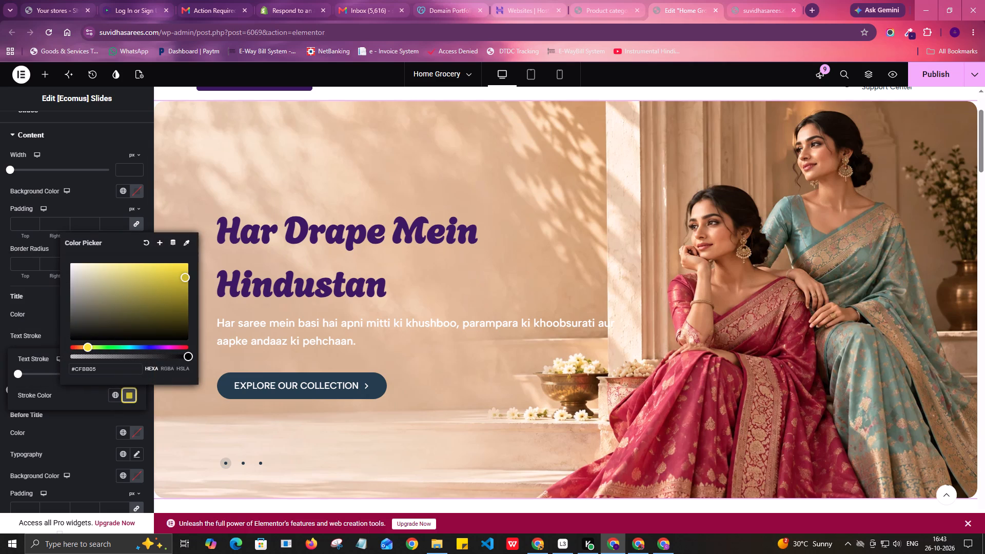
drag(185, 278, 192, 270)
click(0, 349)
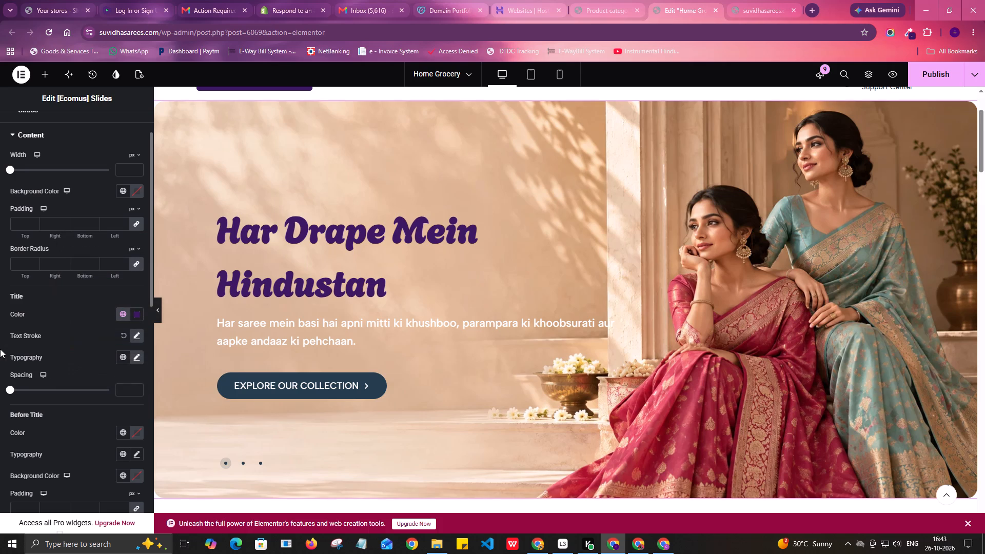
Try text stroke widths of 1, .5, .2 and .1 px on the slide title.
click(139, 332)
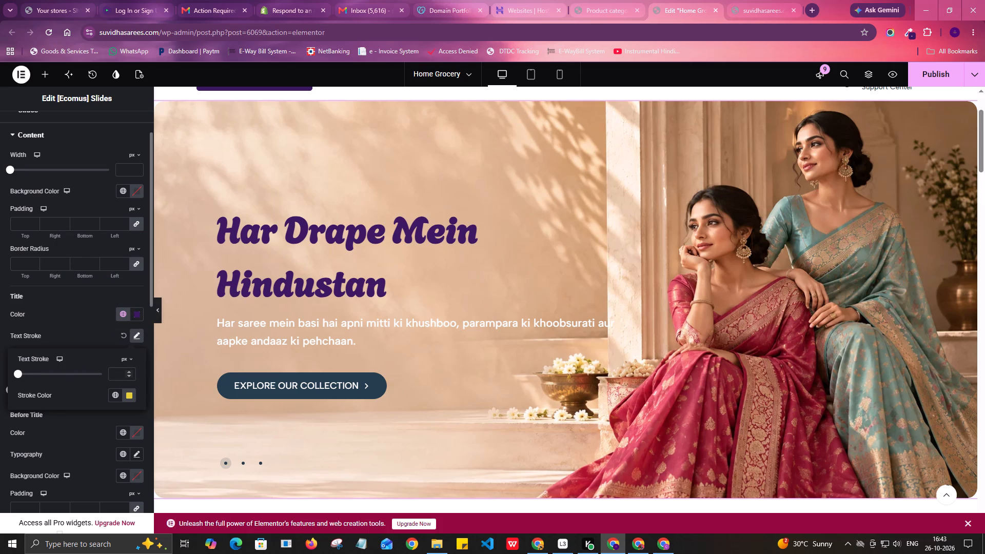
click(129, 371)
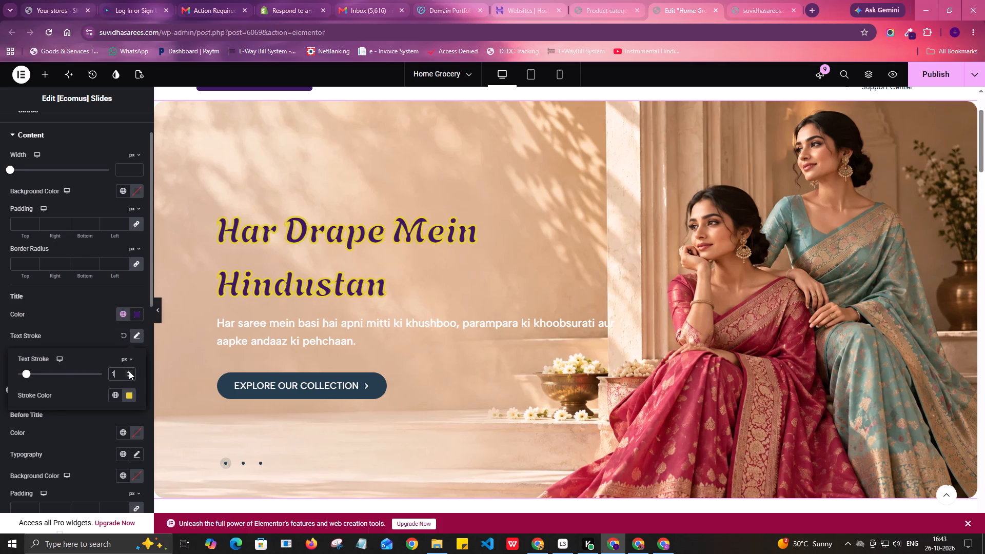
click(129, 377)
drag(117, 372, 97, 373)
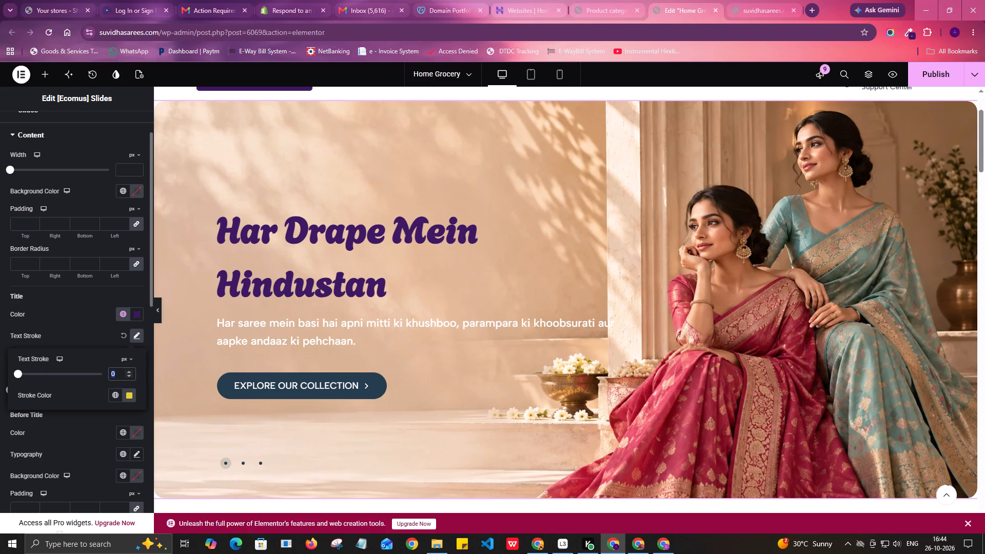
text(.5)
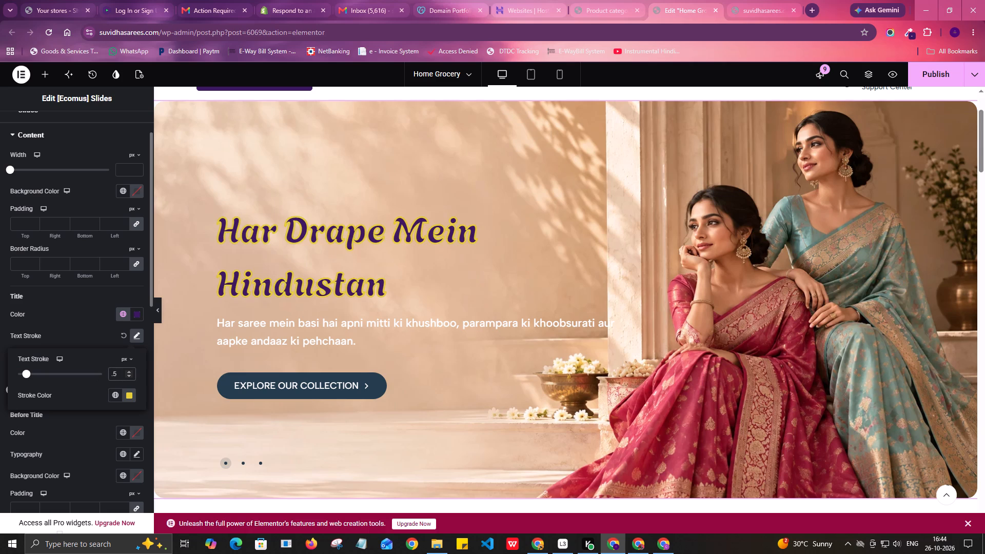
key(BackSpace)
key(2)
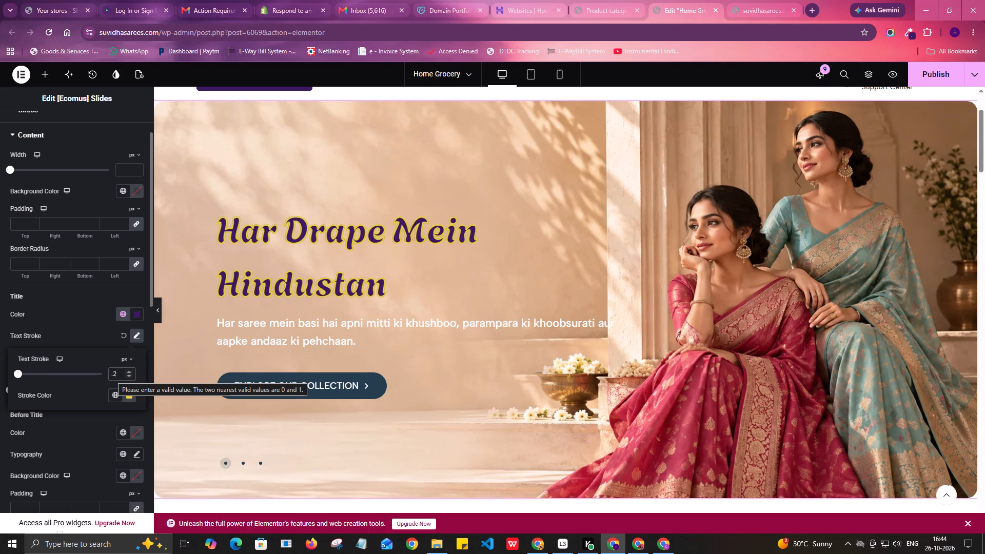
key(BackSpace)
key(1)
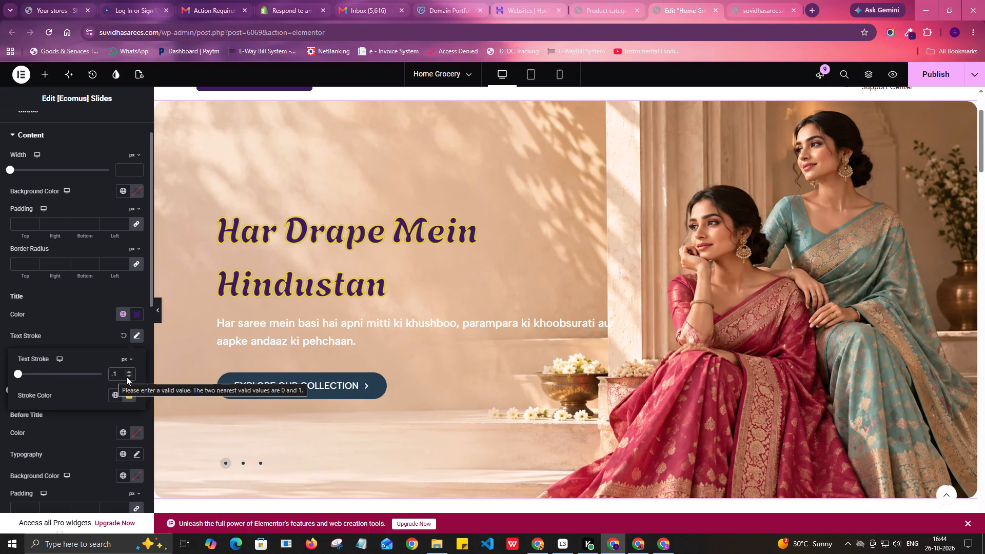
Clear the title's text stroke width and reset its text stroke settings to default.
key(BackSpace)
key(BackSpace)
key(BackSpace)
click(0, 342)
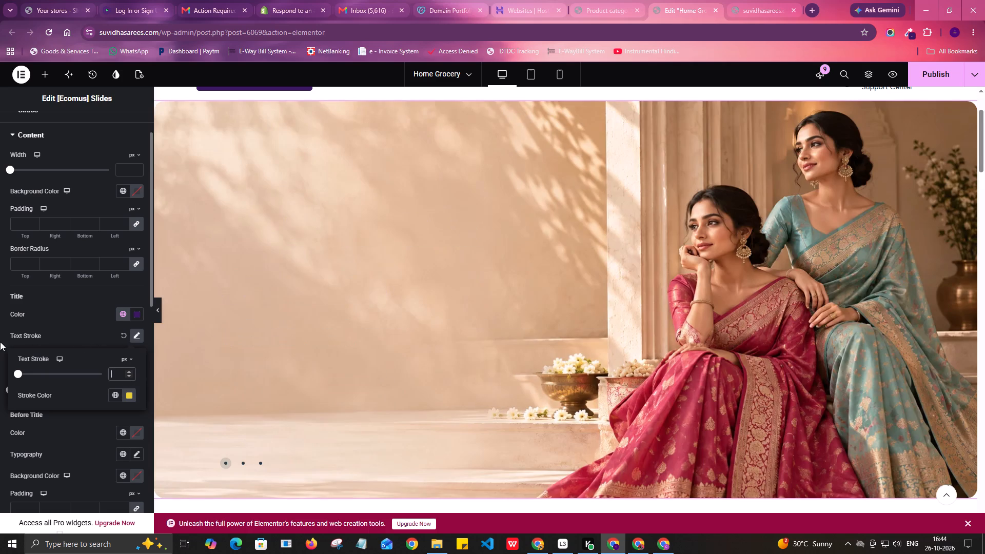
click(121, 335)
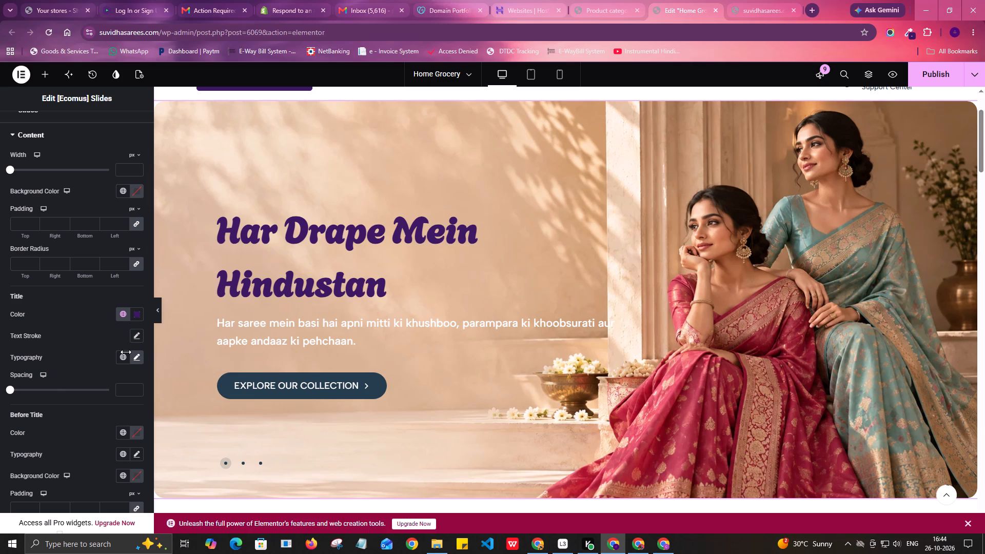
Examine the decoration, style and transform options in the slide title's typography settings.
click(137, 360)
scroll(77, 352, down, 2)
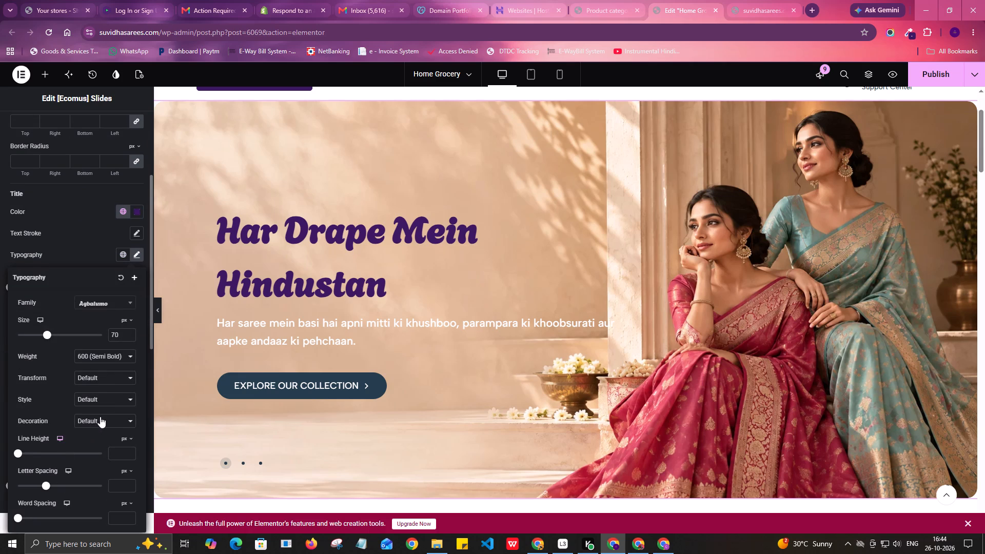
scroll(100, 417, down, 1)
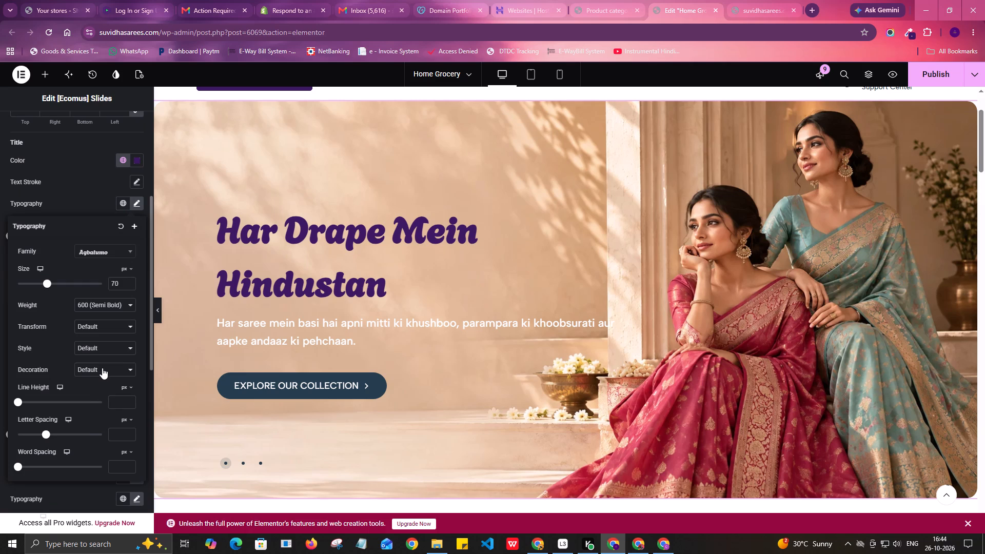
click(102, 368)
click(102, 368)
click(107, 349)
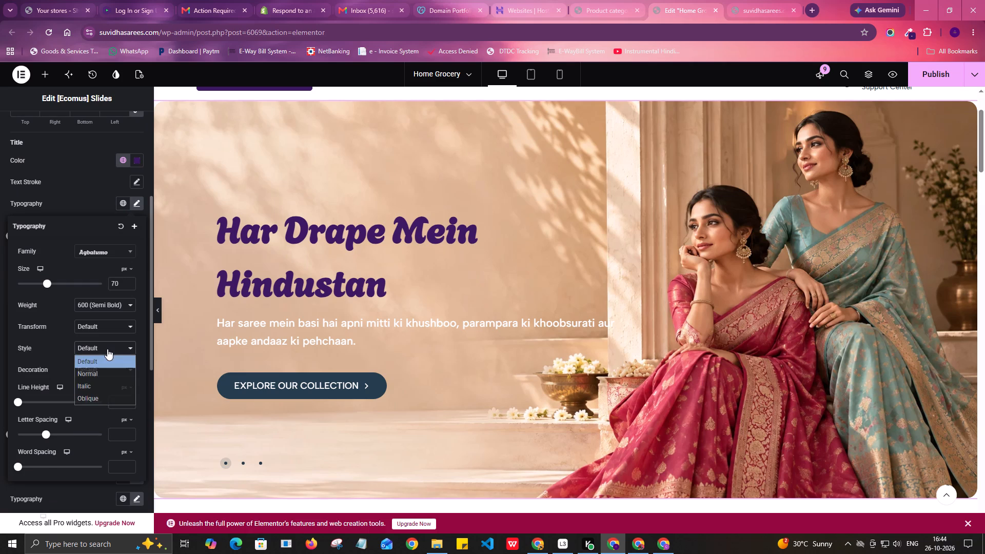
click(107, 349)
click(112, 326)
click(112, 326)
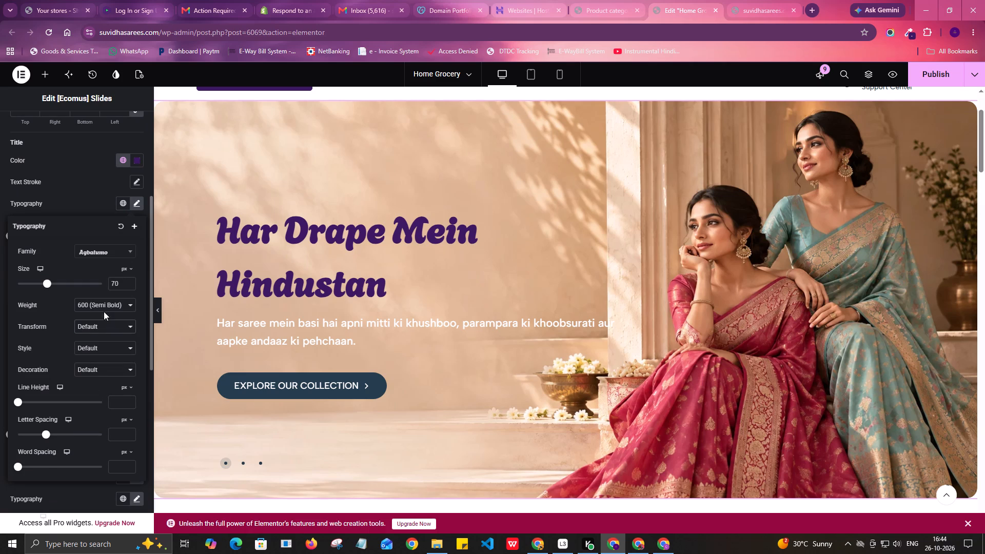
click(0, 219)
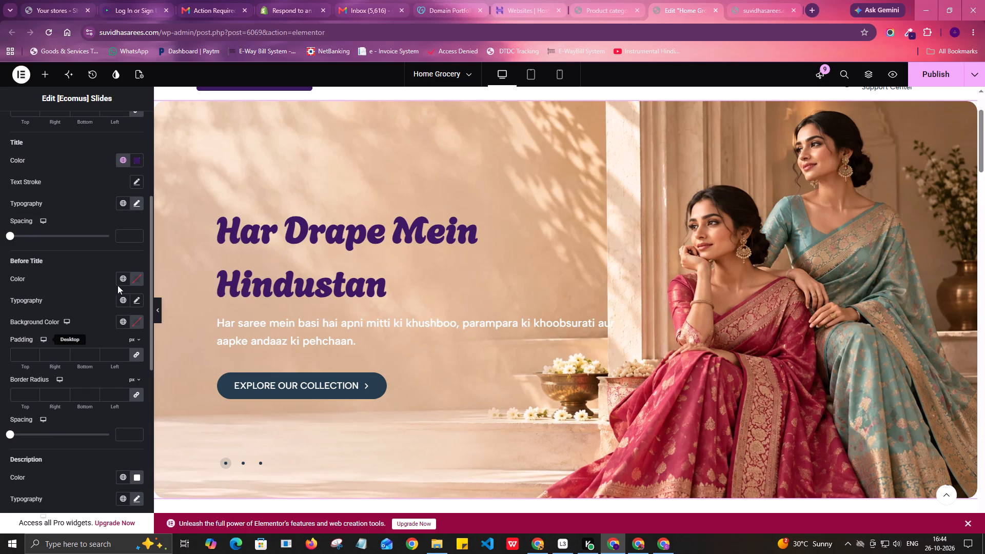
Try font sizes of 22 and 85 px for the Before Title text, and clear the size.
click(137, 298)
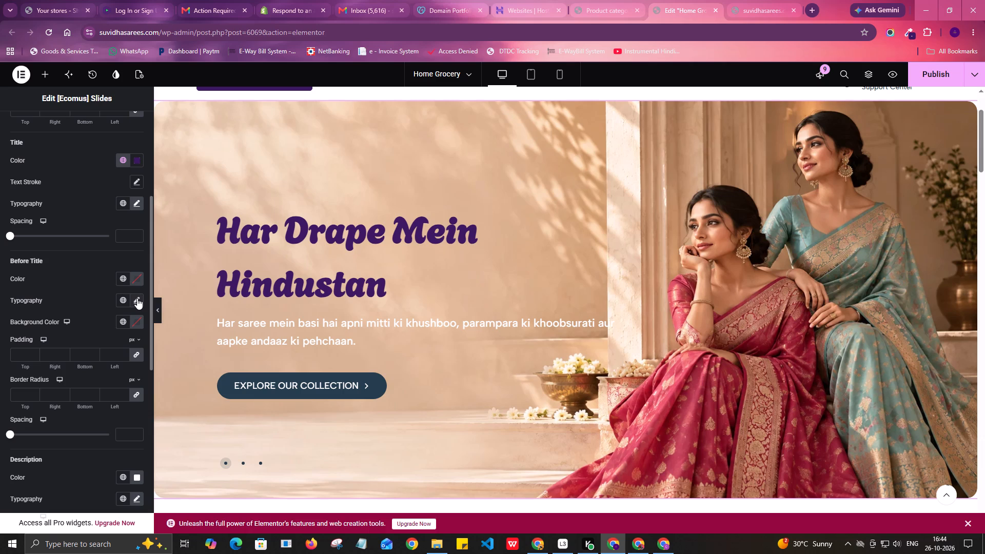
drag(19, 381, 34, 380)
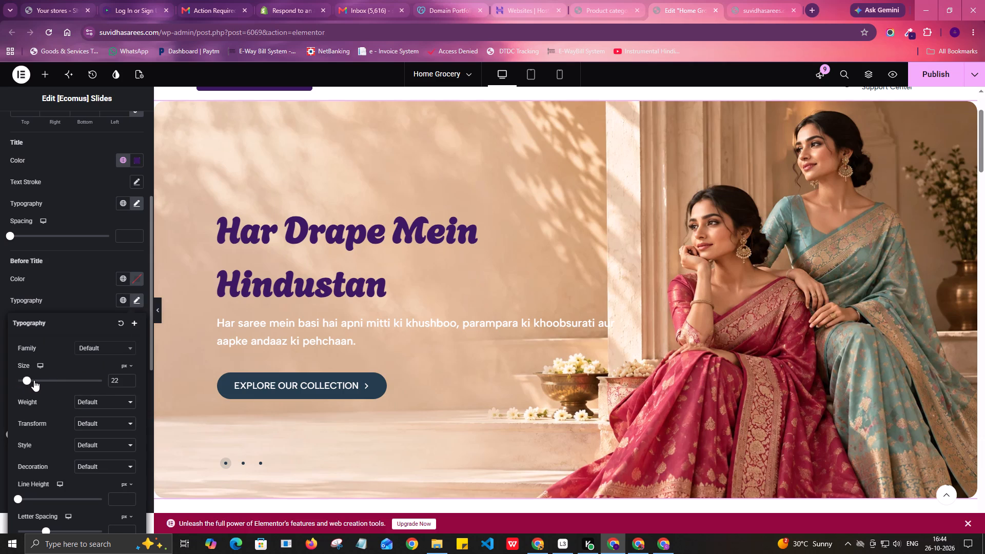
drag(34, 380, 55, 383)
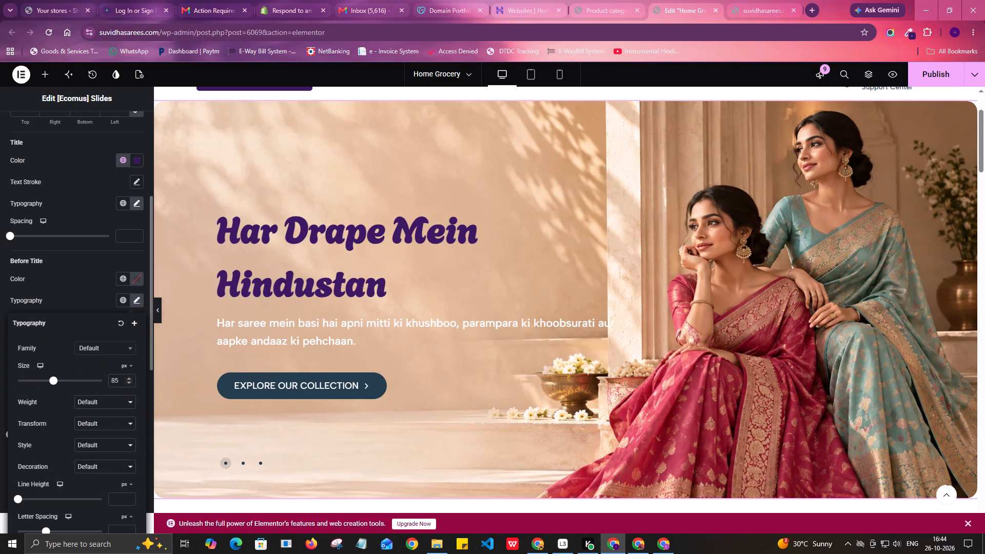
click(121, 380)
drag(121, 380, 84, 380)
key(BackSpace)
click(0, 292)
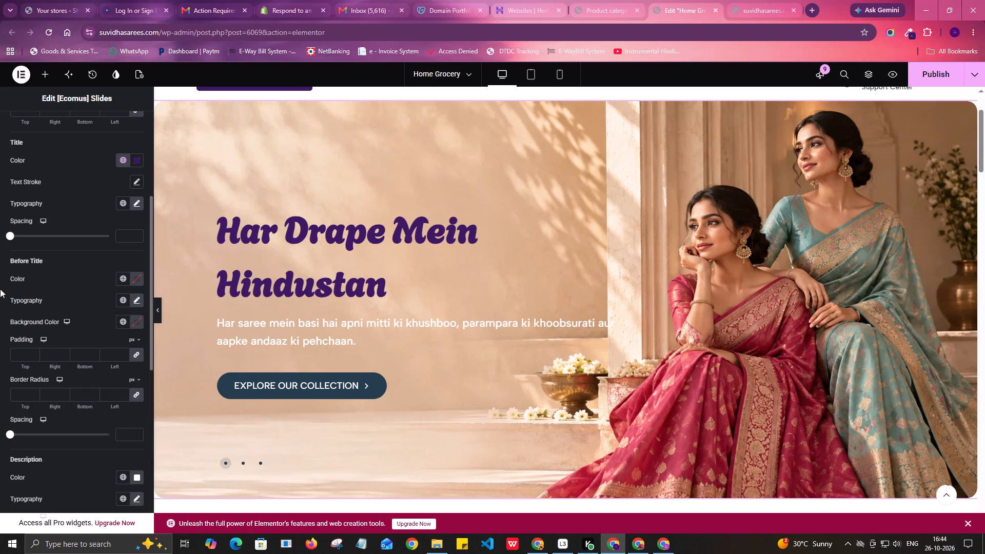
Move "Har Drape Mein" from Item #1's title to its Before Title text, keeping "Hindustan" as the title, and collapse the slide.
scroll(66, 361, up, 1)
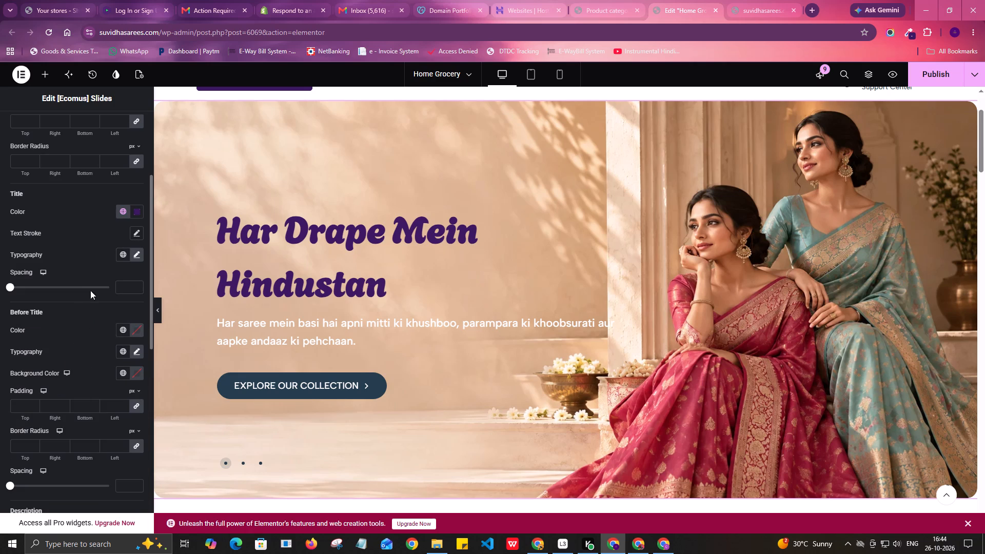
scroll(86, 256, up, 2)
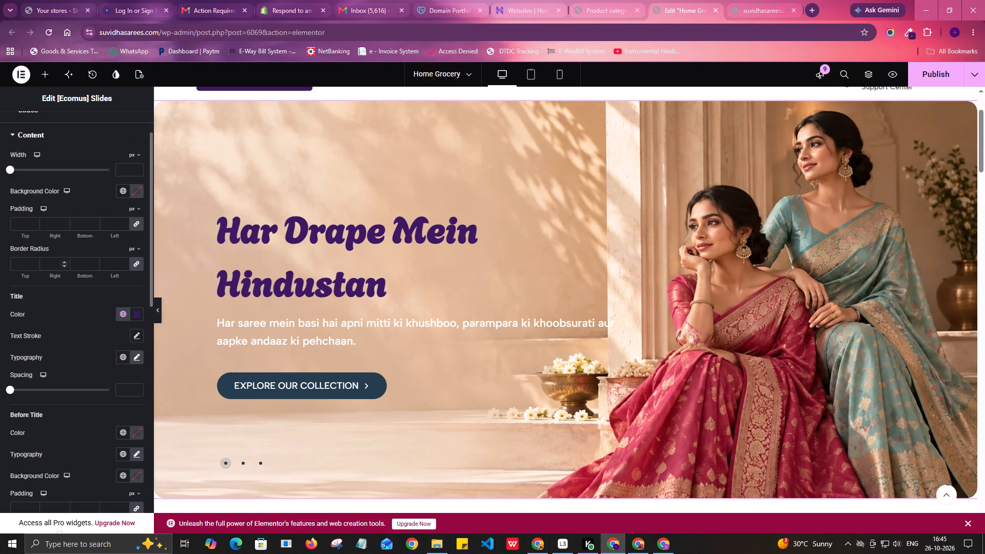
scroll(49, 170, up, 4)
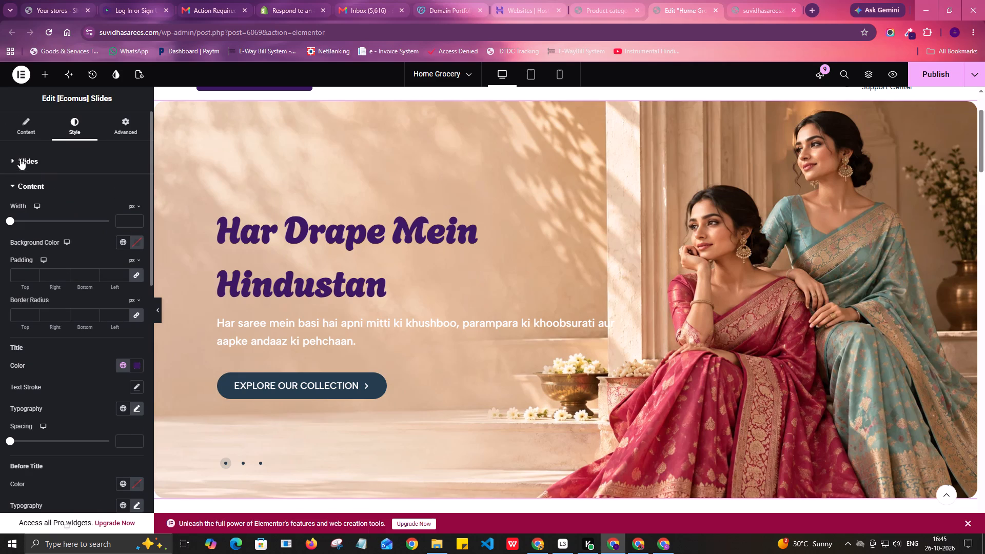
click(25, 128)
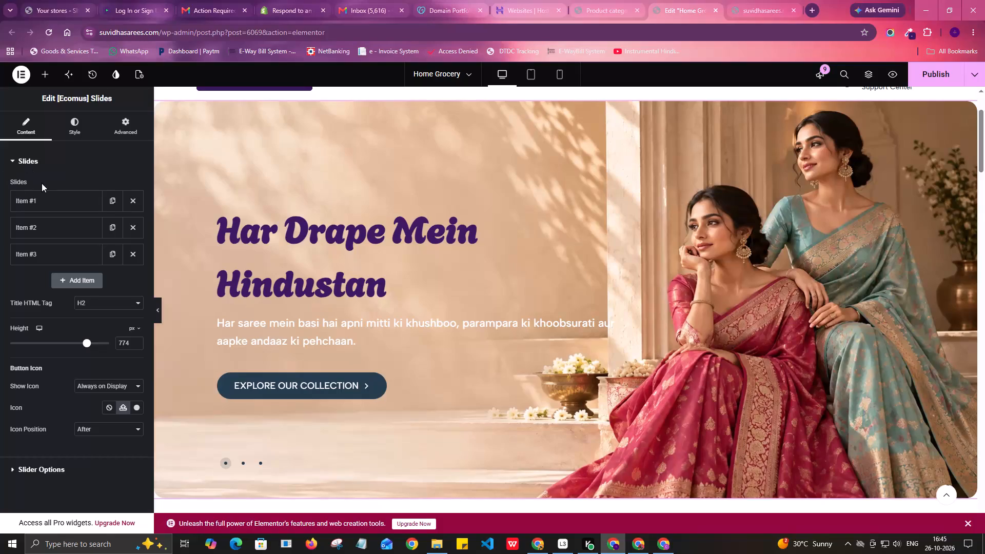
click(45, 204)
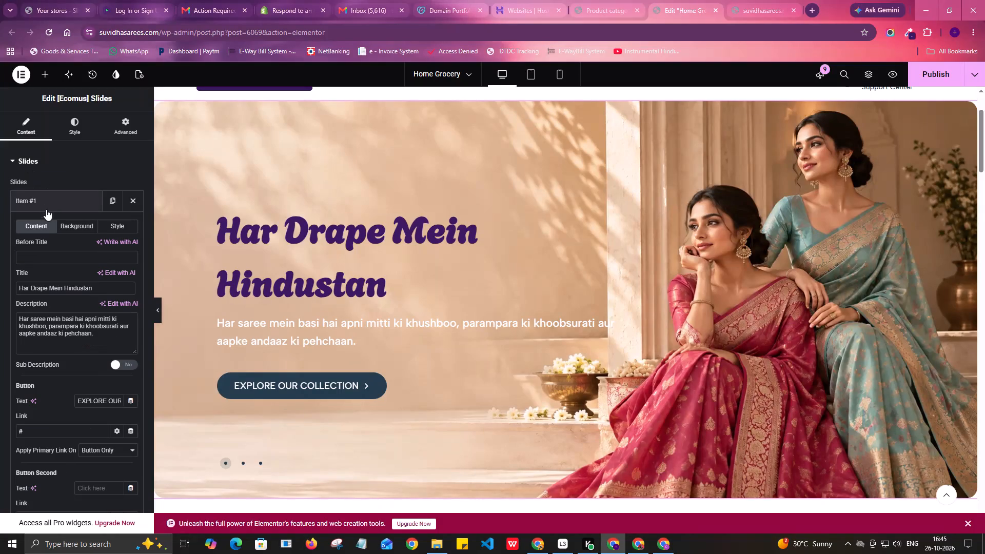
drag(64, 286, 1, 286)
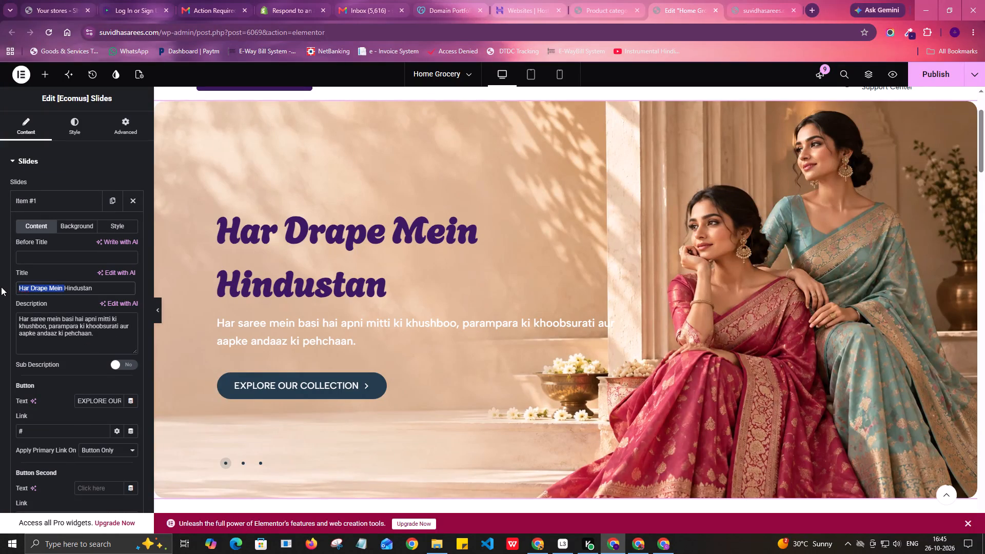
key(ctrl+x)
click(33, 256)
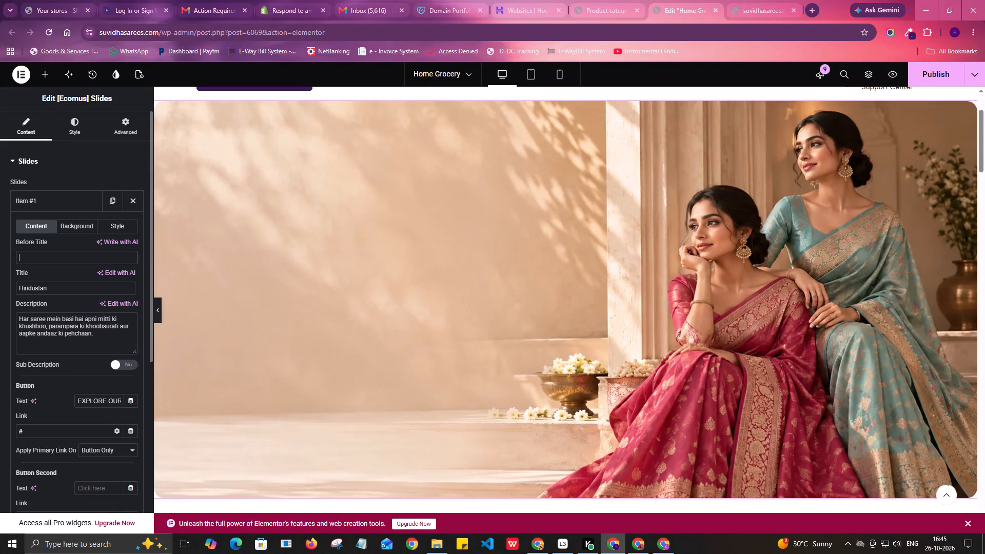
key(ctrl+v)
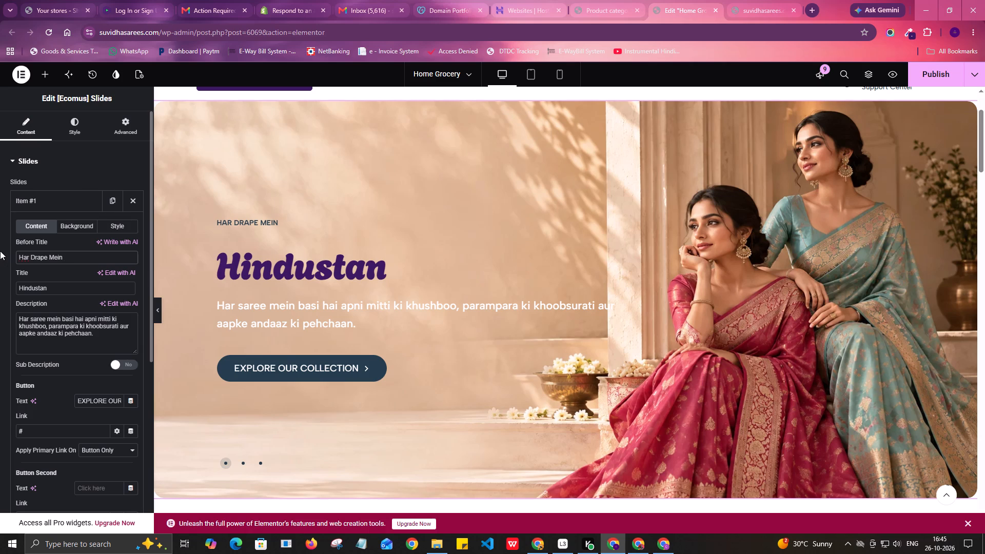
click(105, 226)
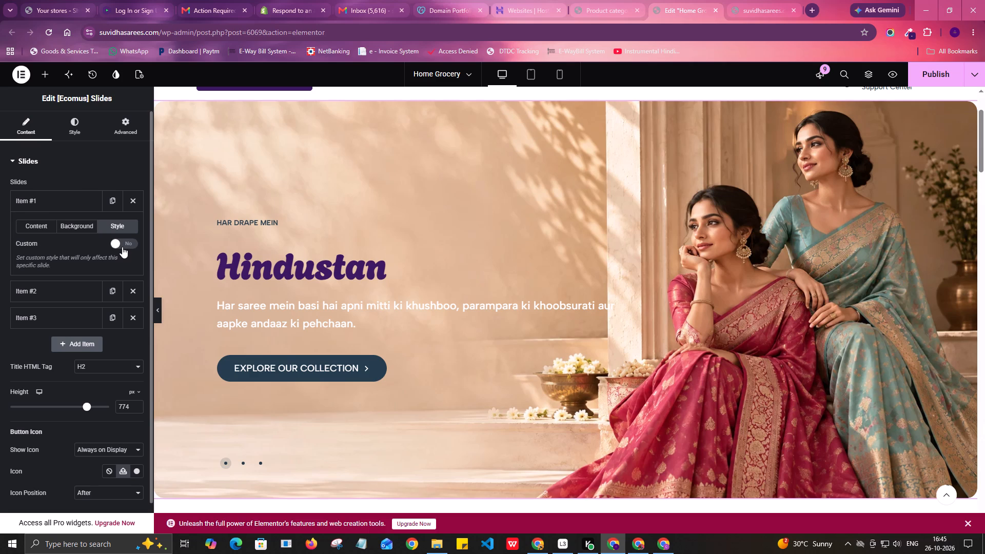
click(36, 224)
click(61, 203)
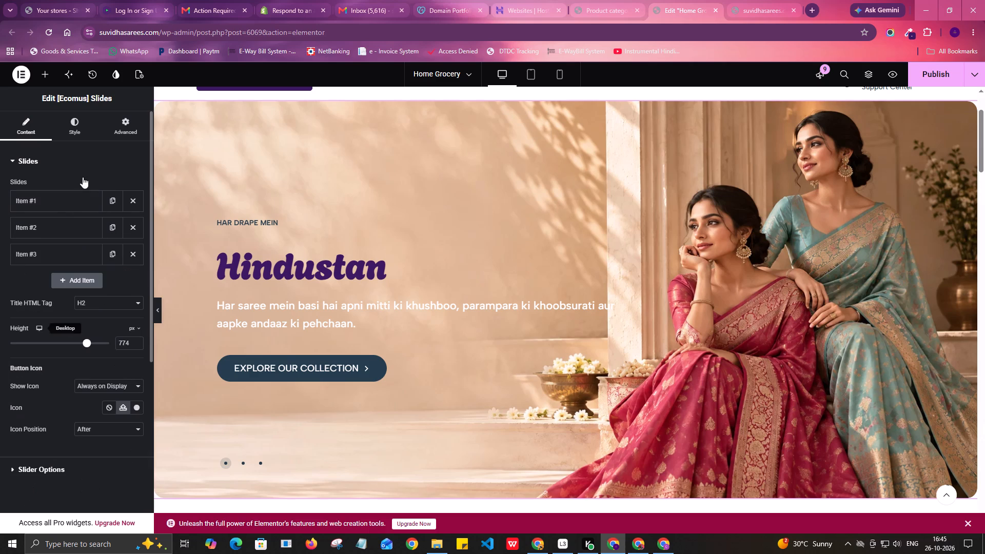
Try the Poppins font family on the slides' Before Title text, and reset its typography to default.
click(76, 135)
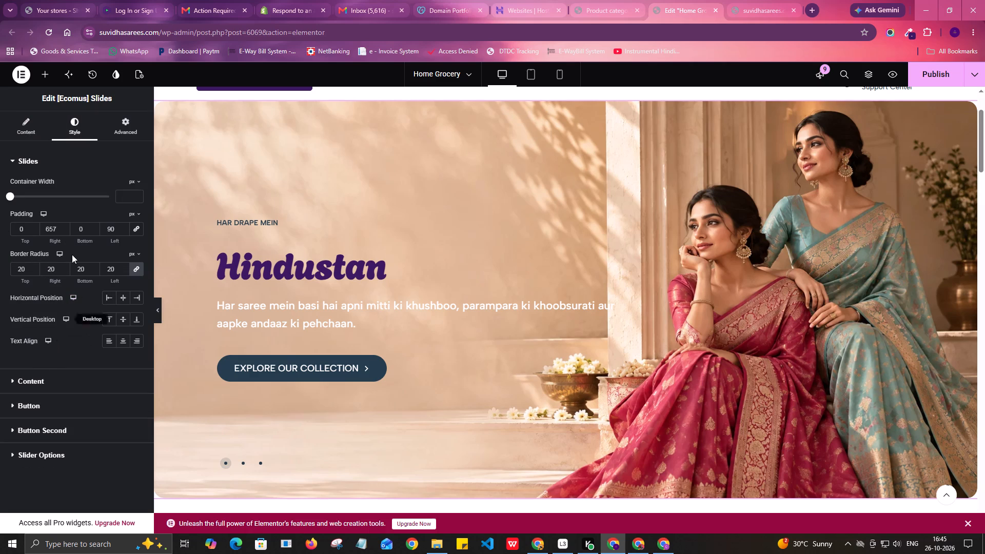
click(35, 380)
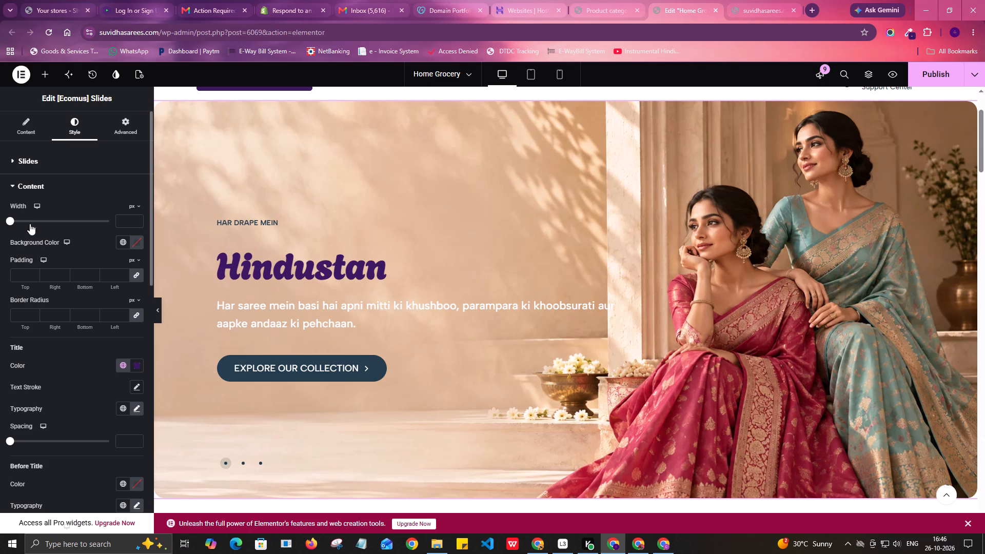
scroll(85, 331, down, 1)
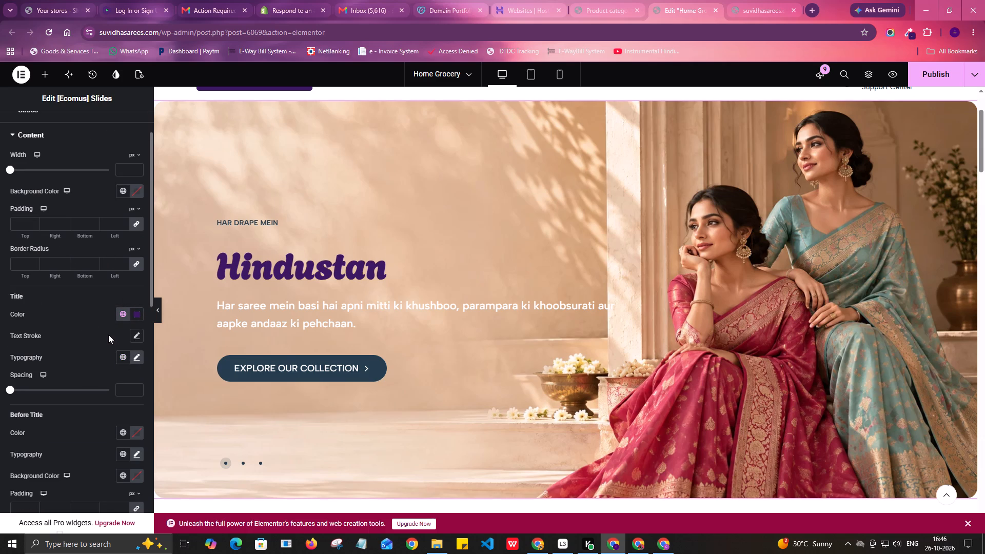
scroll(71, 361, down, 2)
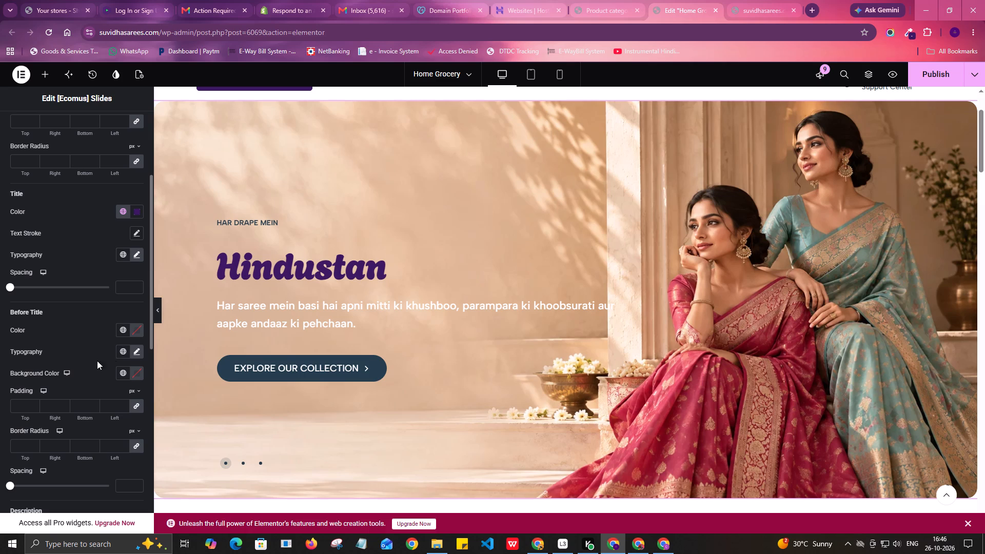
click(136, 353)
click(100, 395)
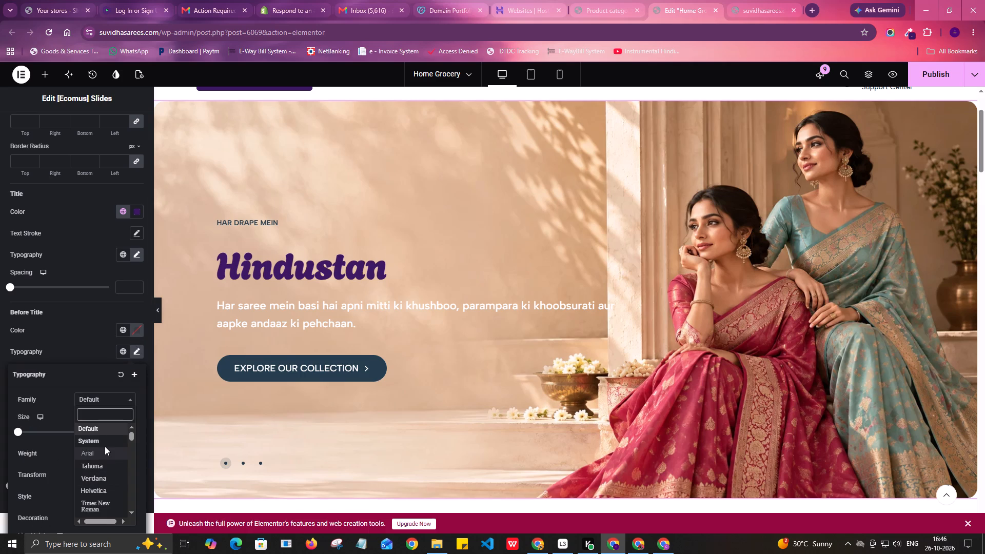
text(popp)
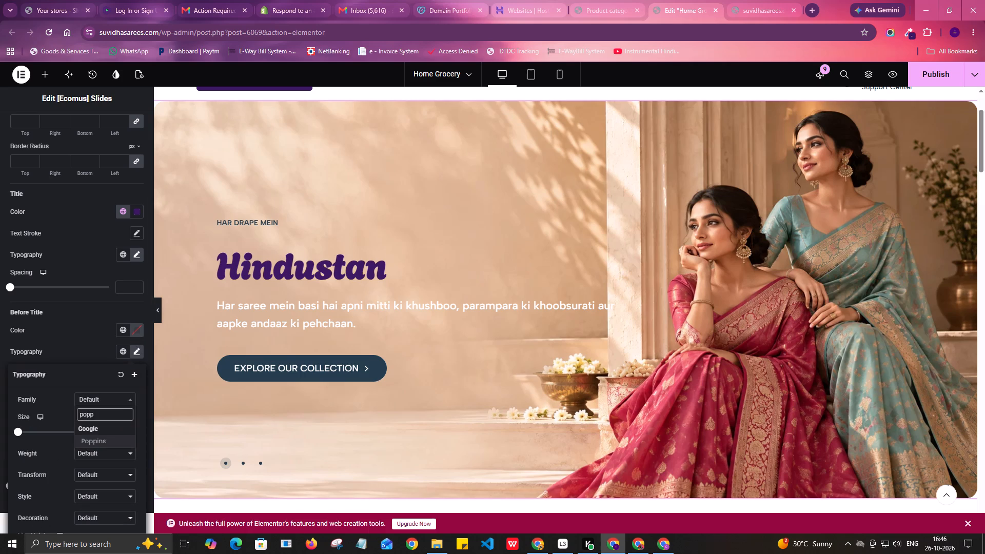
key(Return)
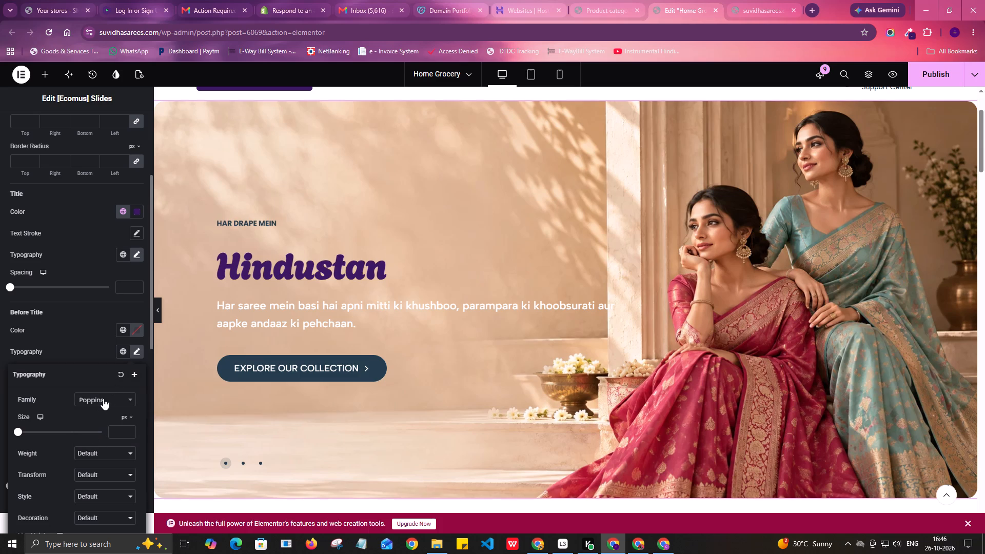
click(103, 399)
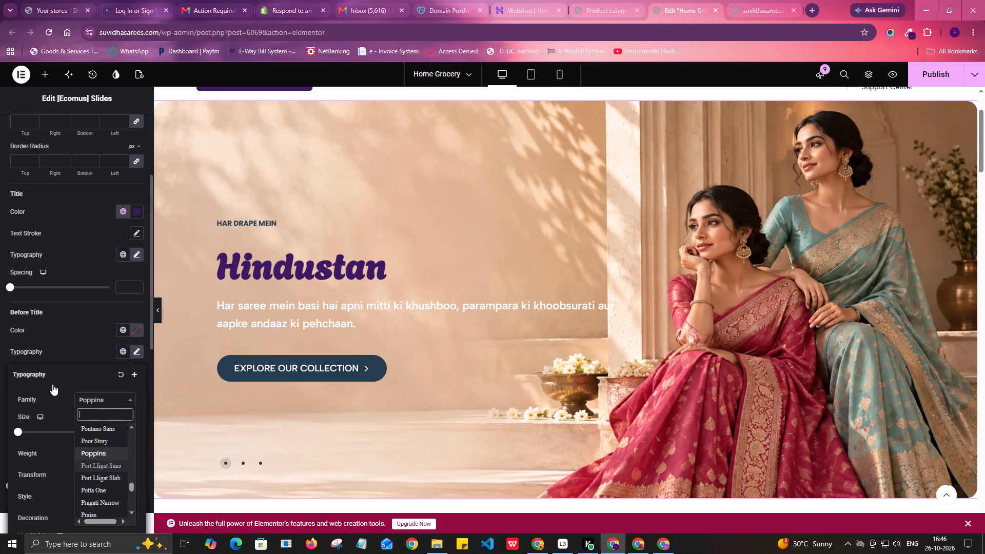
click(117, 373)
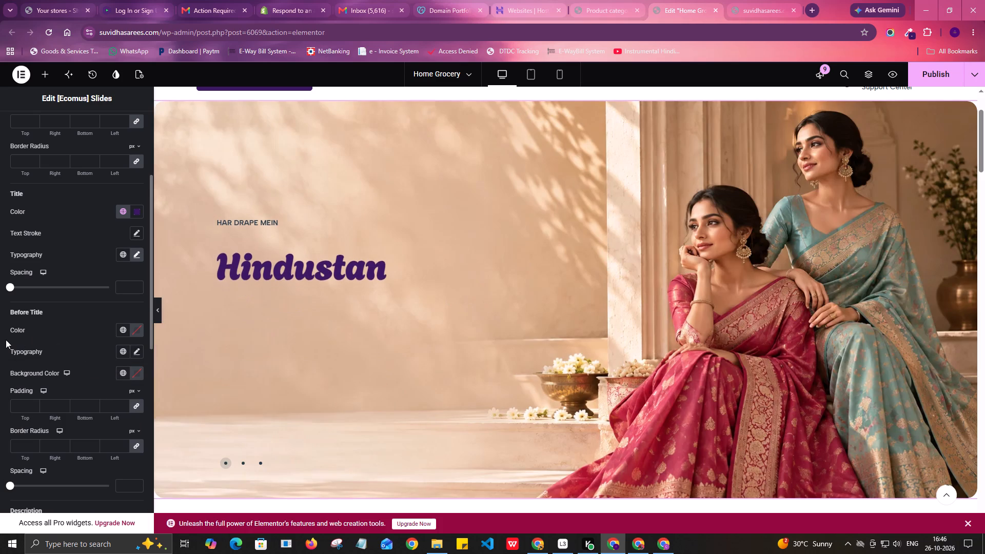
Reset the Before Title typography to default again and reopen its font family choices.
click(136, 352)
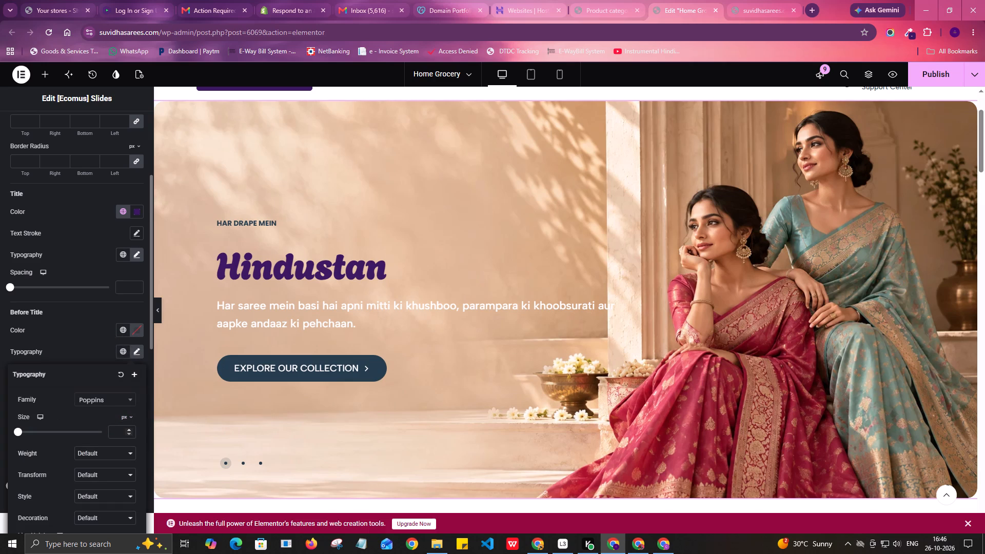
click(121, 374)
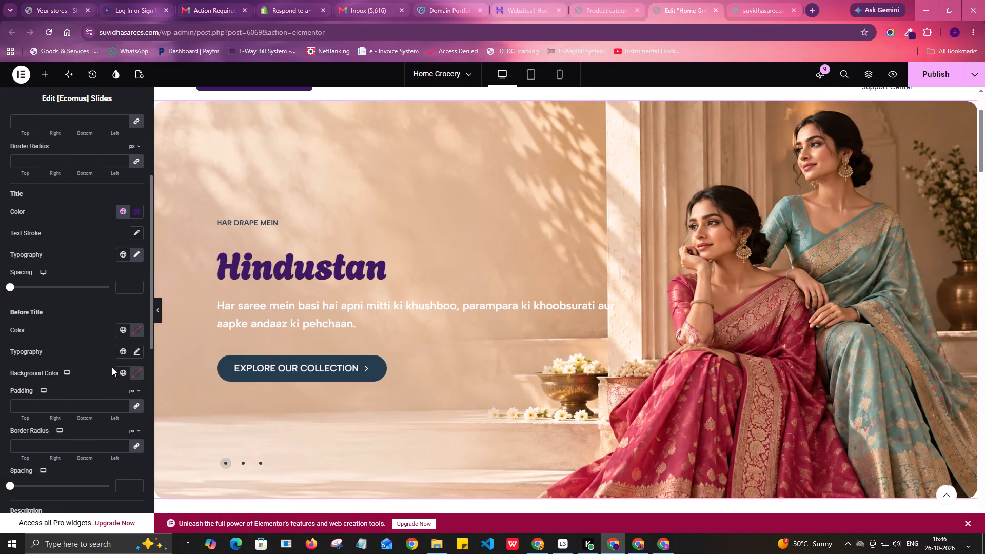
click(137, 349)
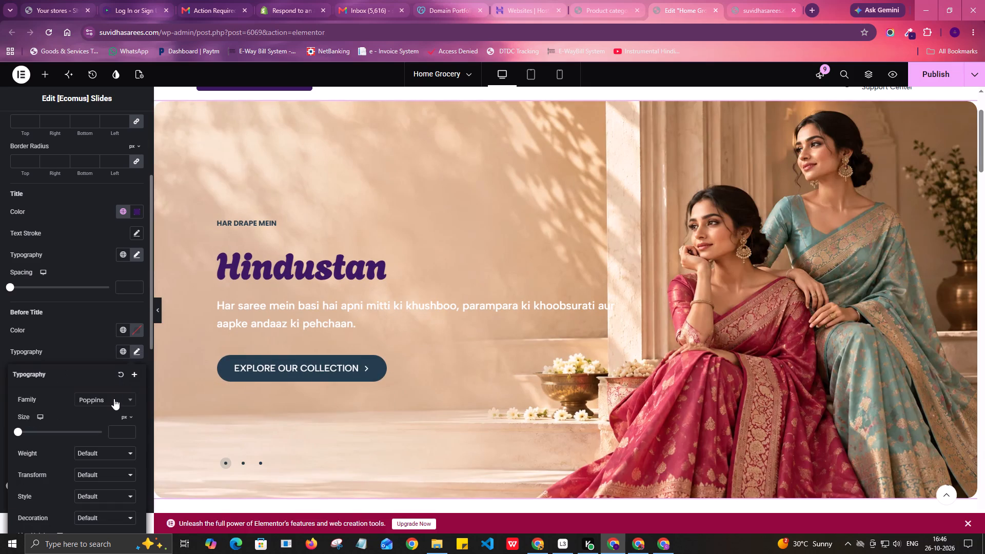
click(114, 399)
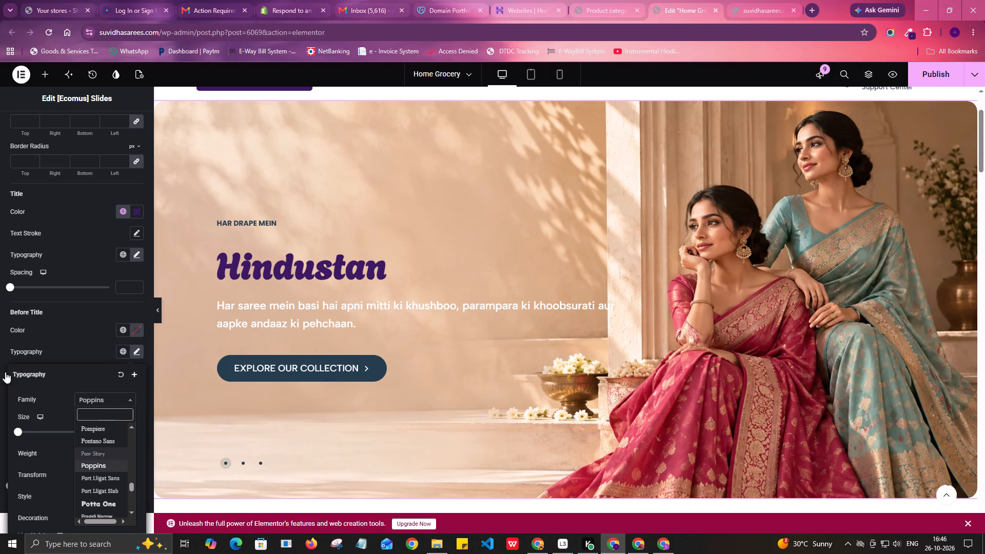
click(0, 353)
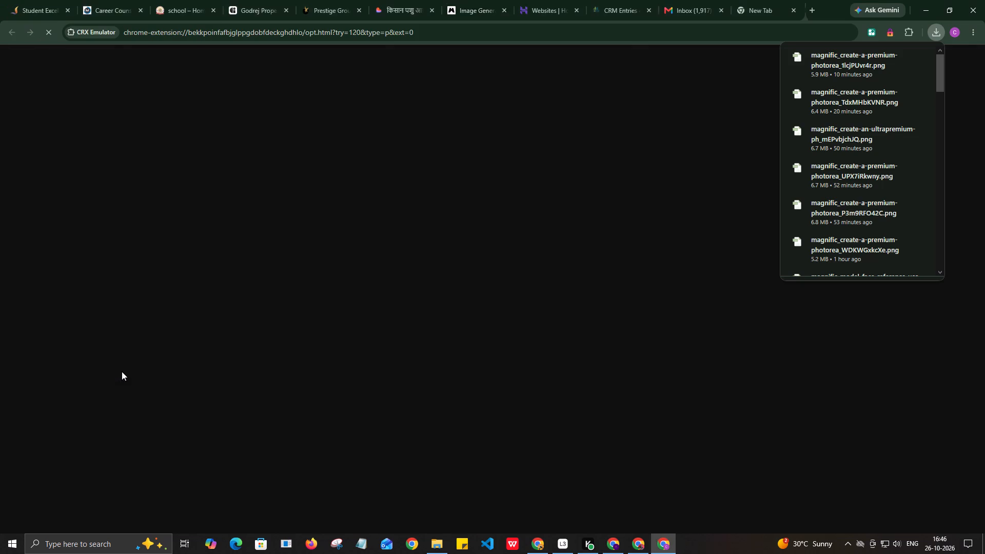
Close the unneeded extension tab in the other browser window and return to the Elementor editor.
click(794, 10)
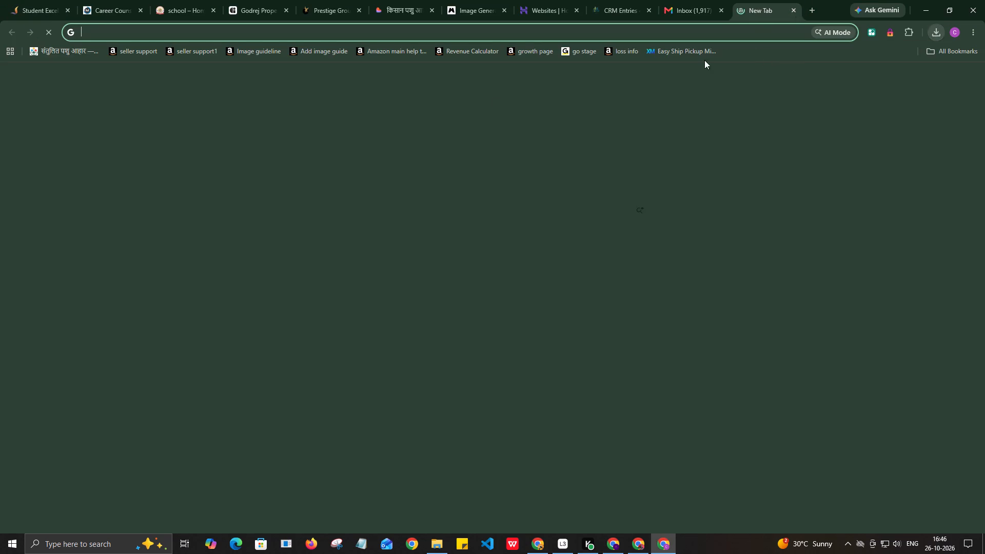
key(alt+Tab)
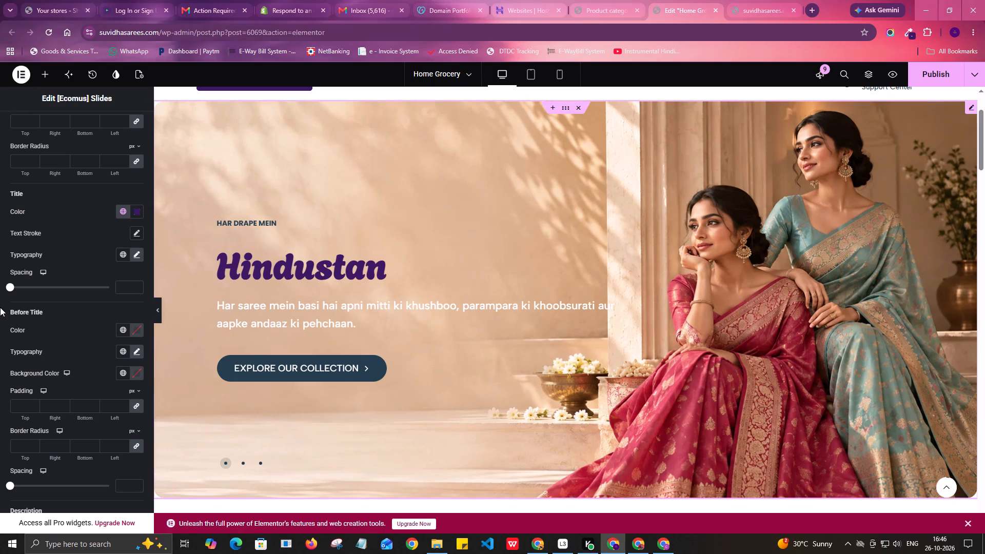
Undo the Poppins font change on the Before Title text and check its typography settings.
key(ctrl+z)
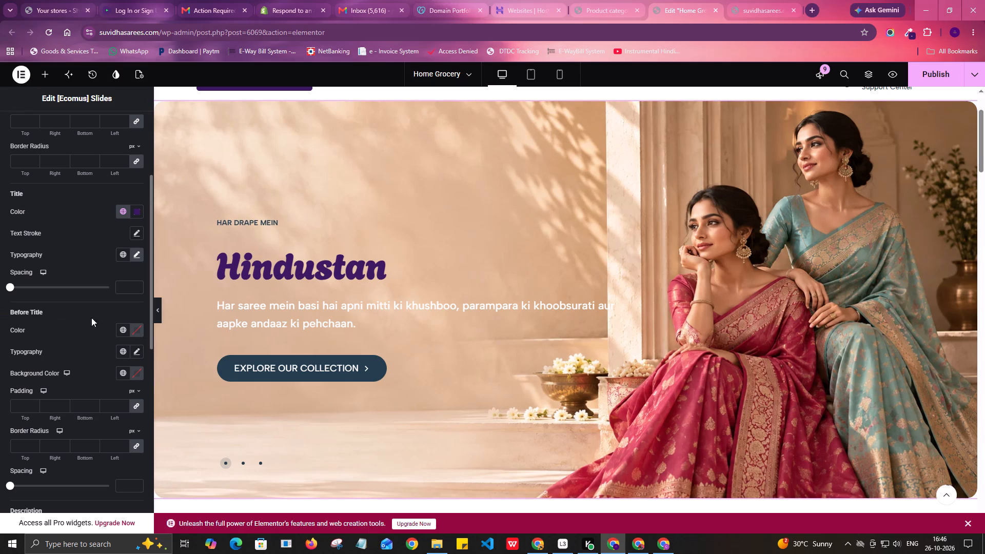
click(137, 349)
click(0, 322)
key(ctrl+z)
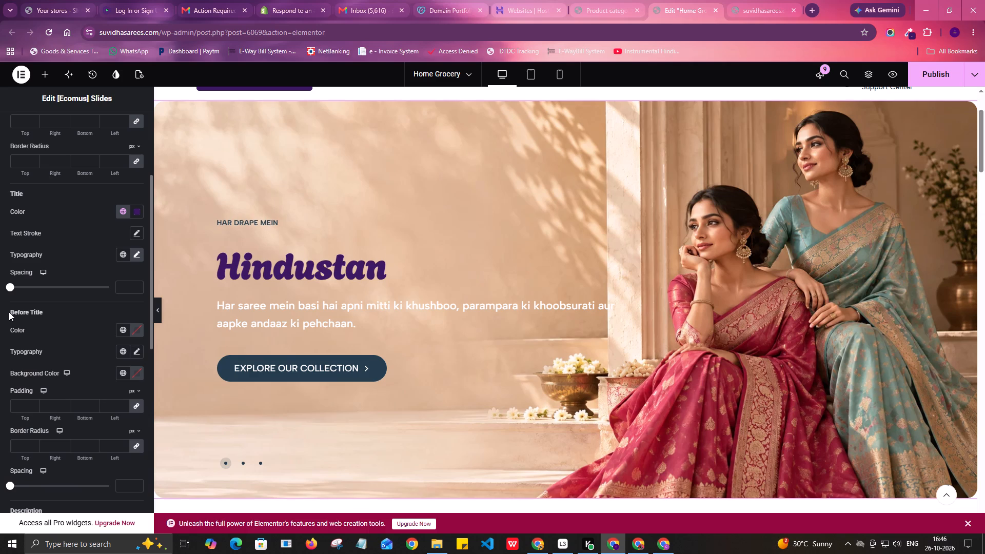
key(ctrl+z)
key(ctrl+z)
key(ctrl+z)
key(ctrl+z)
Set the Before Title font size to 18 px, after trying 30 and 25 px.
click(135, 354)
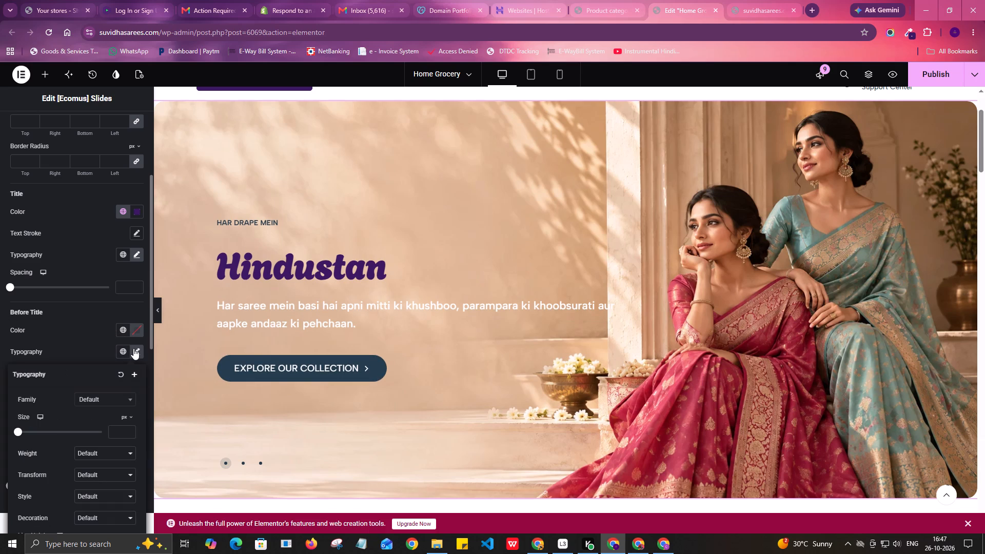
click(120, 431)
text(30)
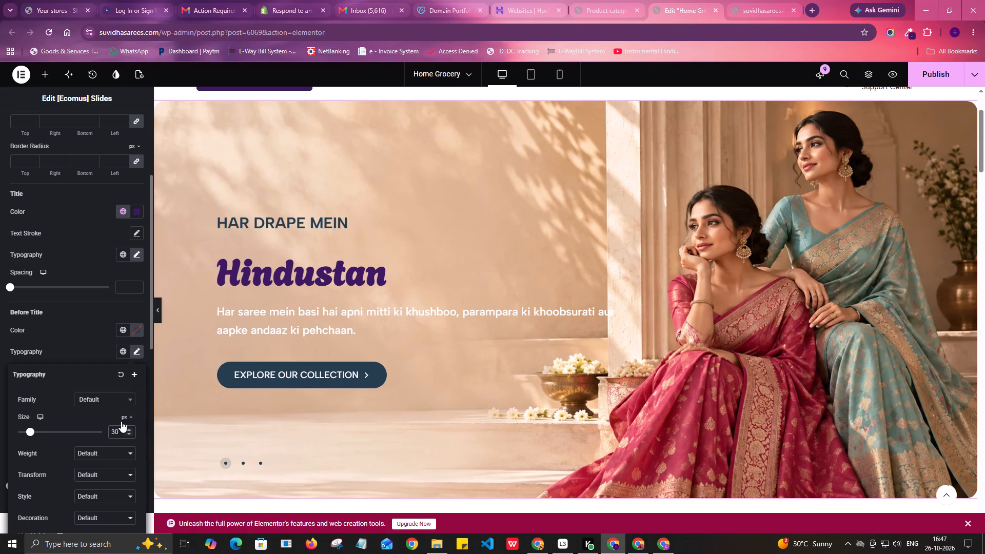
drag(121, 428, 104, 429)
text(25)
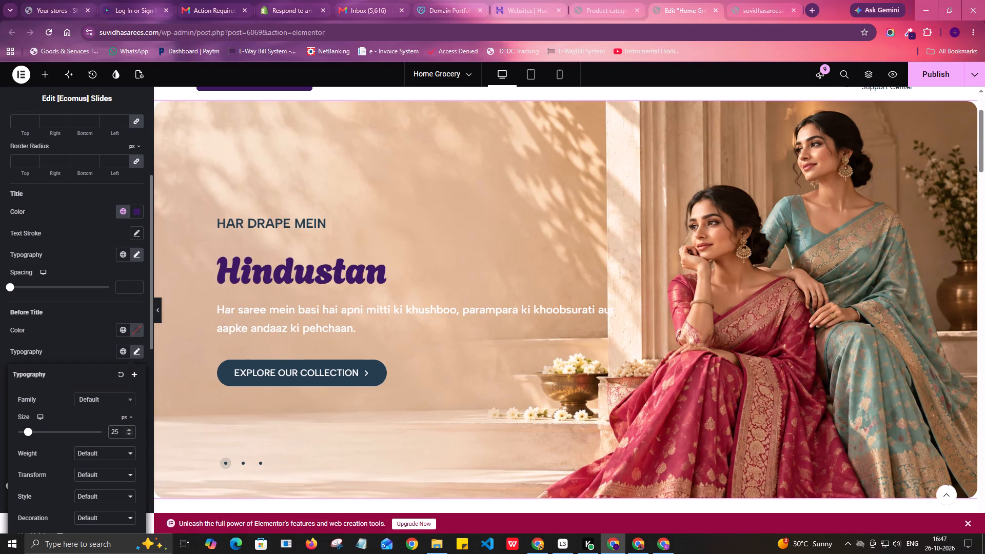
drag(119, 430, 92, 433)
text(18)
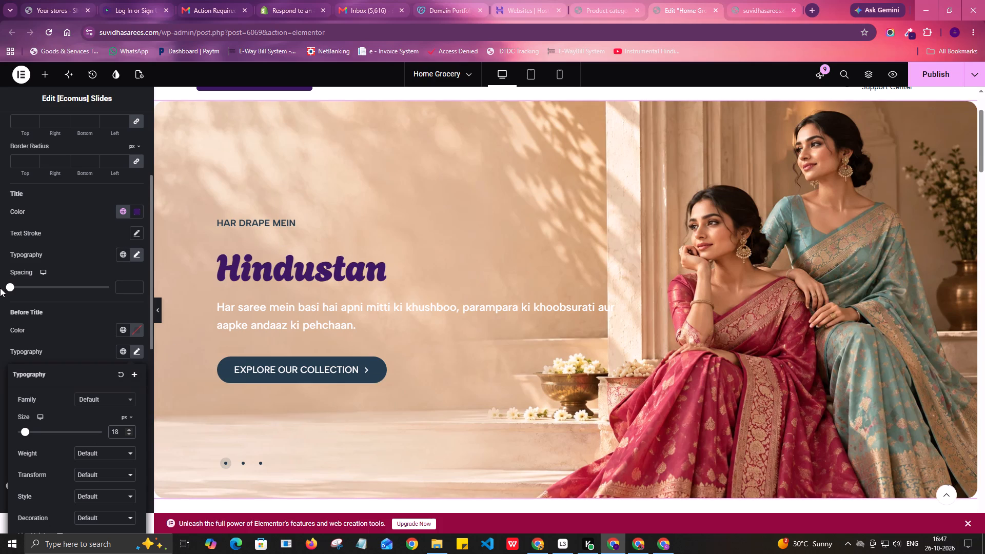
click(0, 288)
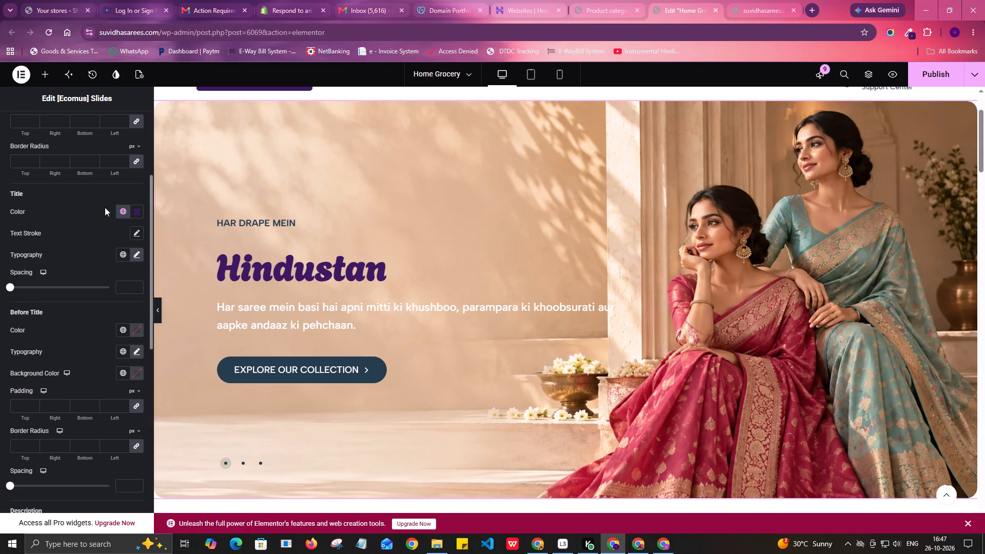
Set the slide Title's spacing to 1.
click(11, 286)
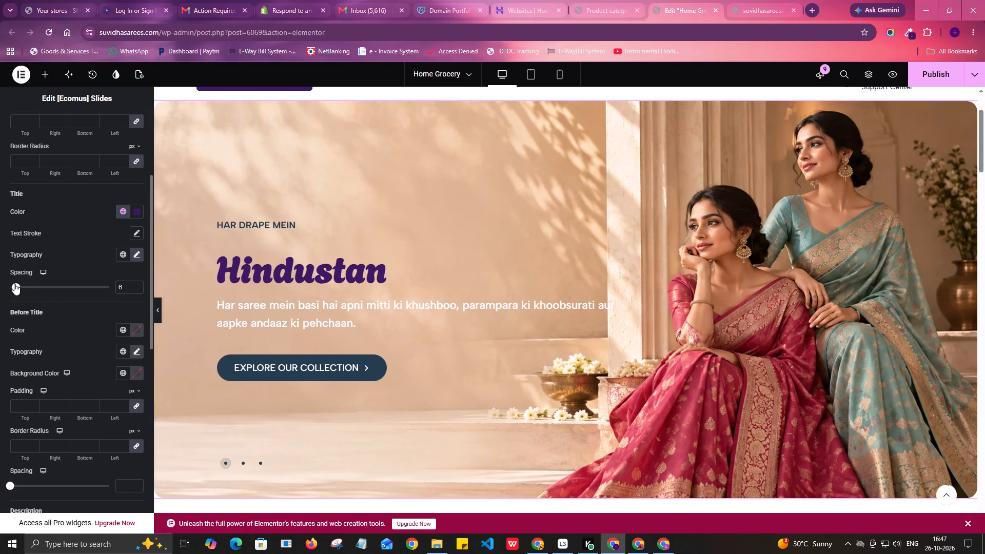
Set the Before Title spacing to 0, after trying 37.
scroll(36, 428, down, 1)
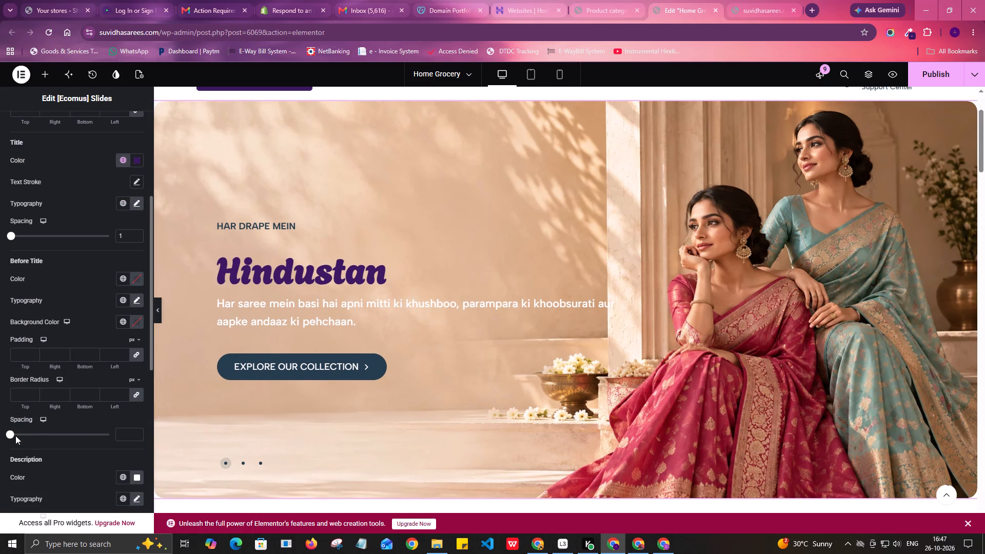
drag(12, 434, 48, 433)
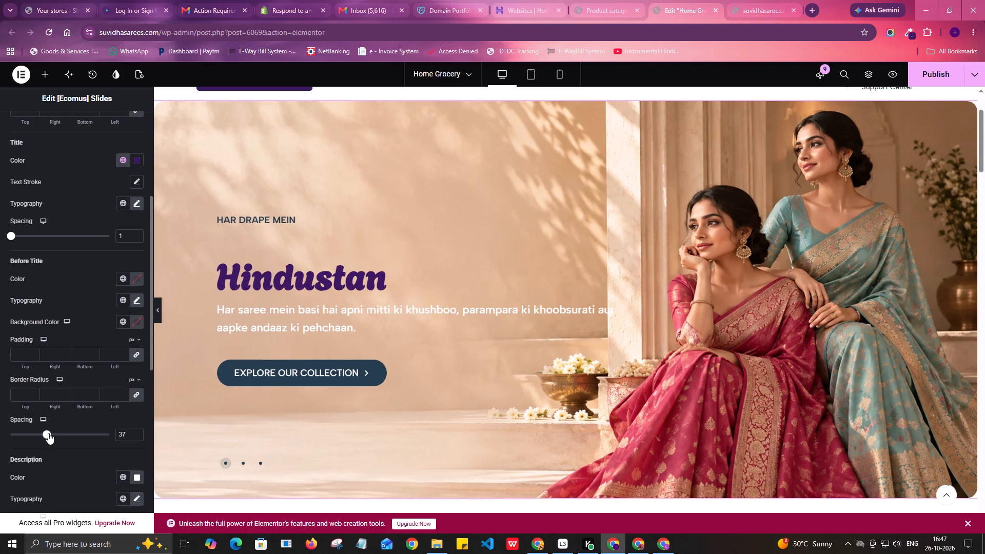
drag(48, 433, 0, 431)
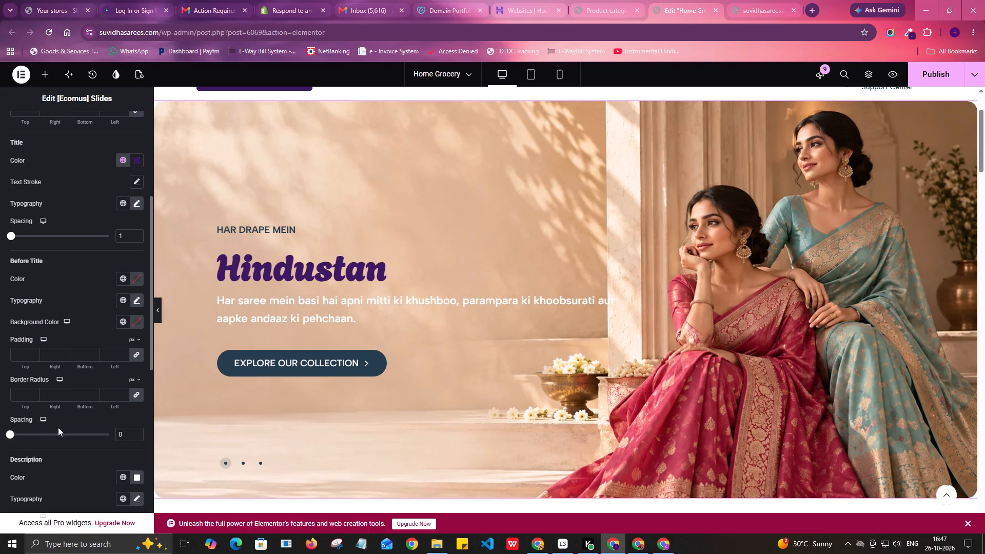
click(0, 400)
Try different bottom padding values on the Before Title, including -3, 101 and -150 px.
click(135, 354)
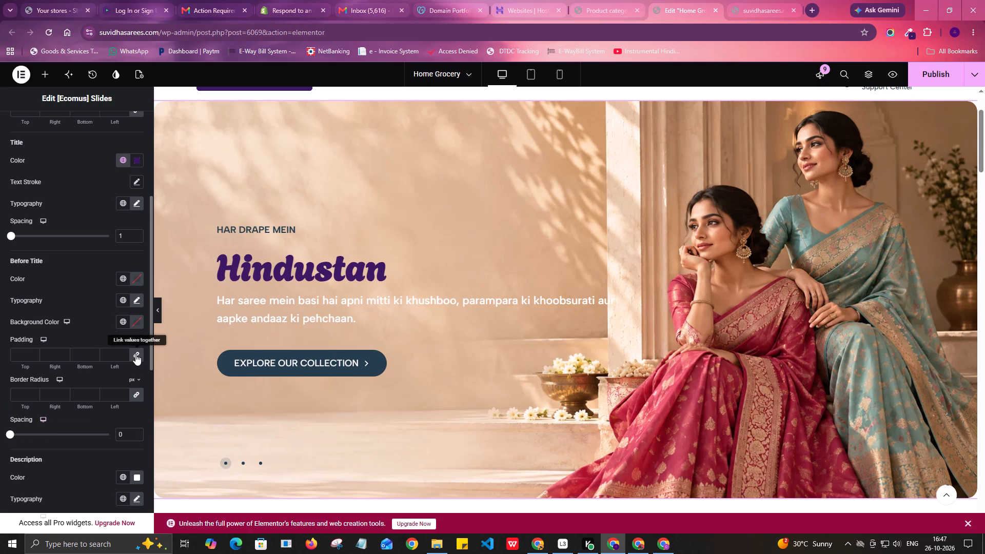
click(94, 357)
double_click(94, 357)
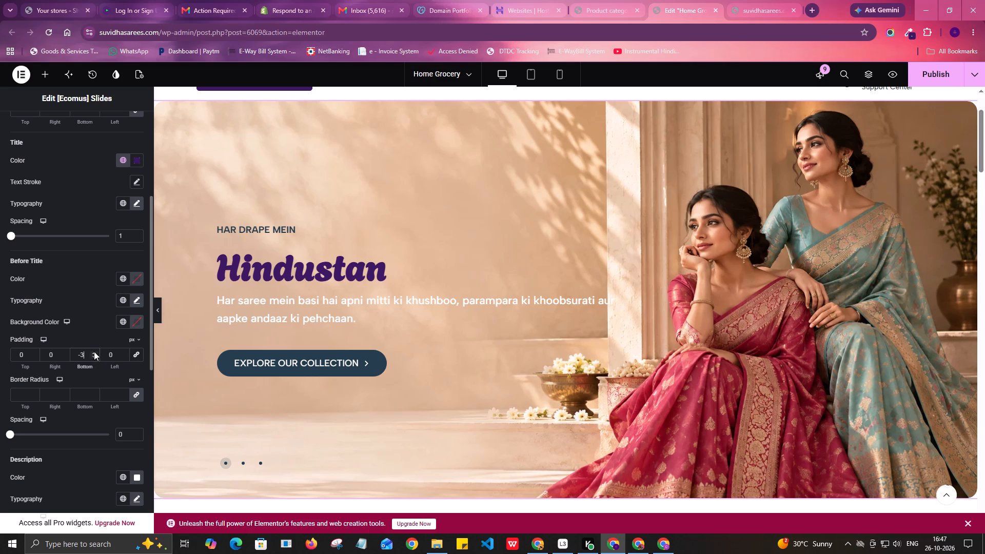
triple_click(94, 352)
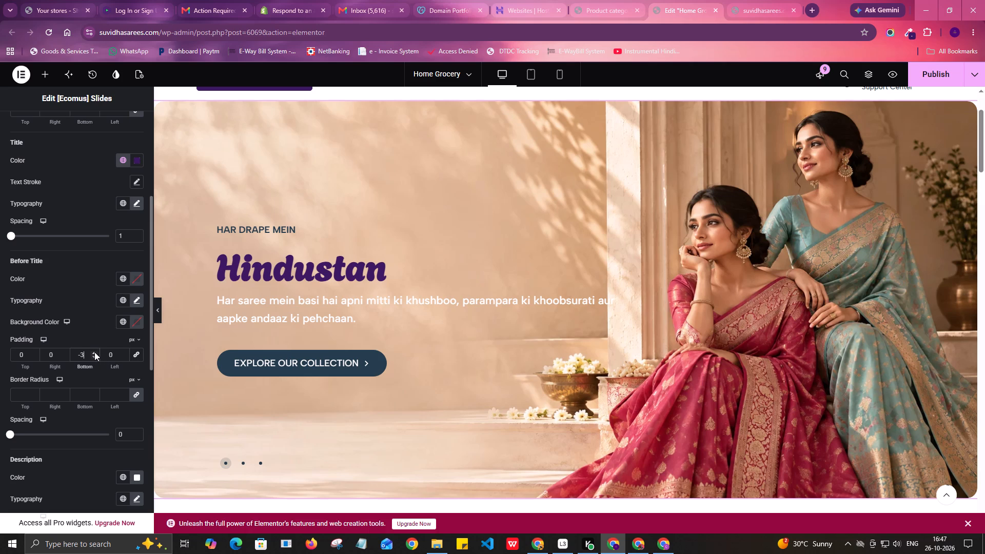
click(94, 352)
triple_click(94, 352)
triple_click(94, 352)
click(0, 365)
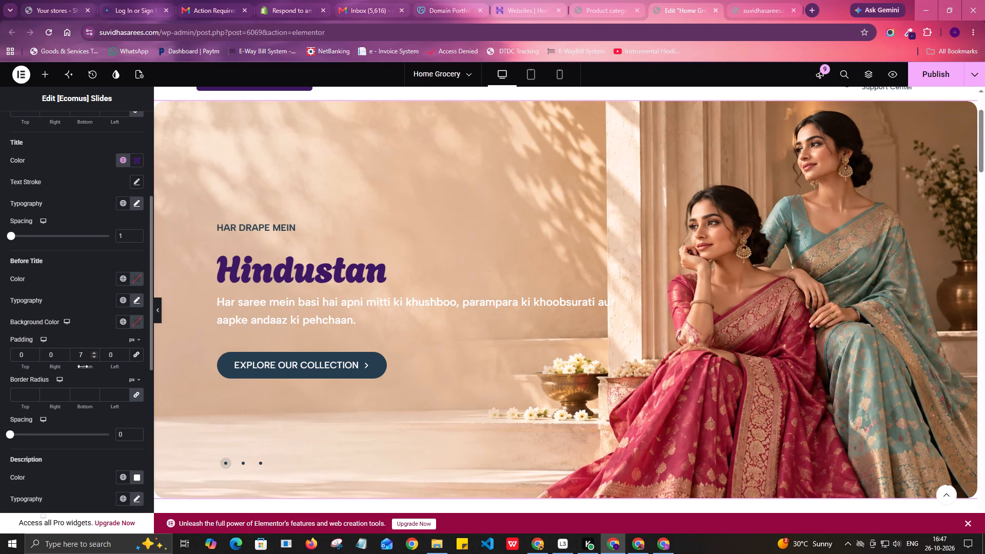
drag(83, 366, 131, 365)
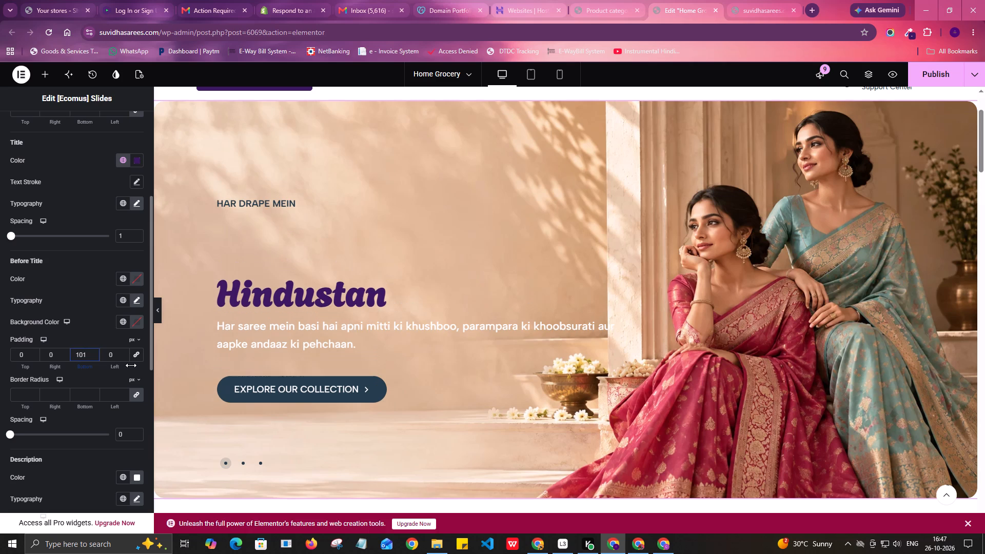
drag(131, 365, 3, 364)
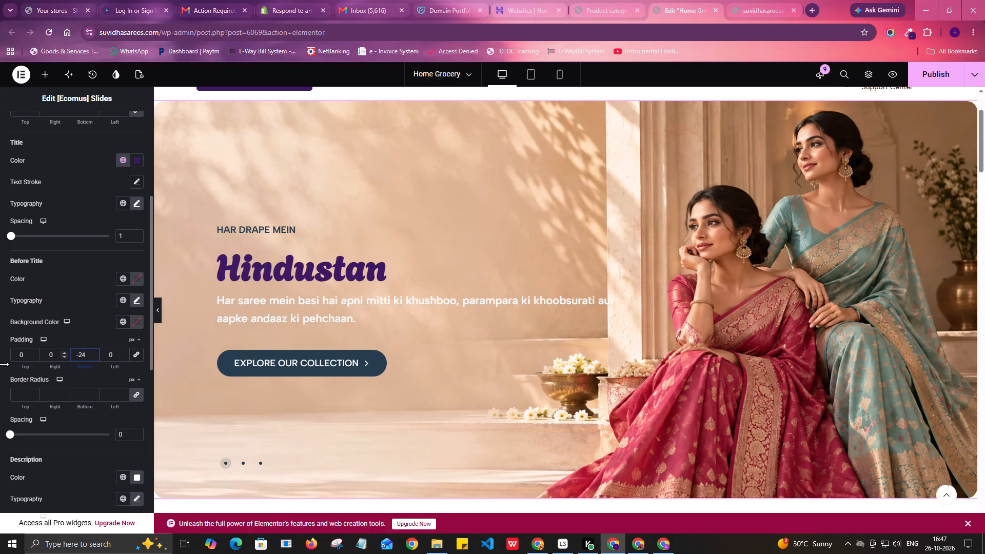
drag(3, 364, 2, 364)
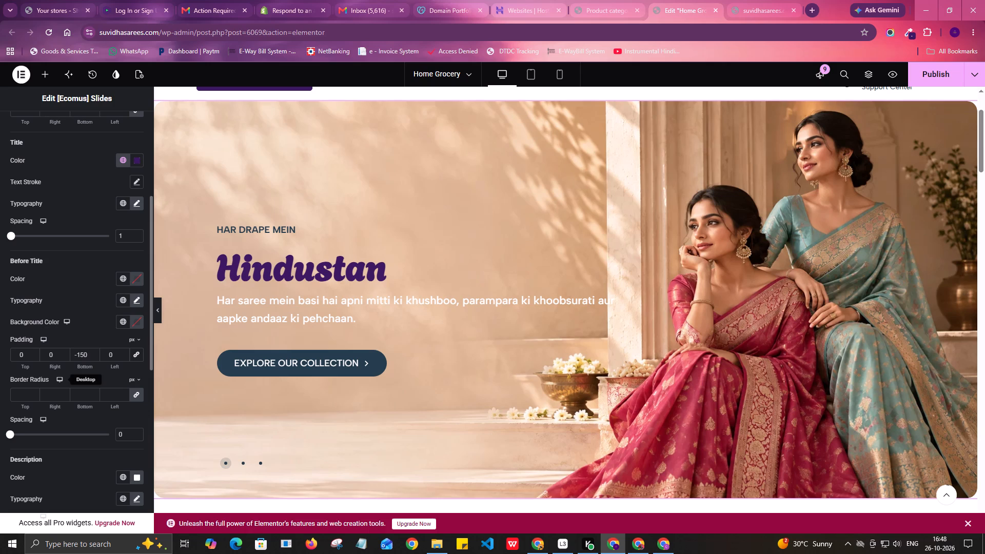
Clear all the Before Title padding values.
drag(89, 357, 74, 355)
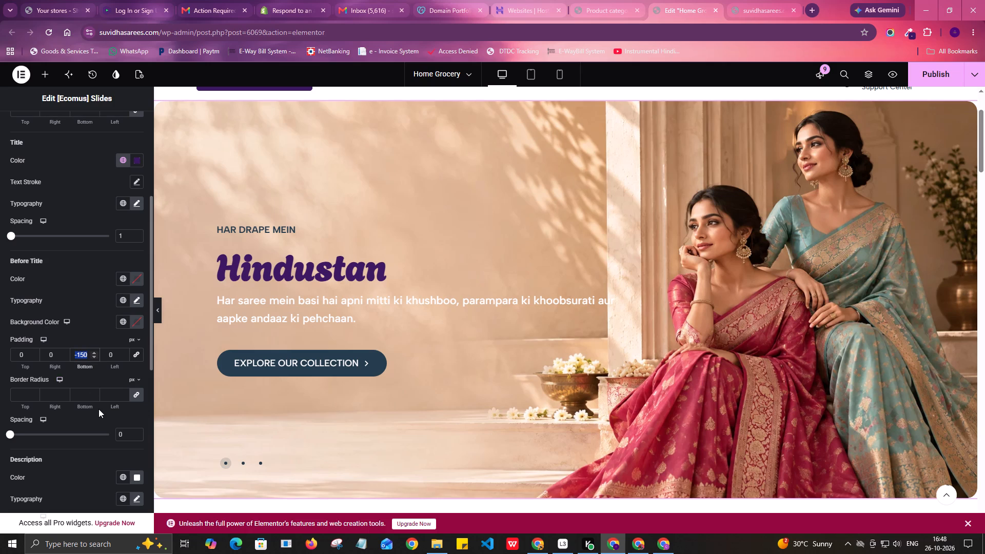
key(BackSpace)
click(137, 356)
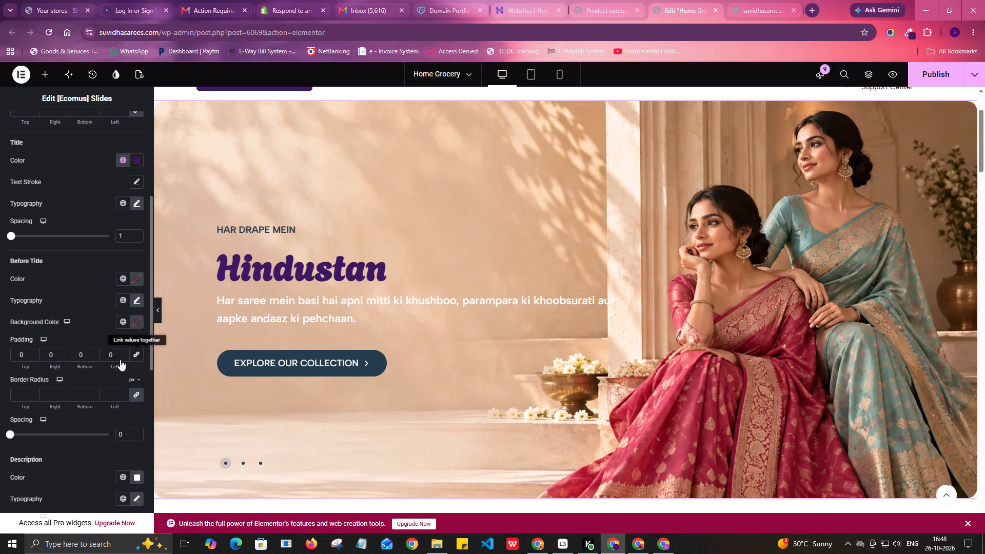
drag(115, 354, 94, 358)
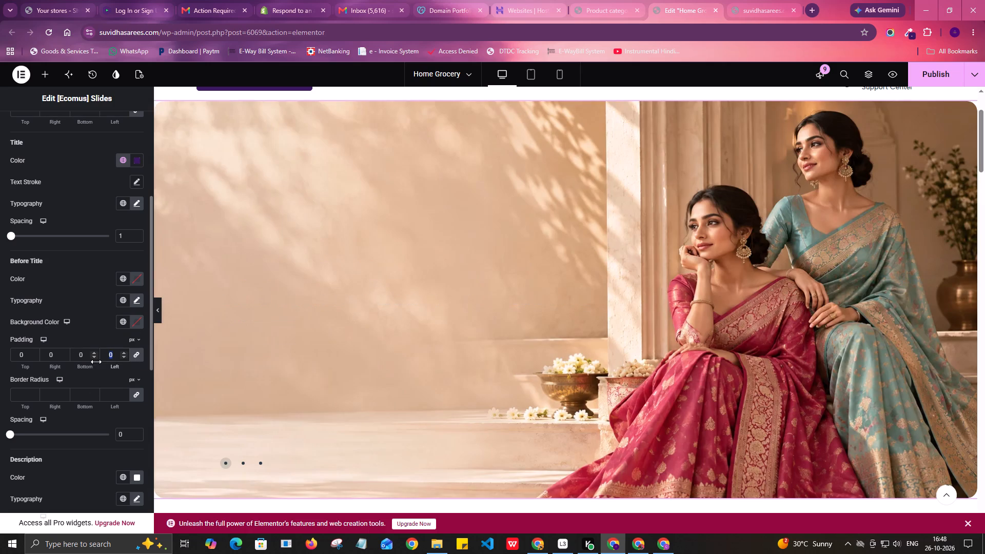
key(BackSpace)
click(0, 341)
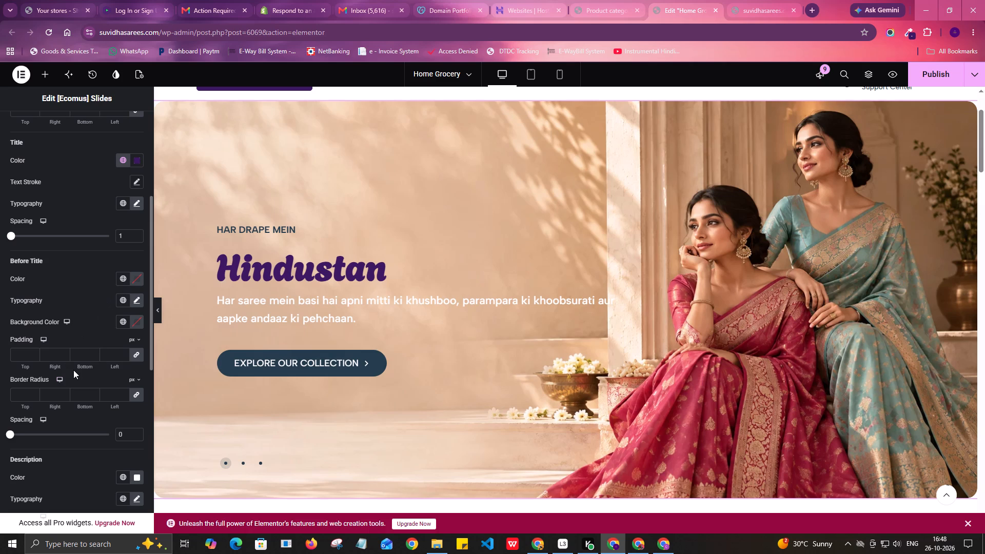
Review the slide's Content, Title and Before Title style settings for other spacing options.
scroll(76, 276, up, 2)
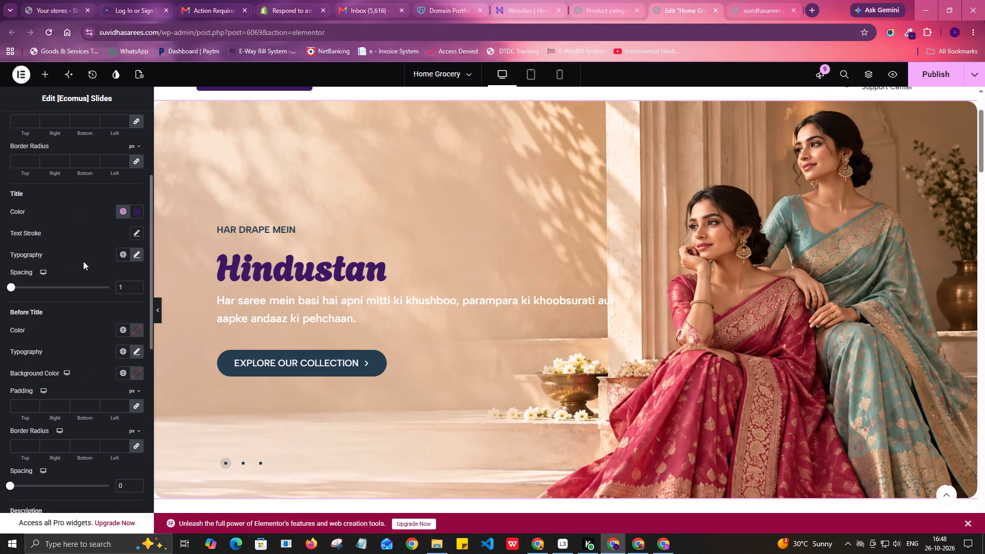
scroll(83, 261, up, 1)
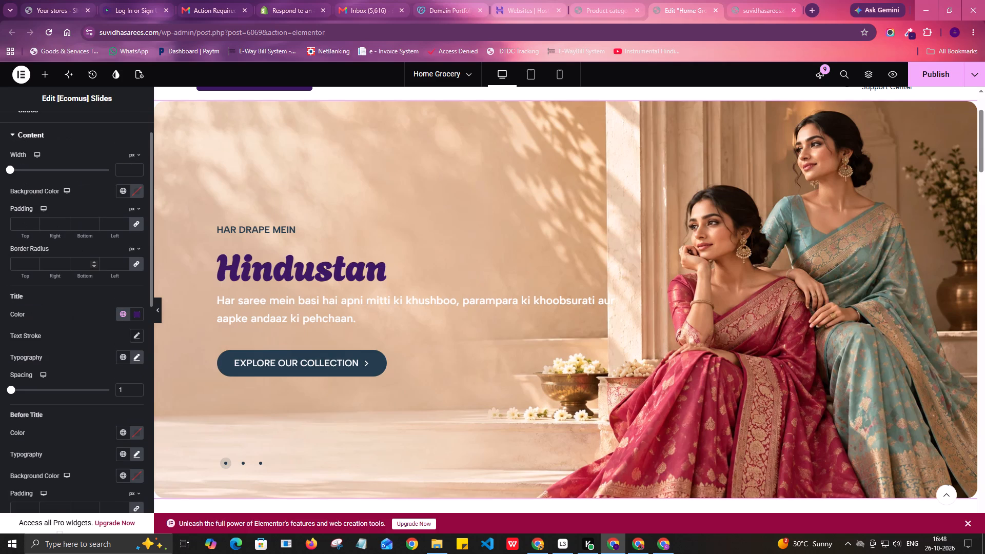
scroll(83, 261, down, 1)
scroll(83, 261, up, 1)
scroll(91, 300, down, 1)
scroll(81, 342, down, 1)
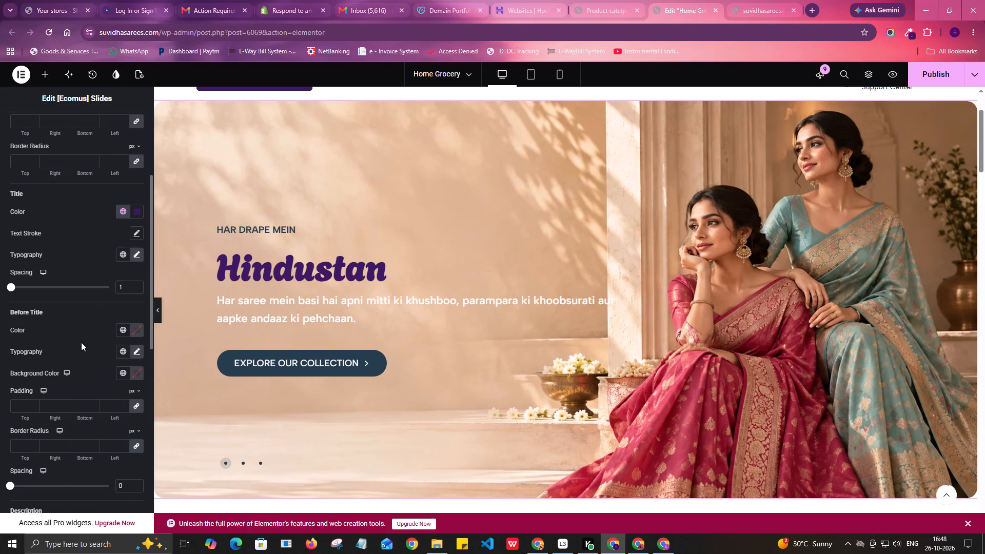
scroll(81, 342, down, 1)
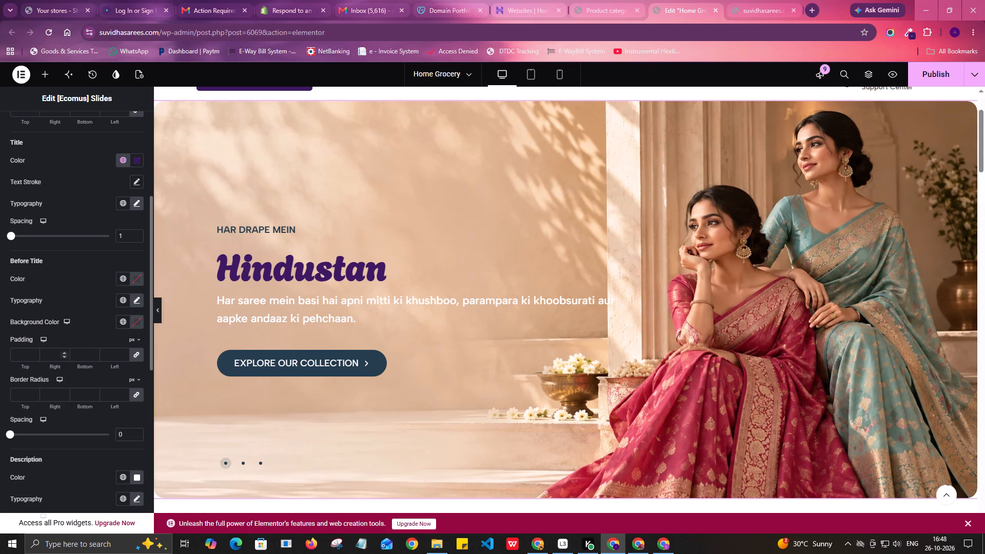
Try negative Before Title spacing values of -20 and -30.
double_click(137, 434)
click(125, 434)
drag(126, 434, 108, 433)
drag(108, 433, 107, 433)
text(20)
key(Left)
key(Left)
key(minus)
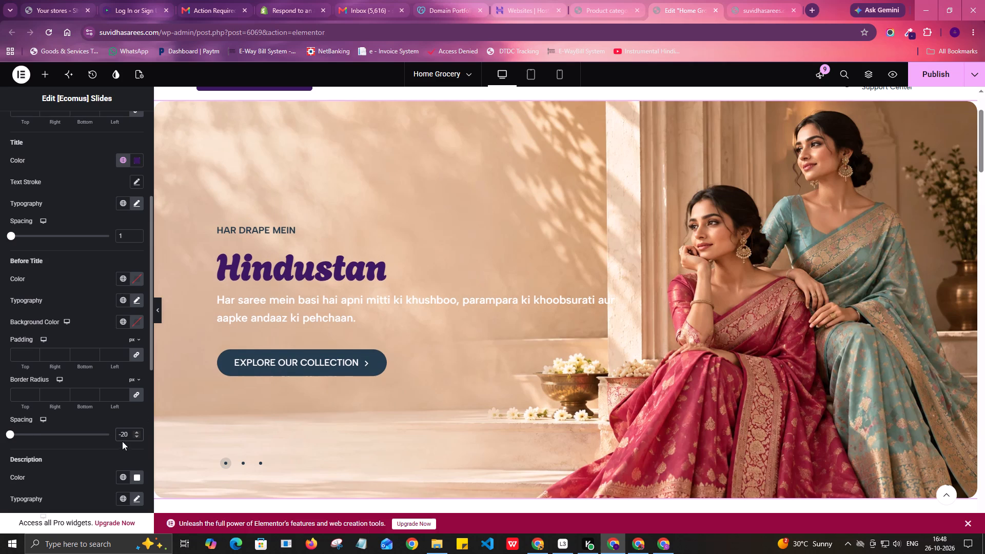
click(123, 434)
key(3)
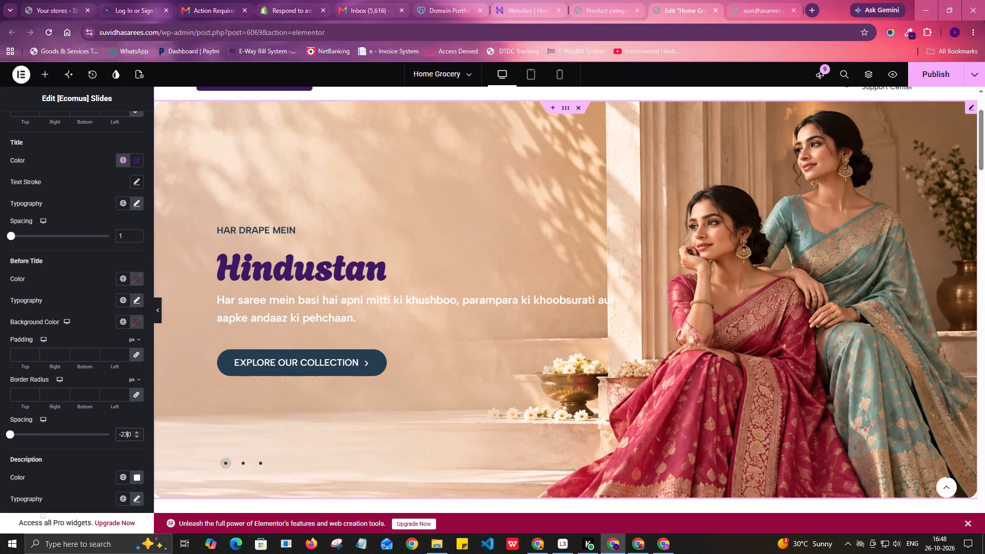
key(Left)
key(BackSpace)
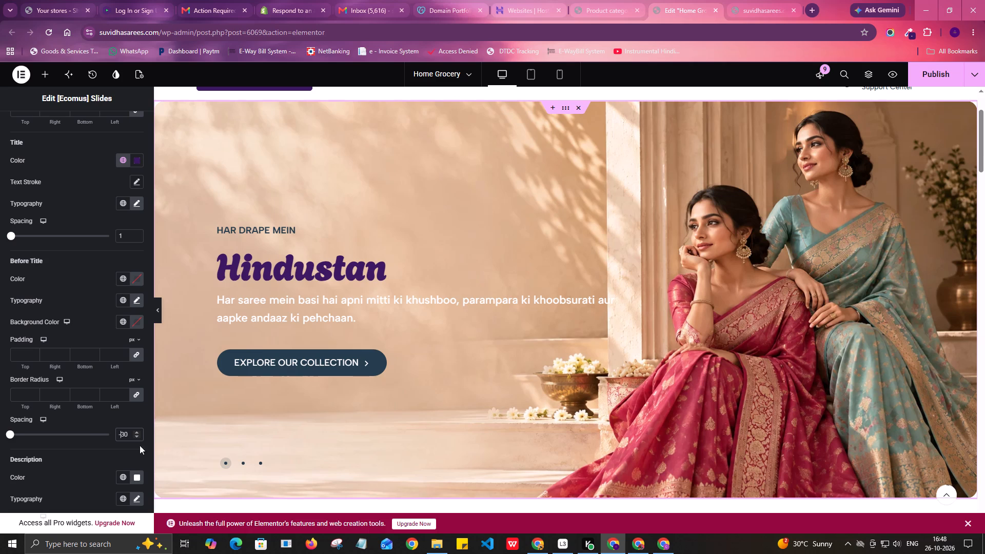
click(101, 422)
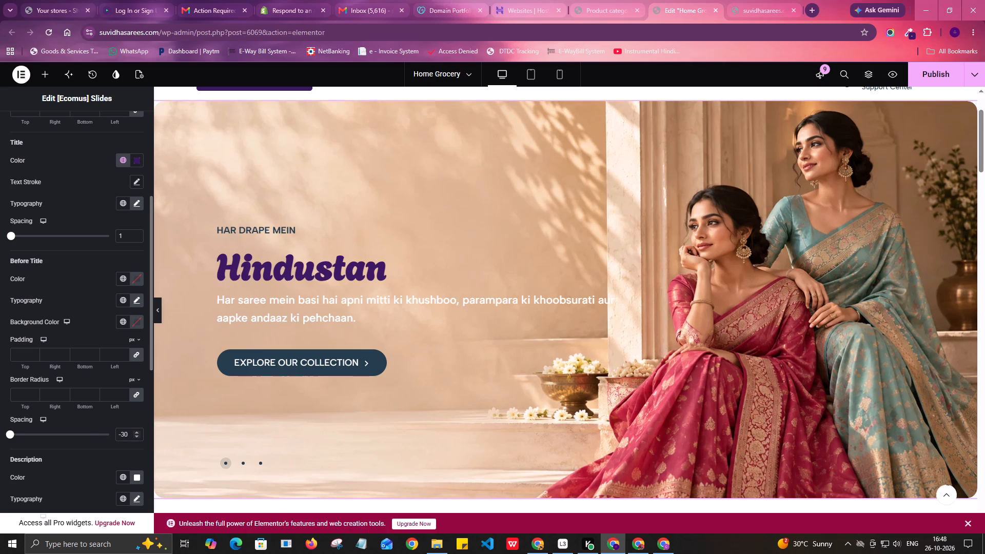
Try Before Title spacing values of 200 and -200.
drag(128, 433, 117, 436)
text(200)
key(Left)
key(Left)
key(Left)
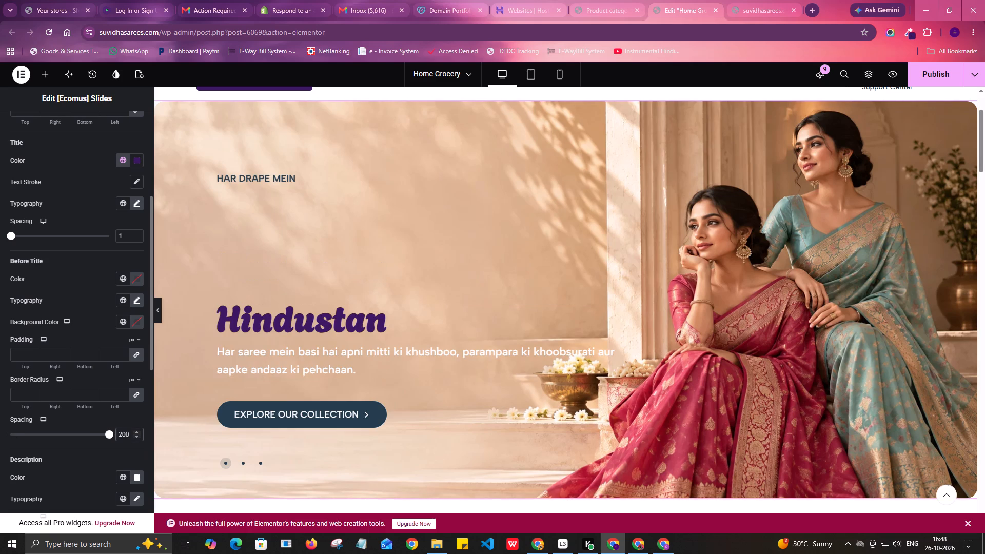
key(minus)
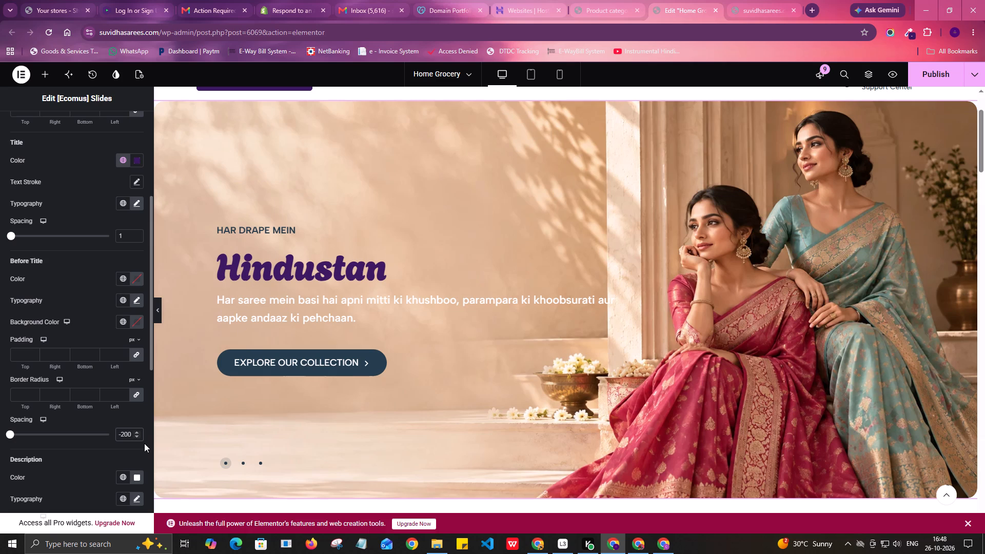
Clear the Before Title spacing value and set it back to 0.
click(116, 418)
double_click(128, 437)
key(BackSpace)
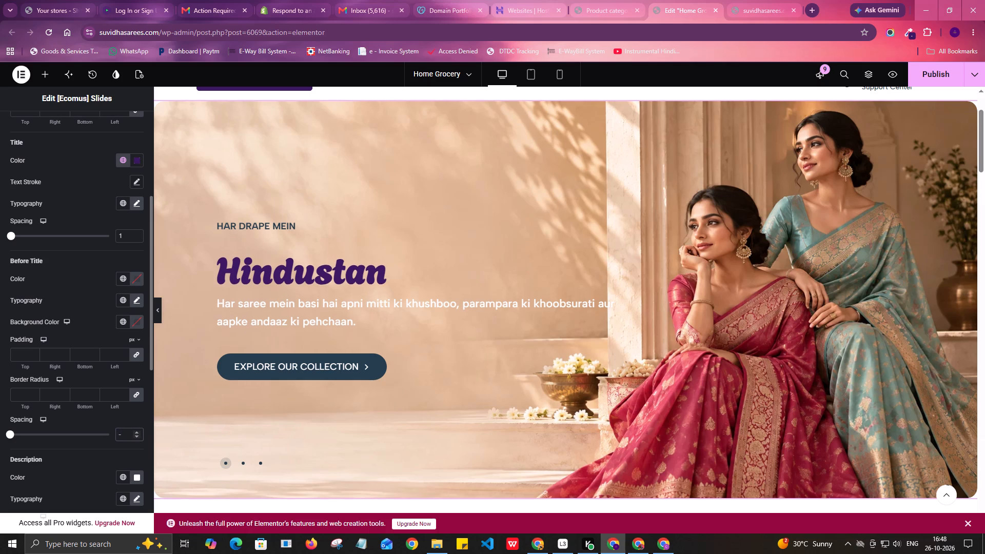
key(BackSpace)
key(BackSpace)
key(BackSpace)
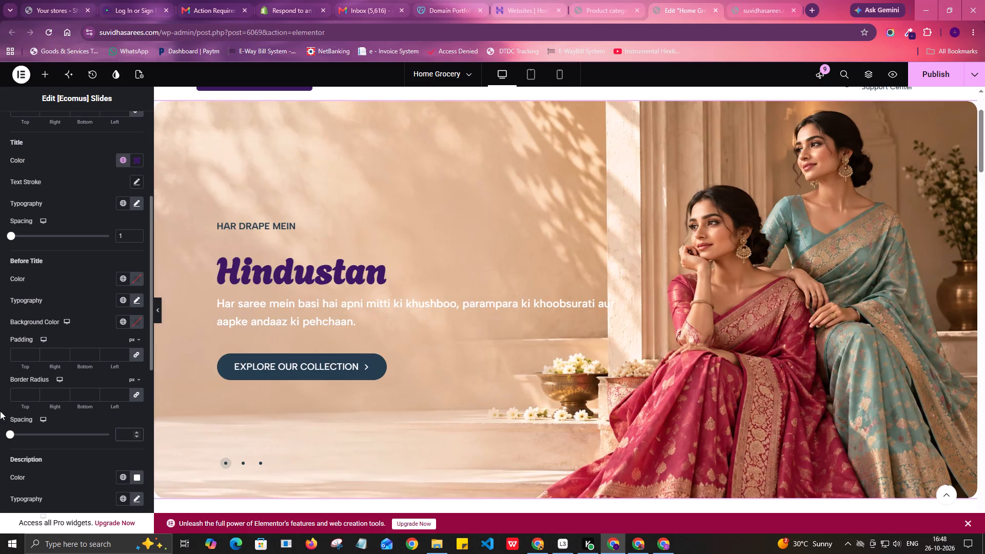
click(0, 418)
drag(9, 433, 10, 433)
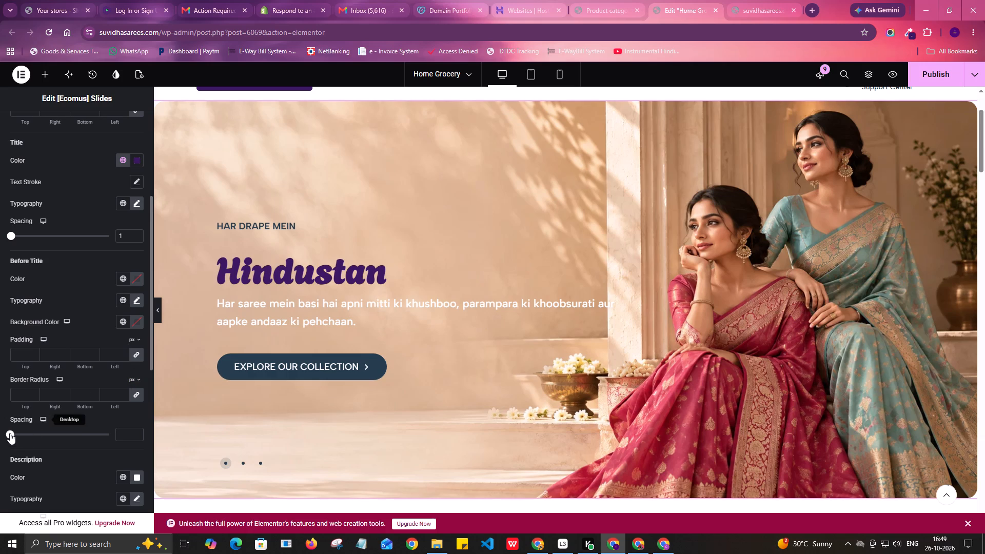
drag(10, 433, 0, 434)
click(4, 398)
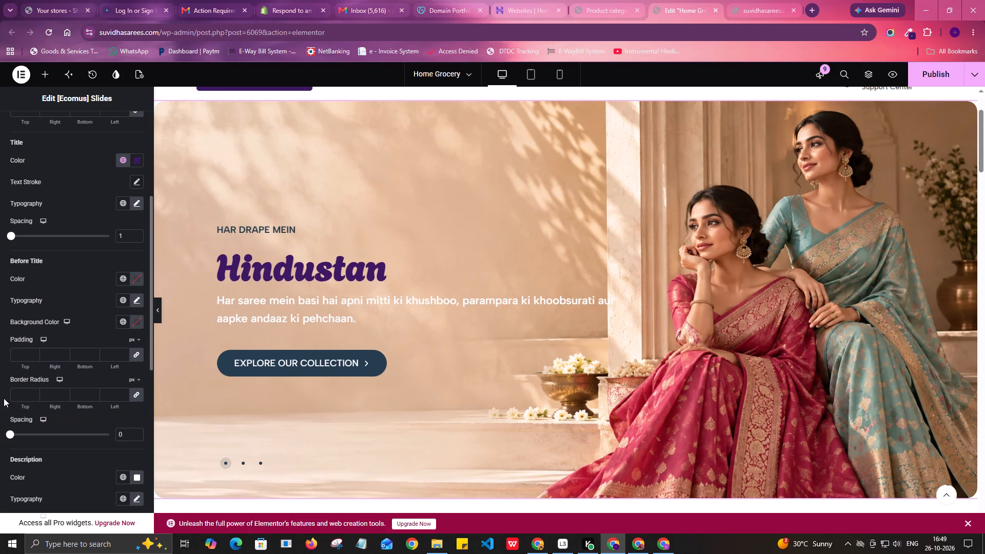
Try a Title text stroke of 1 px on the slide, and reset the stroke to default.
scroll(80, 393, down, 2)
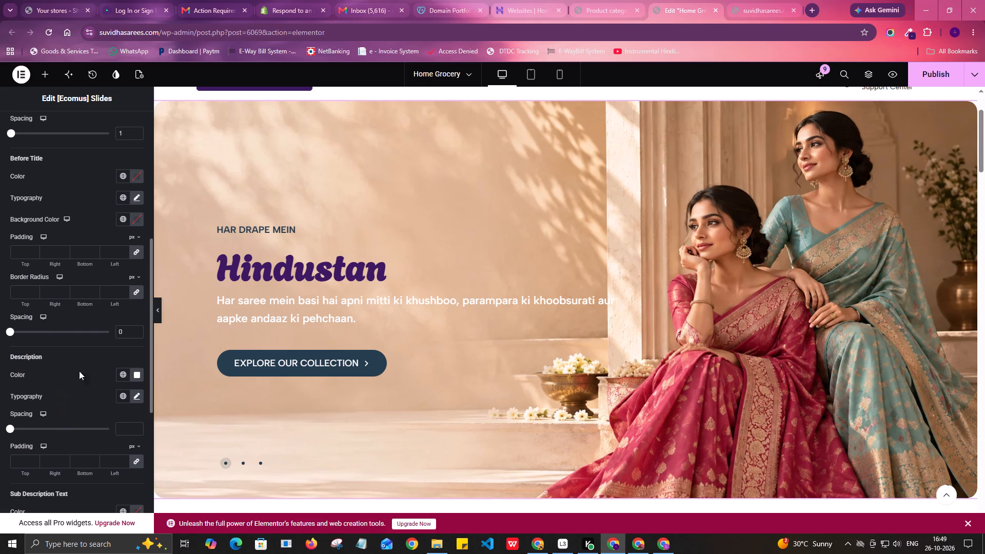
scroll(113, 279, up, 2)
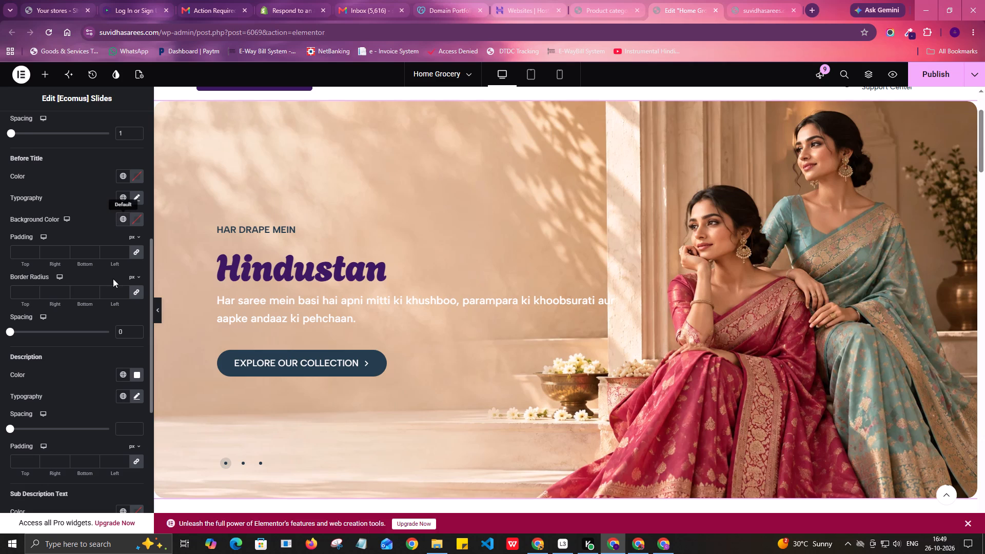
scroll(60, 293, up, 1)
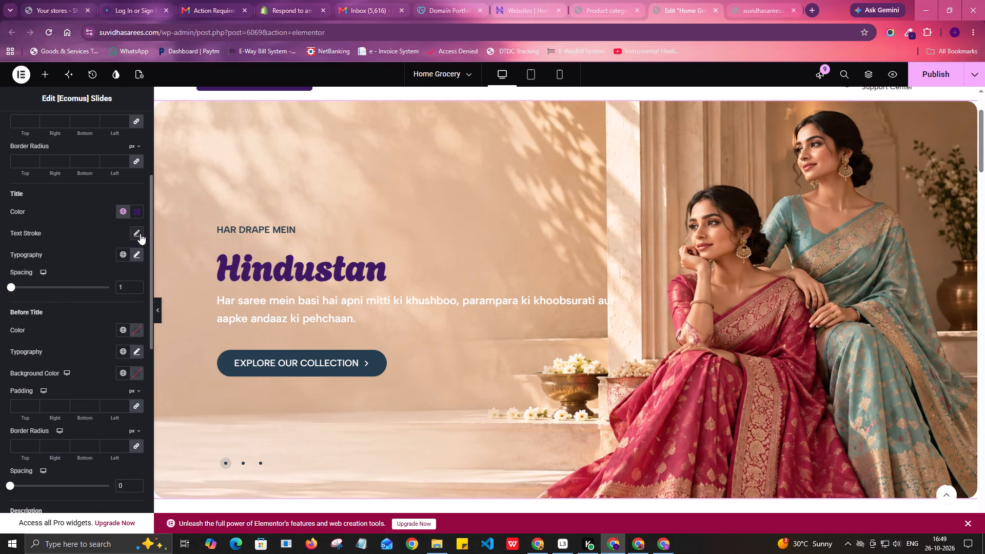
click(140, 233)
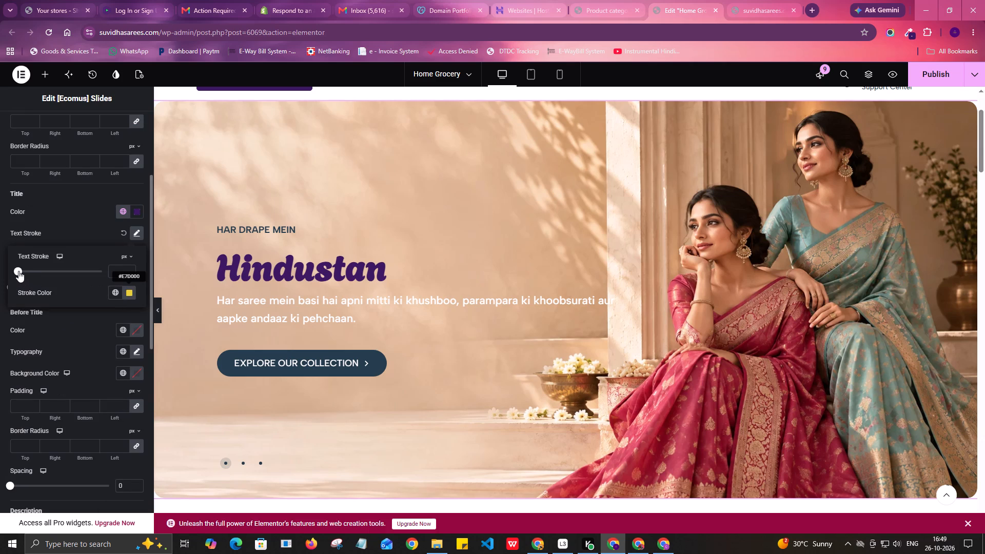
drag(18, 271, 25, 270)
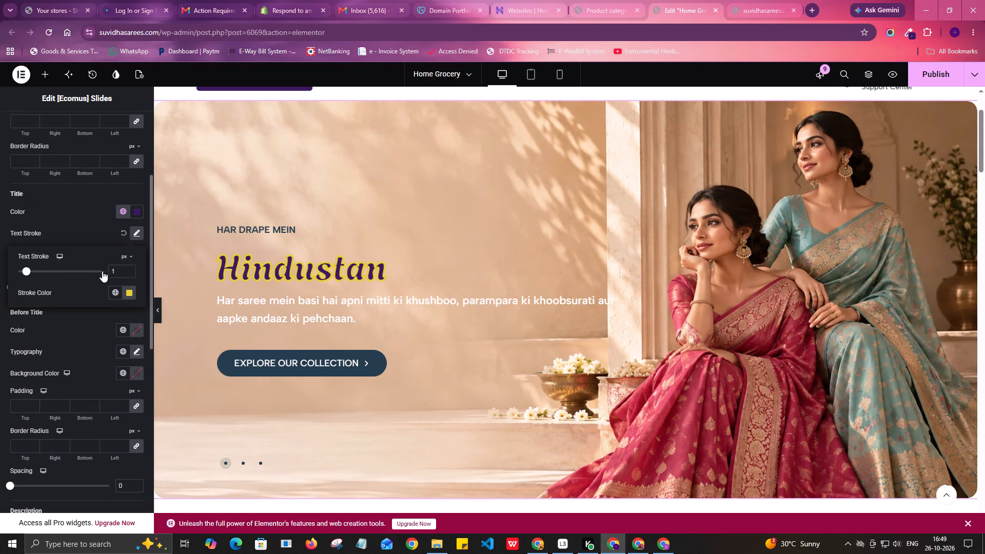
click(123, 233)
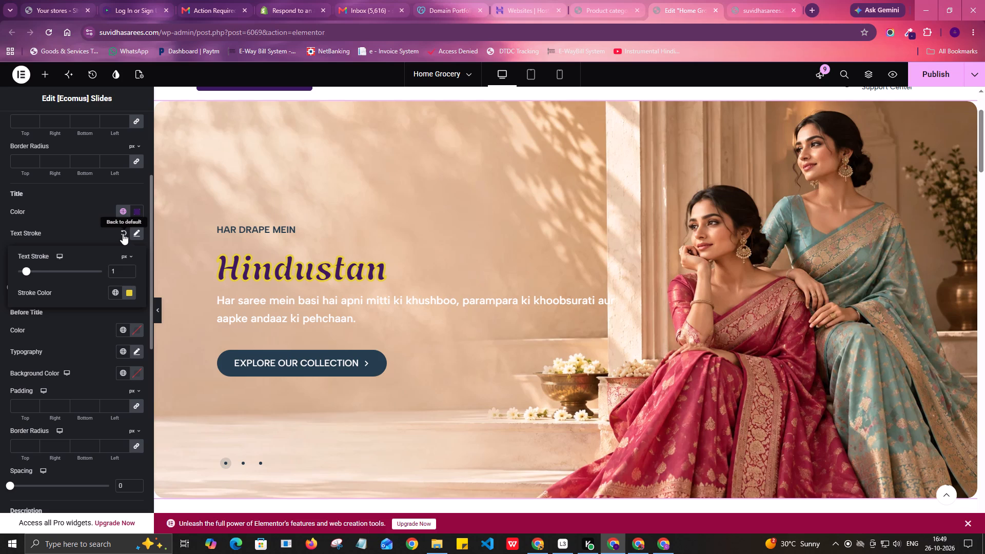
Set the slide Title's typography size to 90 px.
click(136, 257)
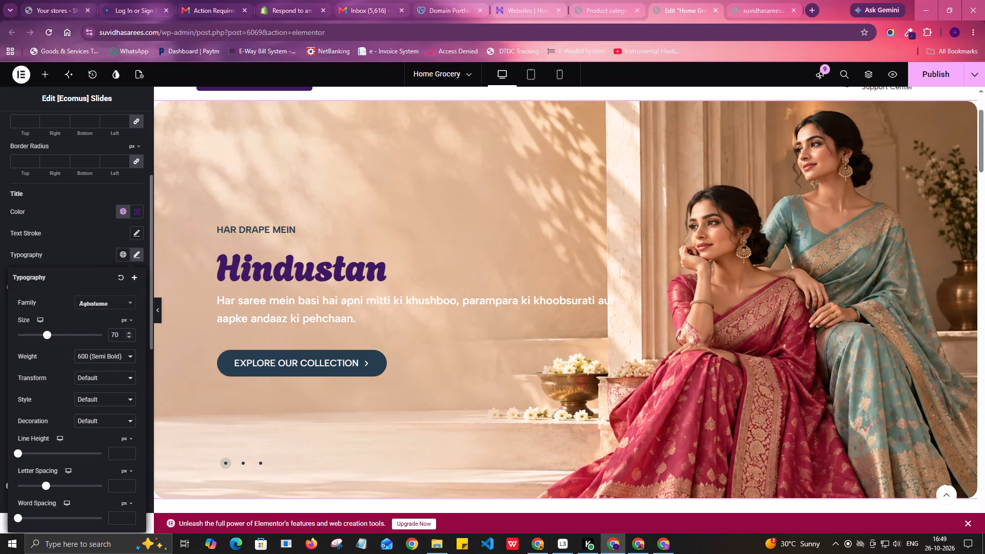
drag(122, 335, 101, 335)
key(9)
key(0)
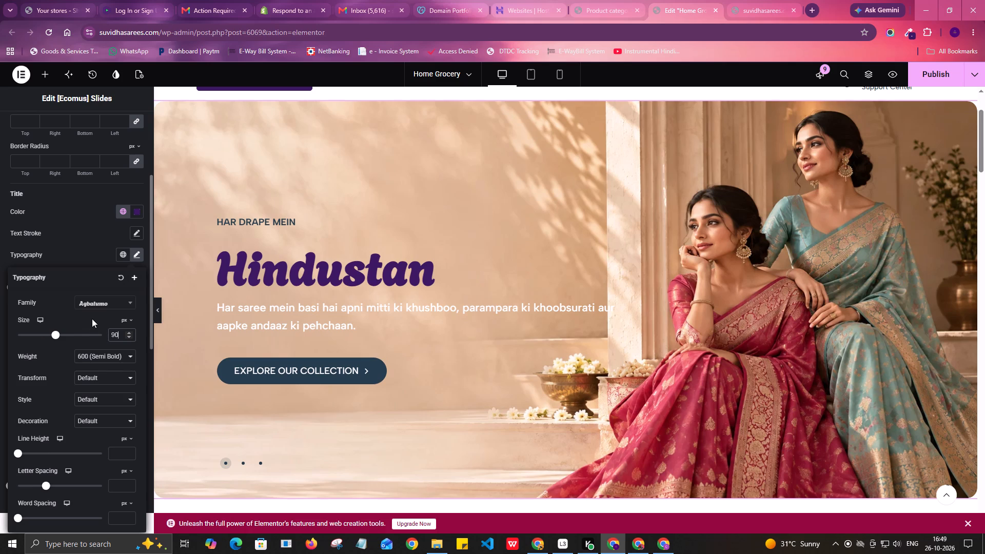
click(0, 310)
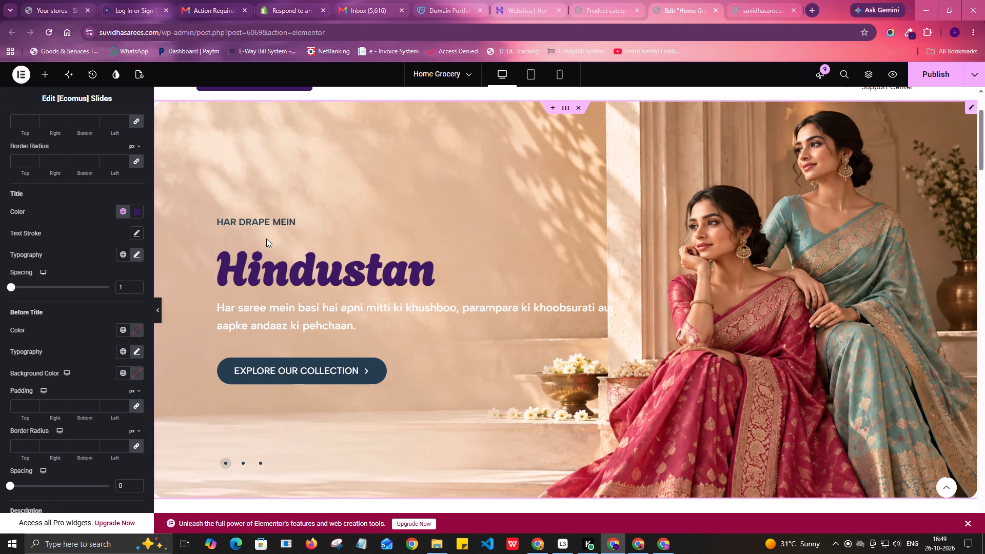
click(0, 281)
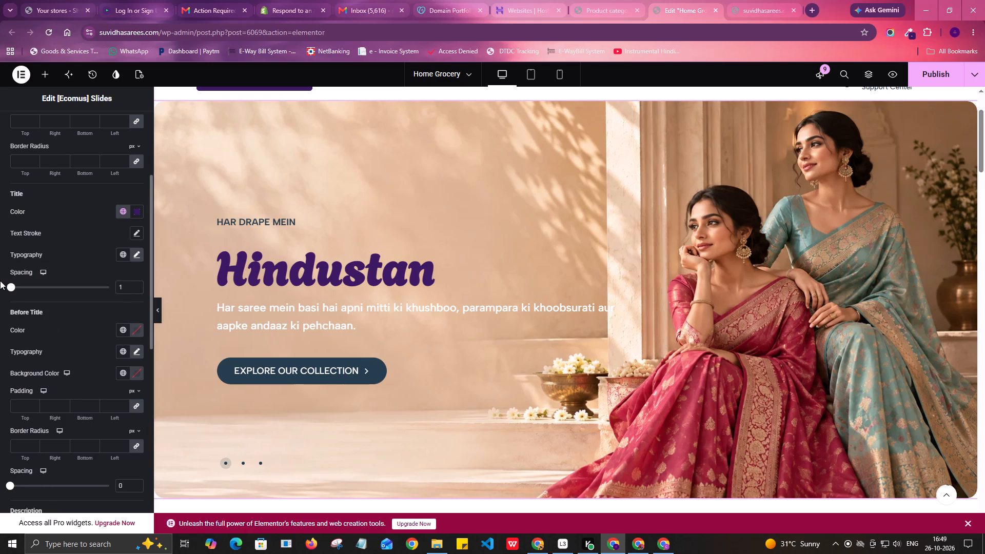
Clear the Title spacing value.
drag(128, 285, 85, 291)
drag(85, 291, 85, 291)
key(BackSpace)
click(0, 278)
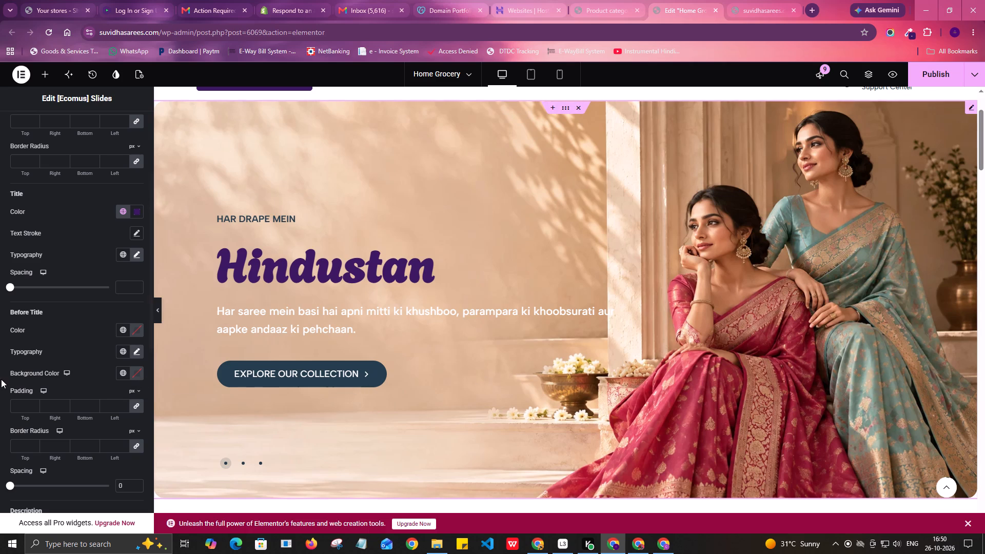
Set the slide Description's text color to dark grey #2C2C2C.
scroll(18, 374, down, 2)
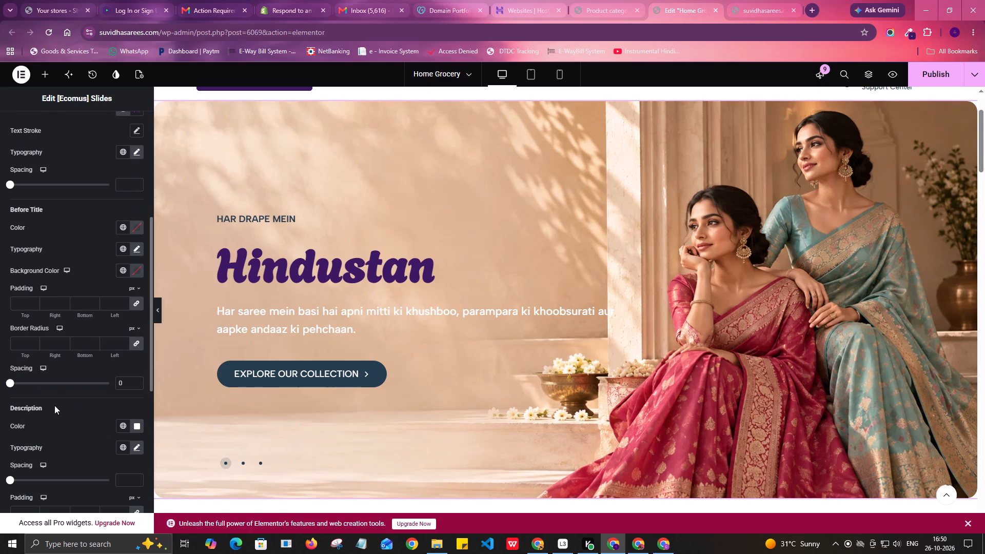
scroll(50, 406, down, 1)
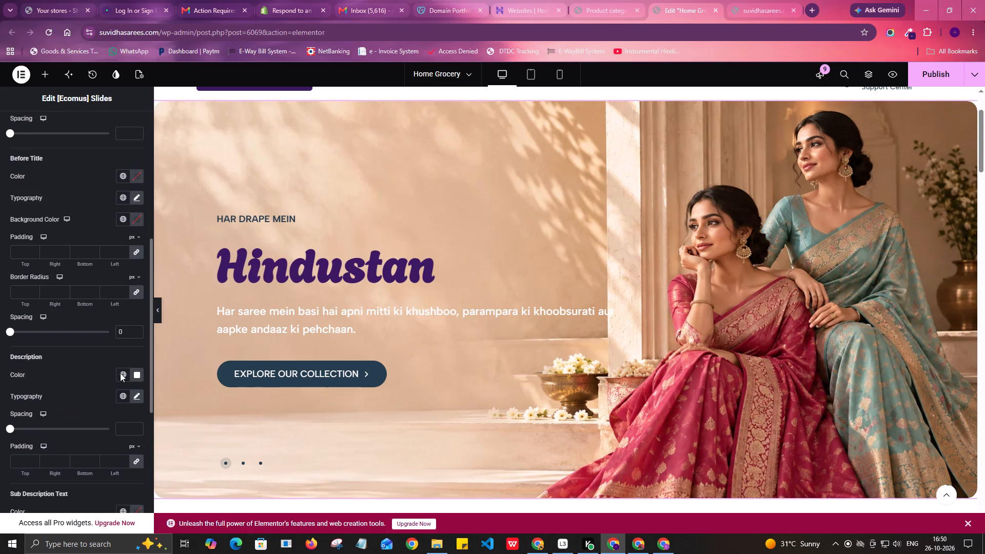
click(120, 373)
click(121, 373)
click(137, 375)
drag(86, 293, 71, 301)
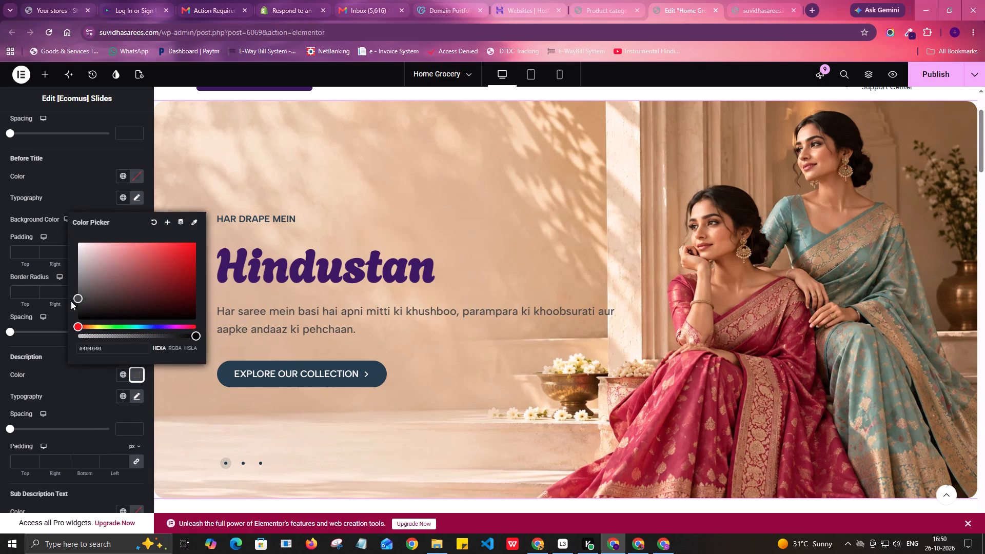
drag(71, 301, 66, 306)
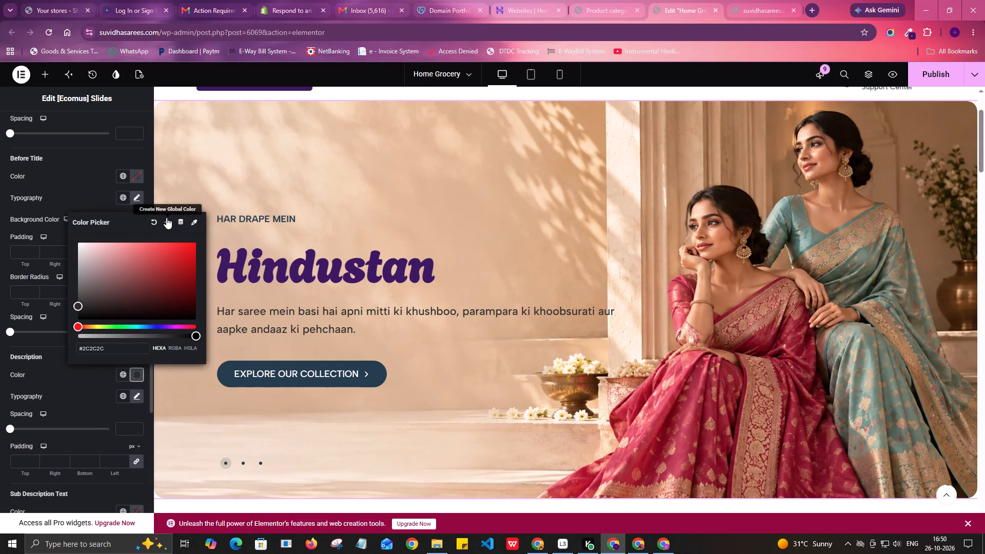
Save the chosen Description color as a new global color named "Description".
click(166, 221)
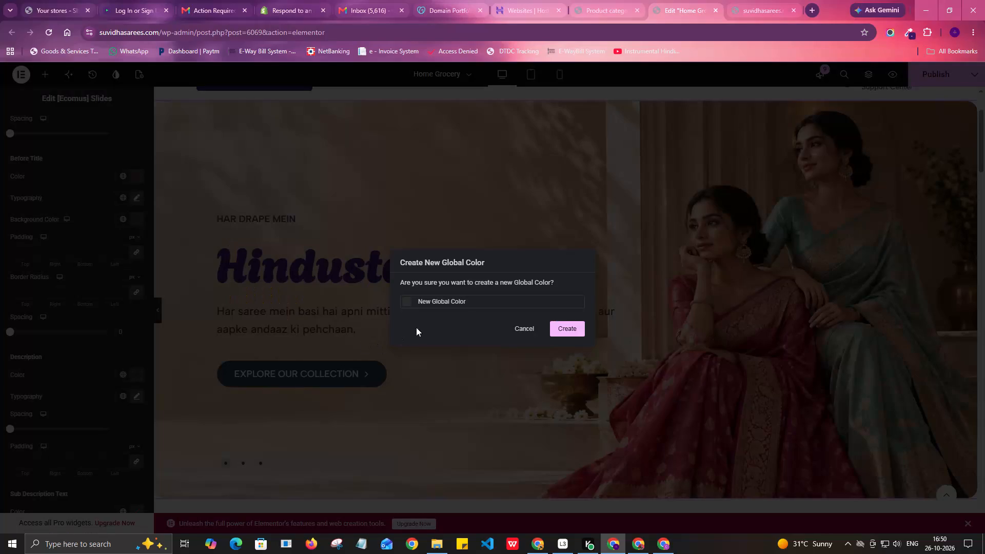
key(ctrl+a)
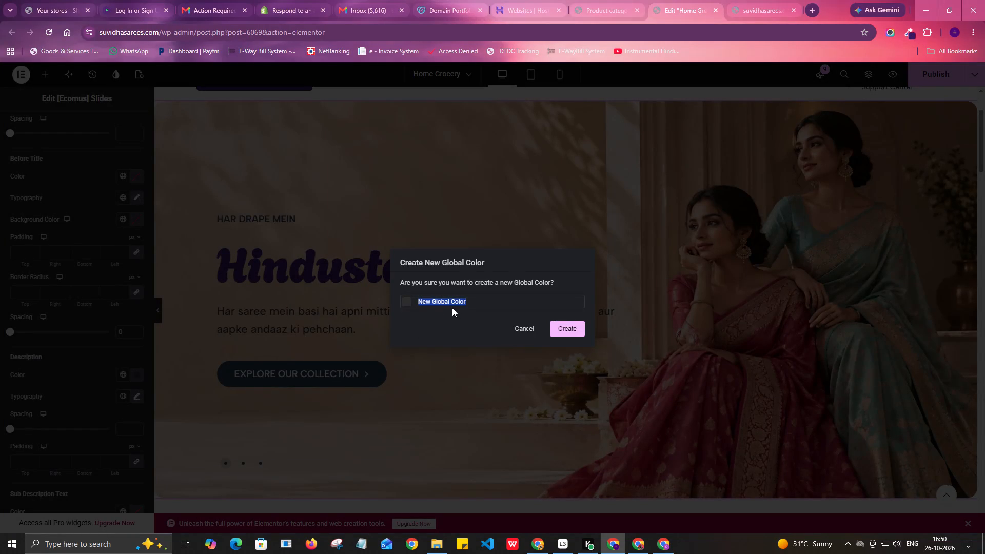
text(Description)
click(577, 327)
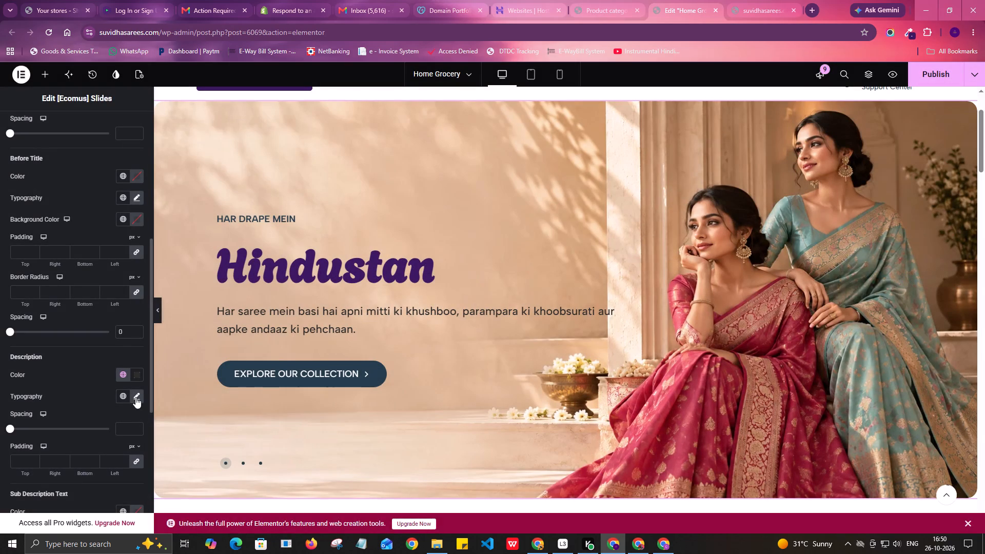
Set the slide Description's typography size to 19 px.
scroll(72, 365, down, 1)
click(137, 346)
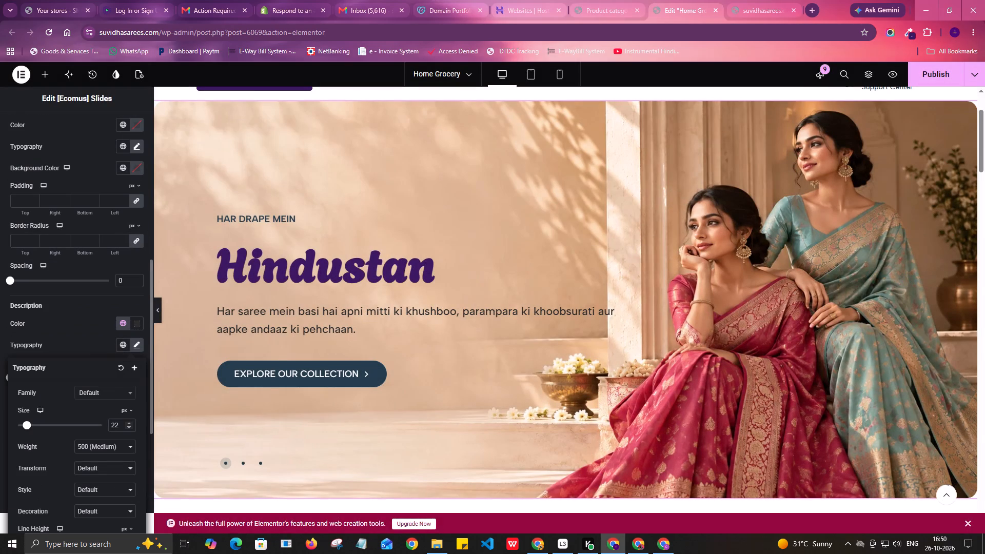
click(129, 427)
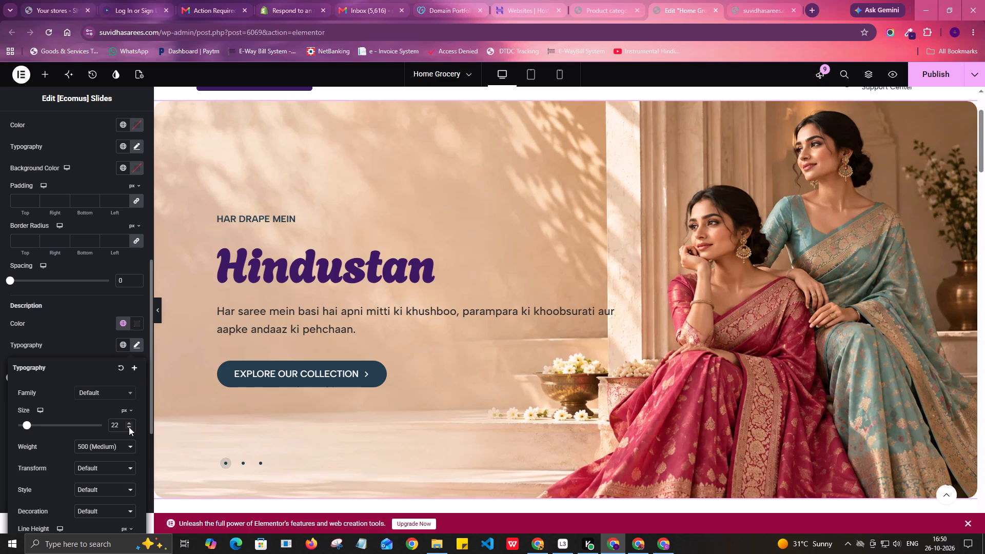
double_click(129, 427)
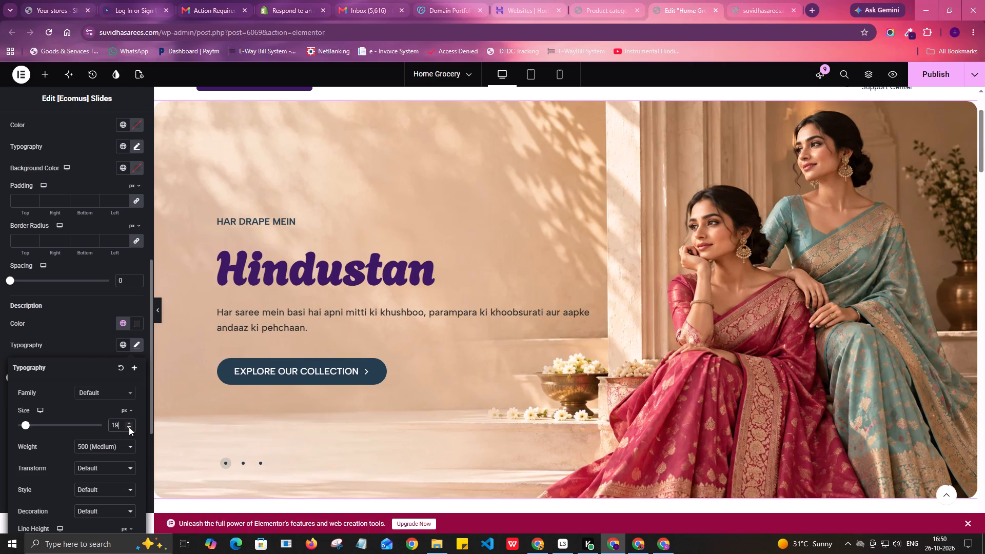
click(129, 427)
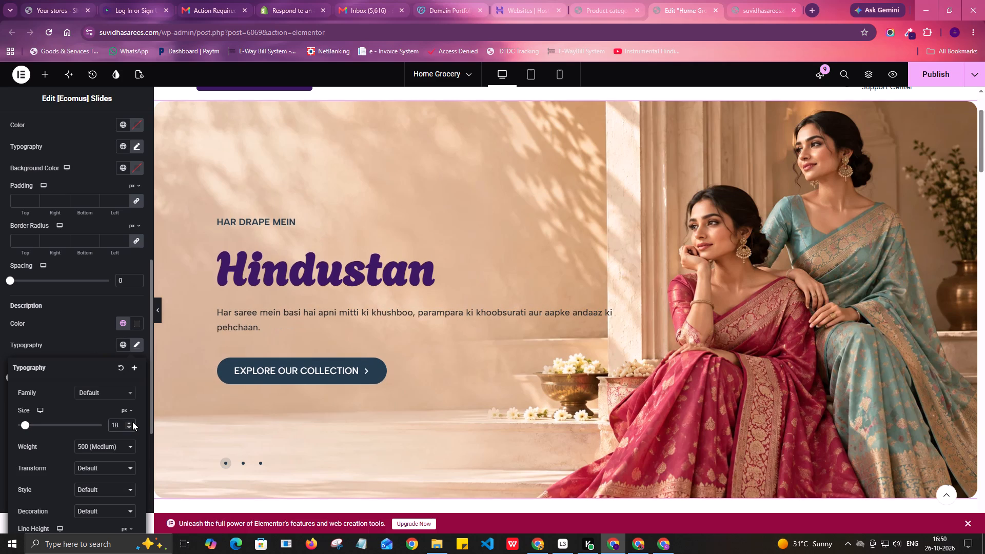
click(130, 422)
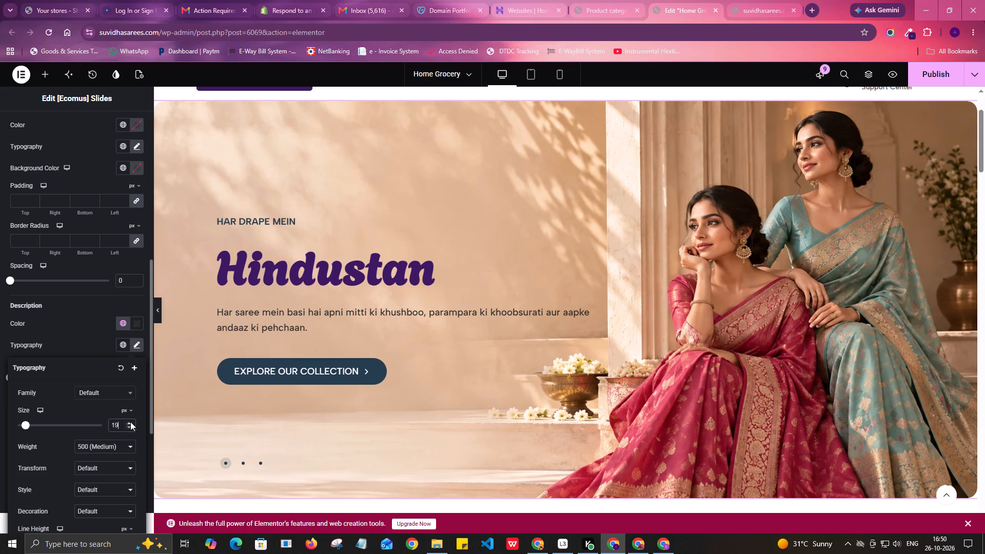
click(0, 328)
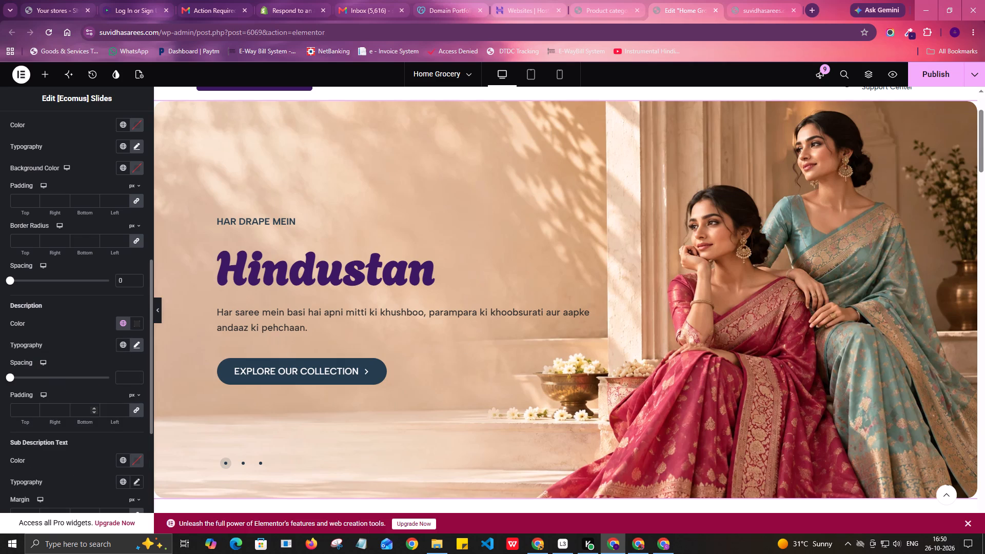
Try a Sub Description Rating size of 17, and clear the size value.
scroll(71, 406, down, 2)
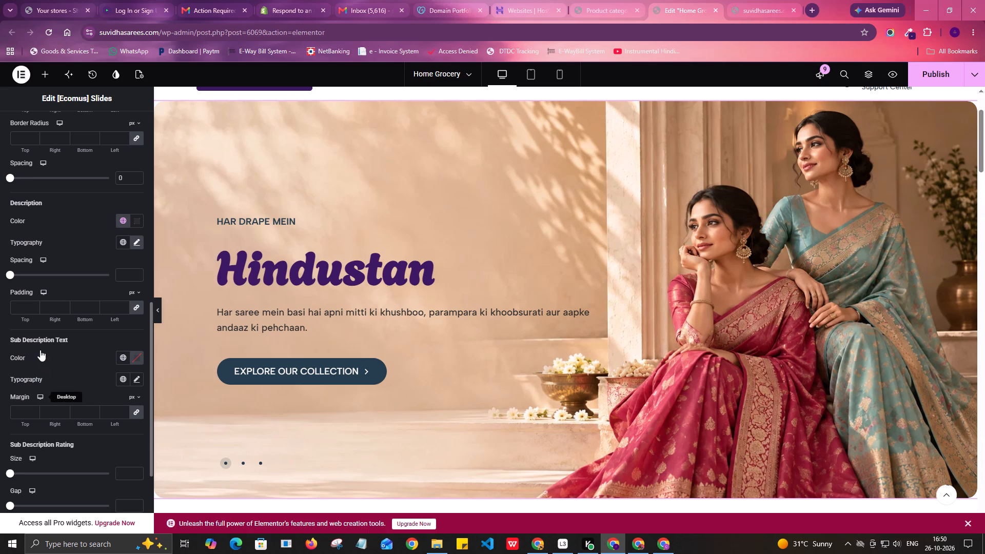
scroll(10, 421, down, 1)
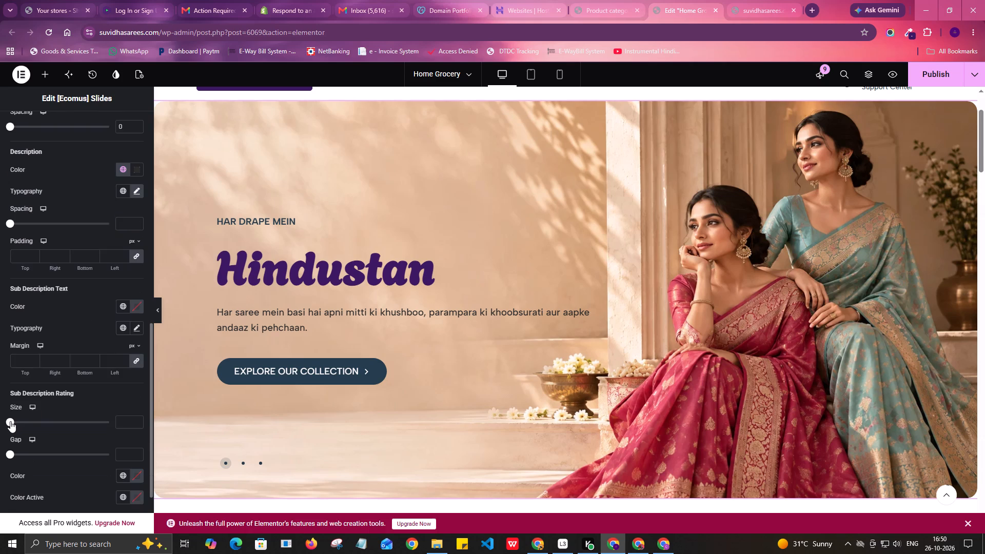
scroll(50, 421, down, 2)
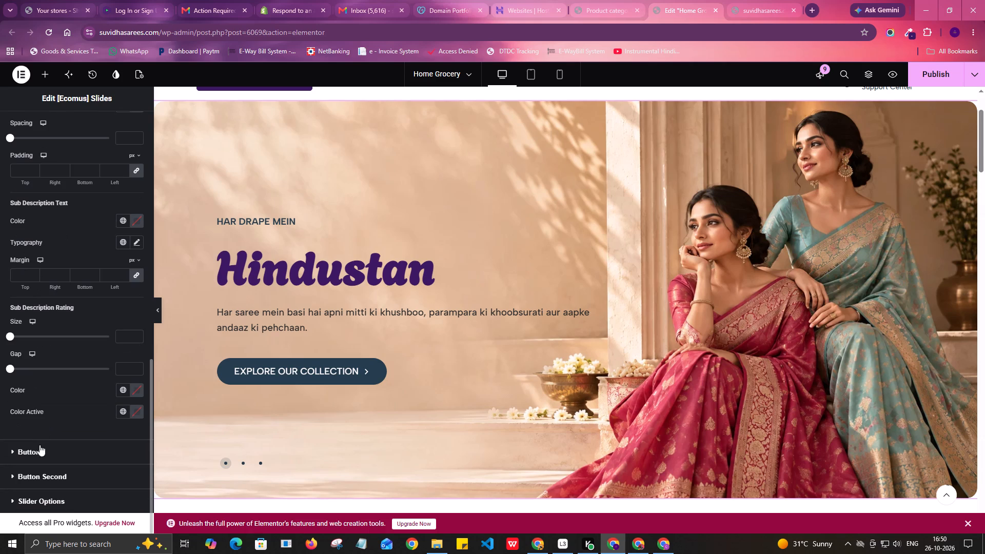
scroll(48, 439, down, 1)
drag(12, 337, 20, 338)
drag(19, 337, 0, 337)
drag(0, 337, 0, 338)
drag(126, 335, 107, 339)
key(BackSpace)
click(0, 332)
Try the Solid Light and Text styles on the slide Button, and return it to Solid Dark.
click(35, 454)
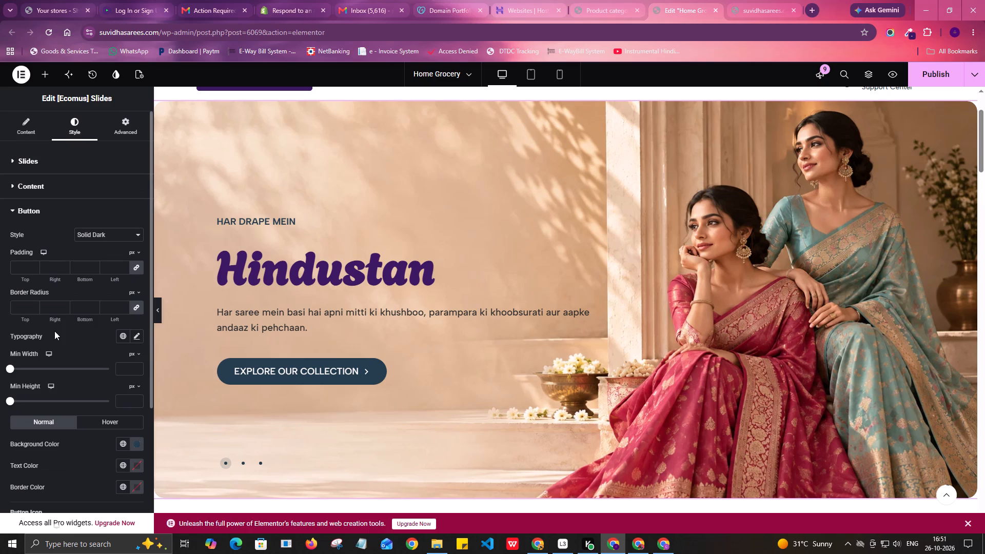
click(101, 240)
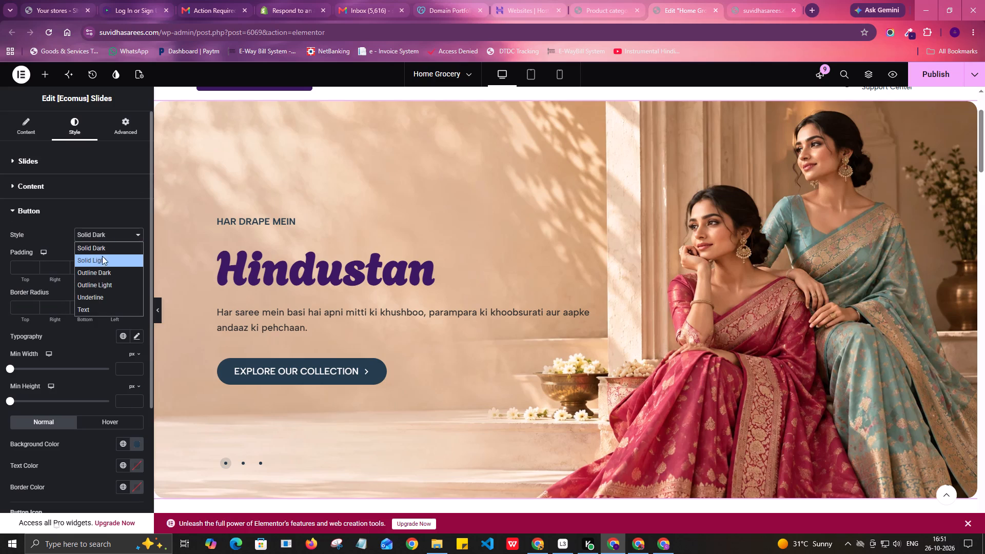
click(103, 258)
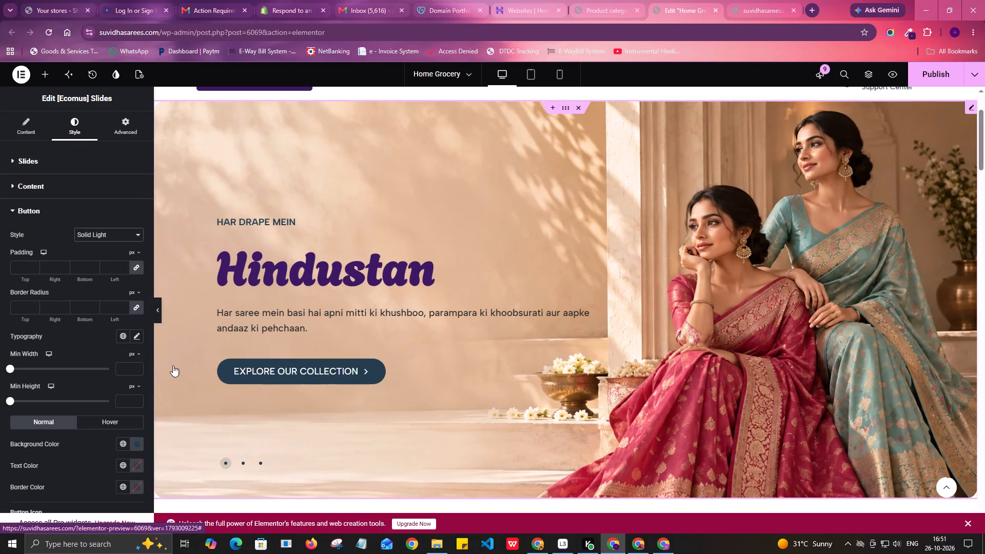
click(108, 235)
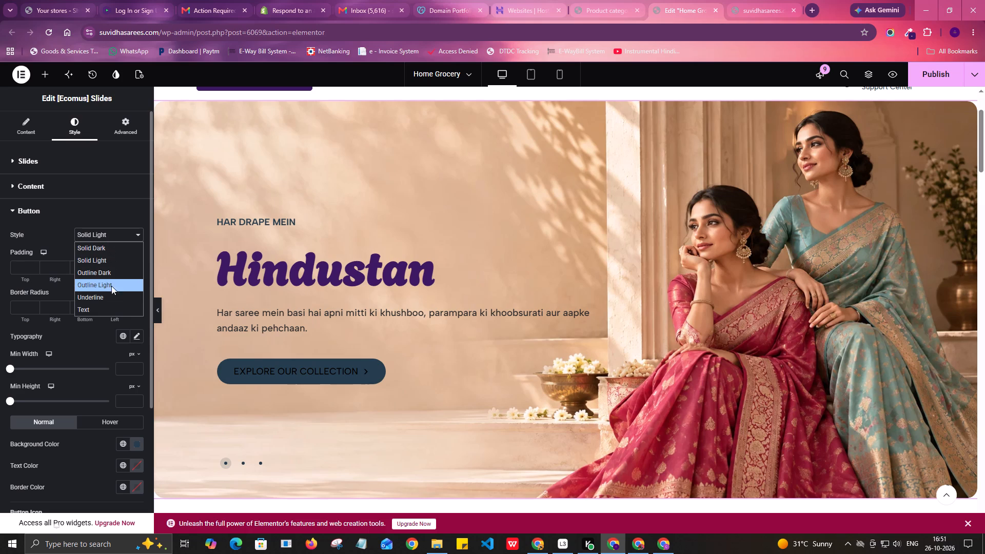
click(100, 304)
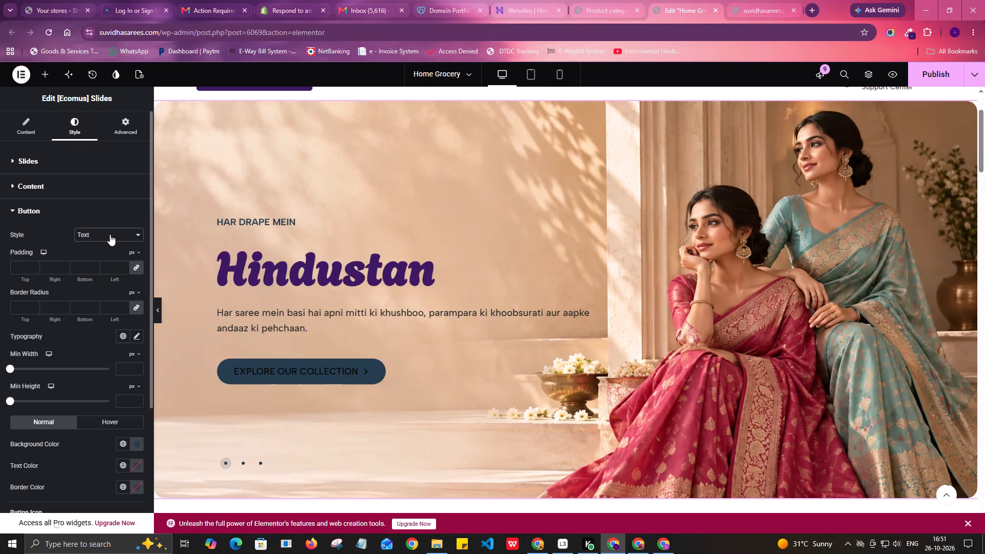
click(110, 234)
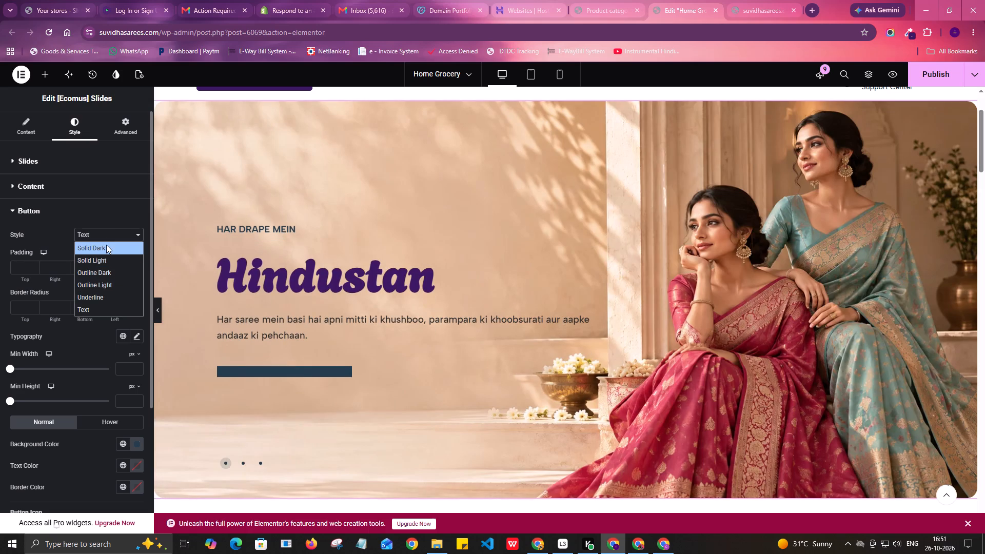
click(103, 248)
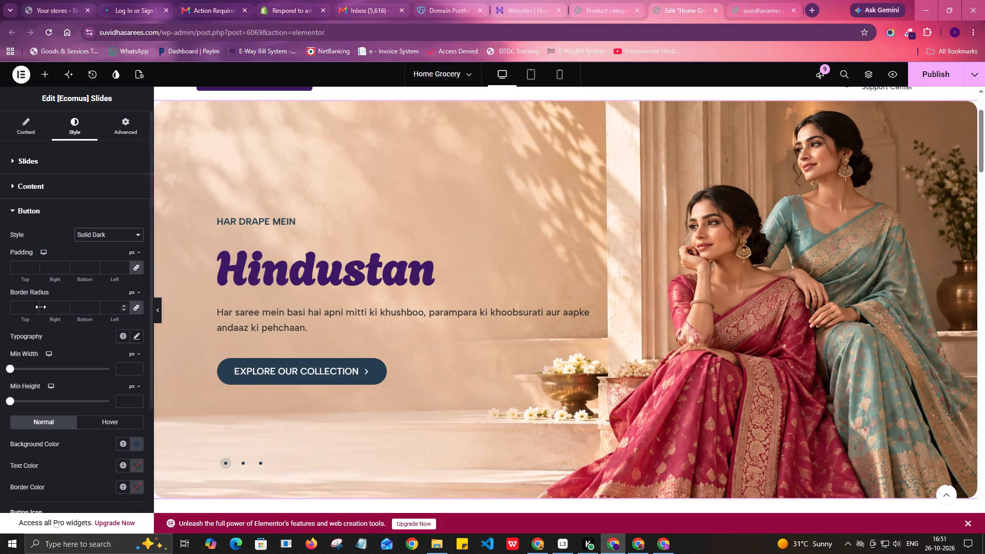
Set the slide Button's typography to the Poppins family at size 14 px.
click(135, 337)
click(116, 384)
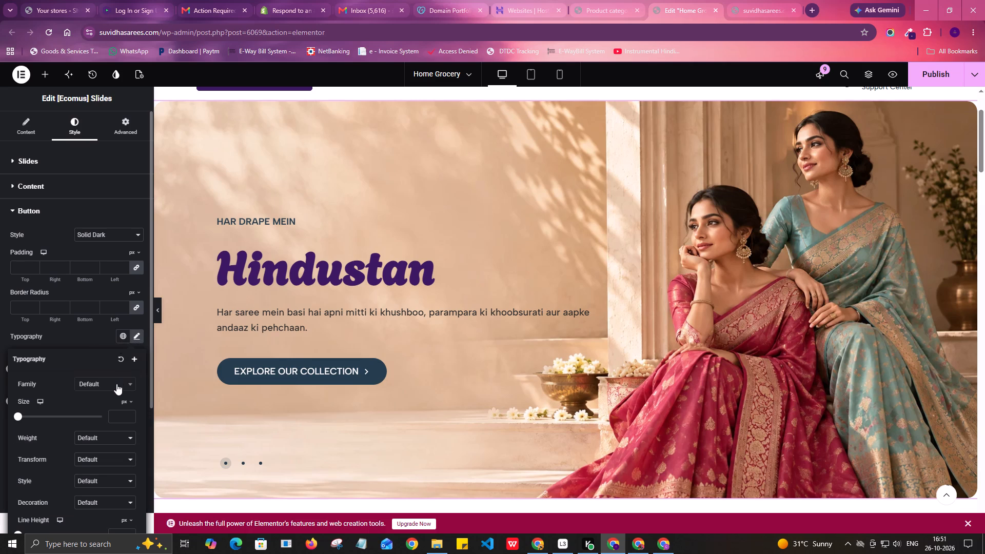
text(popp)
key(Return)
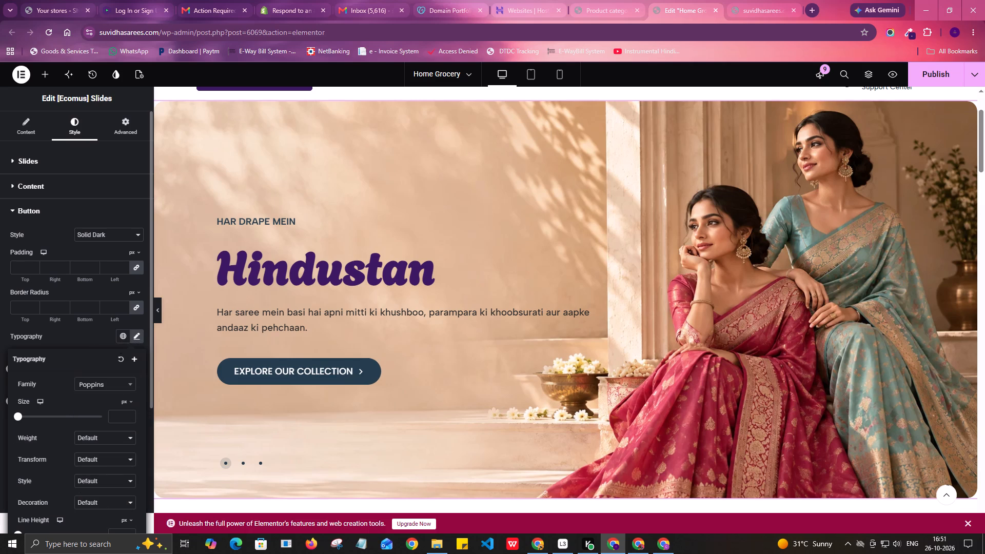
click(119, 419)
text(25)
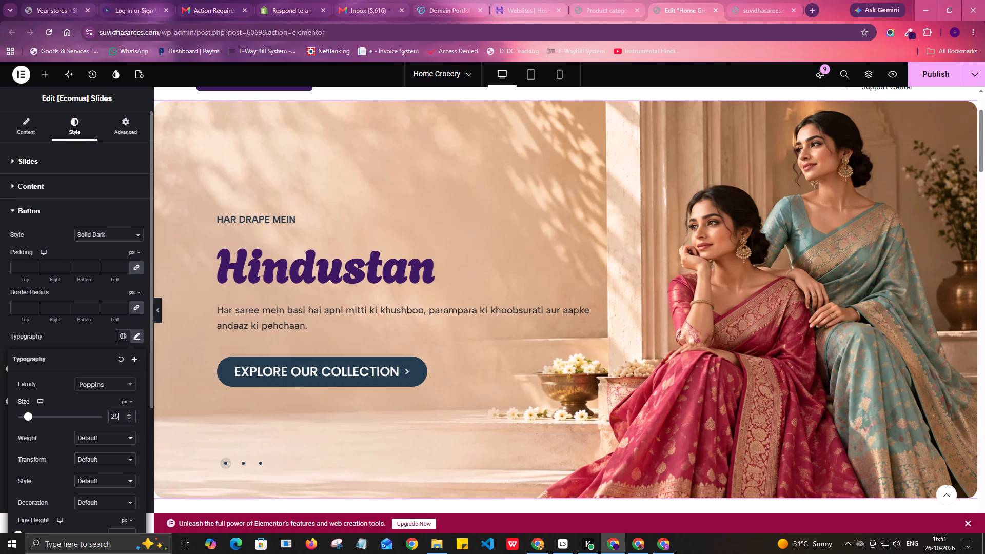
key(BackSpace)
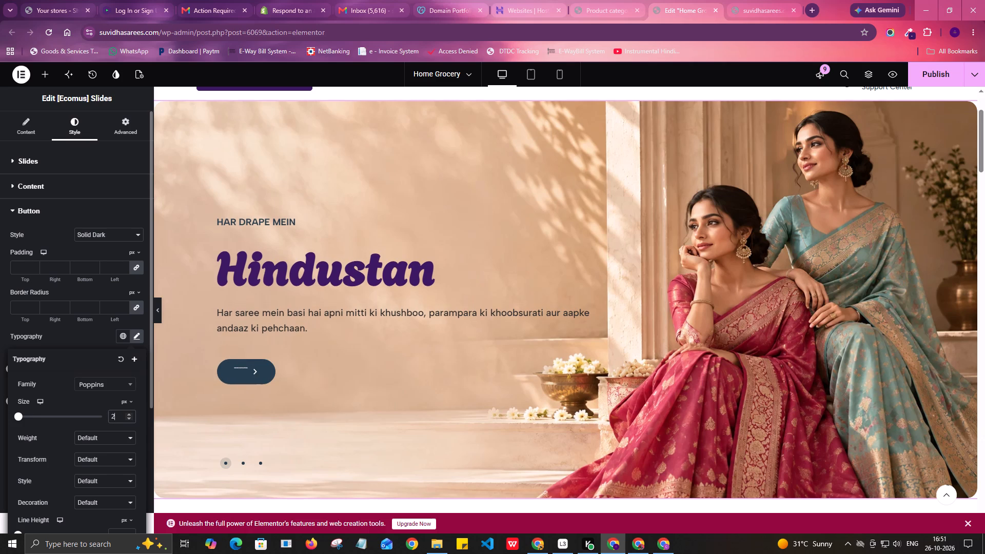
key(BackSpace)
text(14)
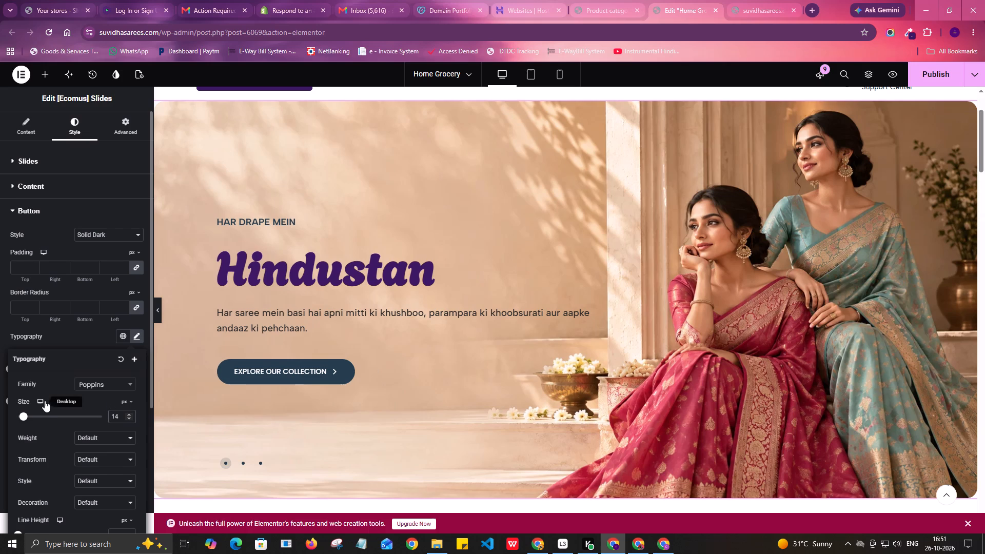
Set the slide Button's font weight to 400 (Normal).
click(91, 441)
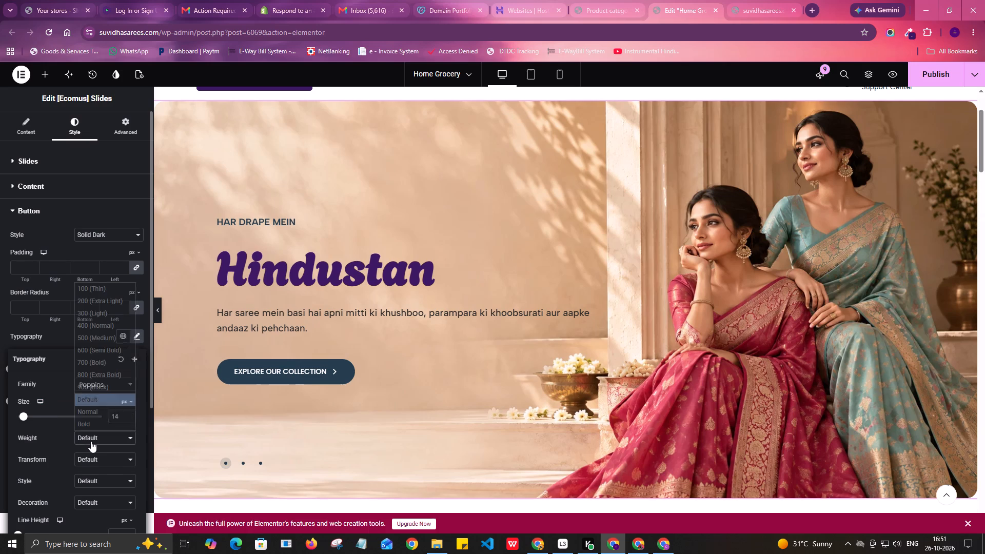
click(91, 338)
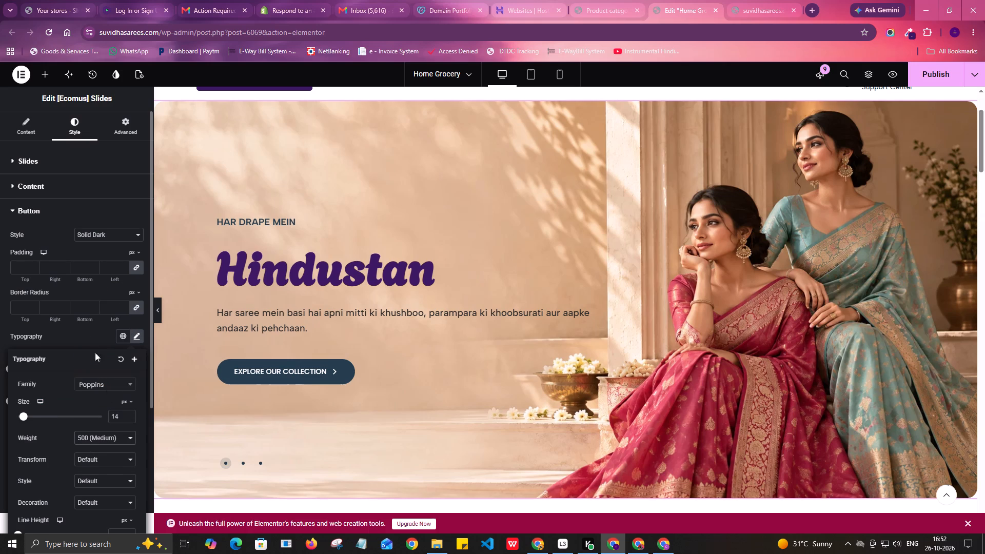
click(103, 439)
click(93, 330)
click(0, 339)
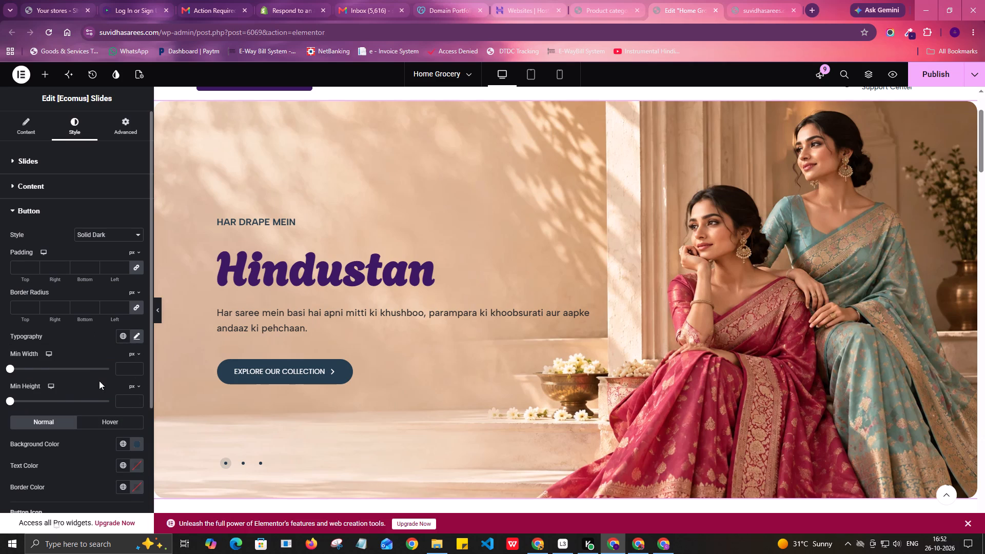
Set the slide Button's normal background color to the purple global color "New Global Color P".
scroll(99, 381, down, 2)
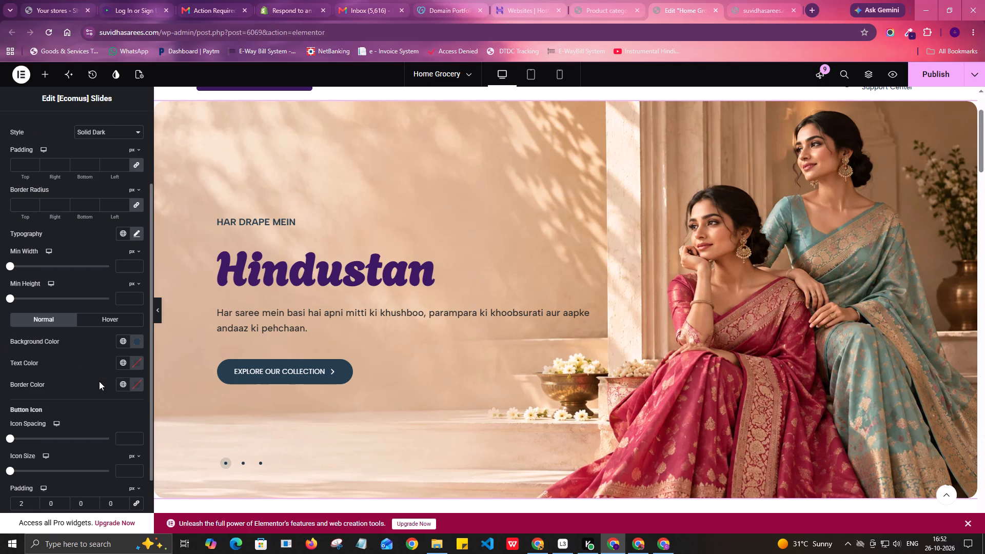
click(123, 343)
click(58, 467)
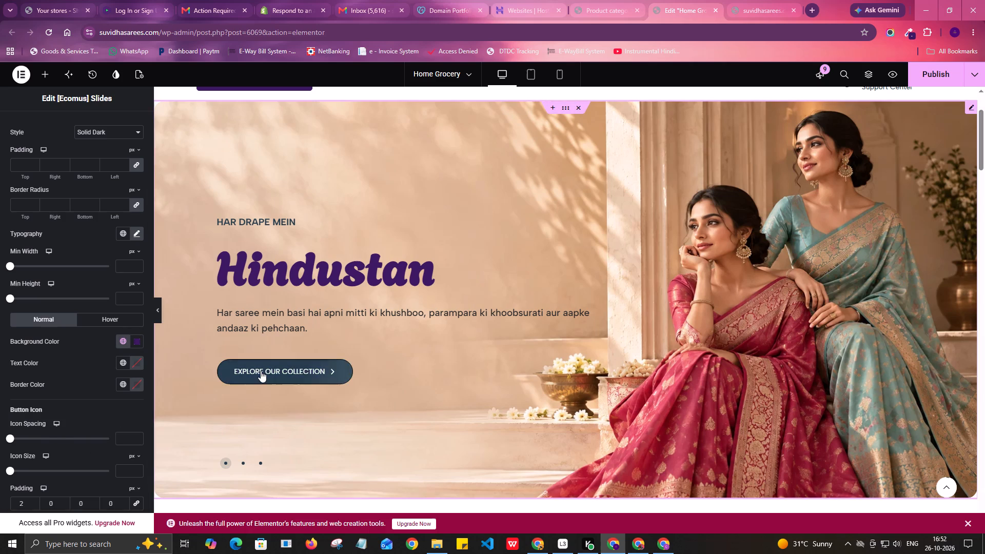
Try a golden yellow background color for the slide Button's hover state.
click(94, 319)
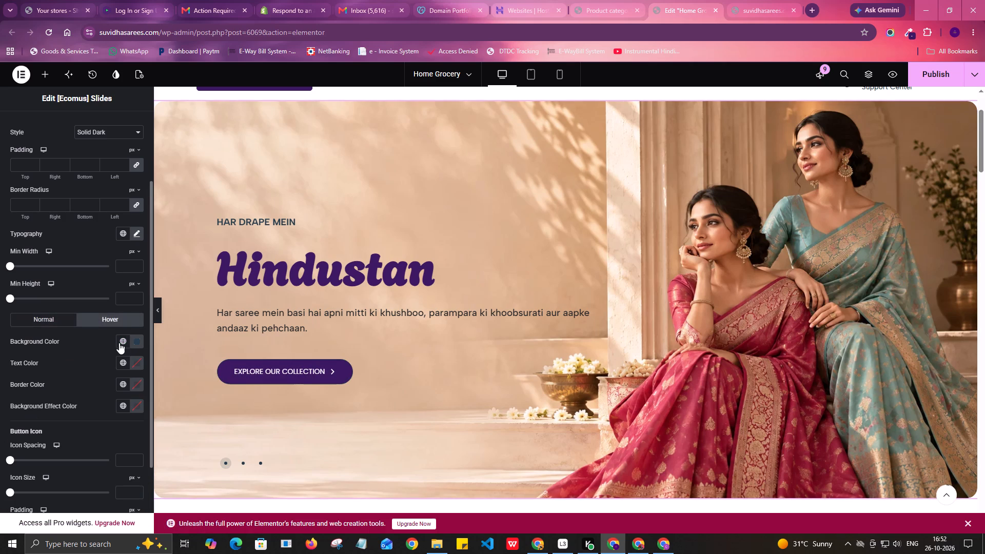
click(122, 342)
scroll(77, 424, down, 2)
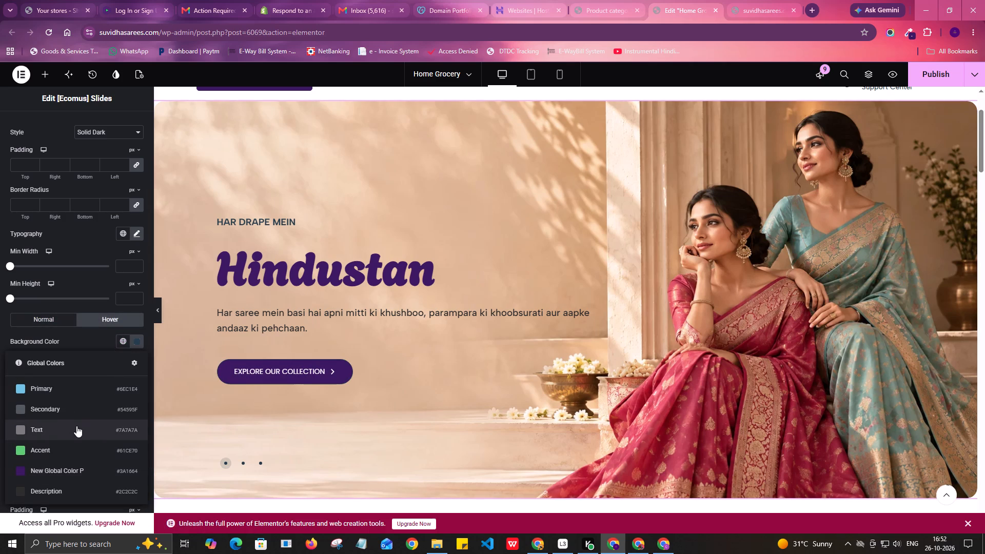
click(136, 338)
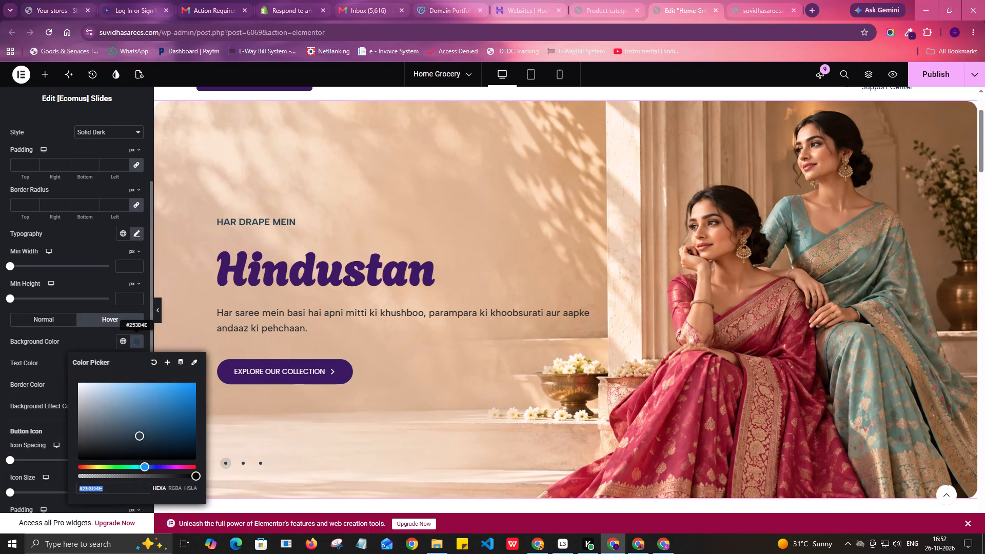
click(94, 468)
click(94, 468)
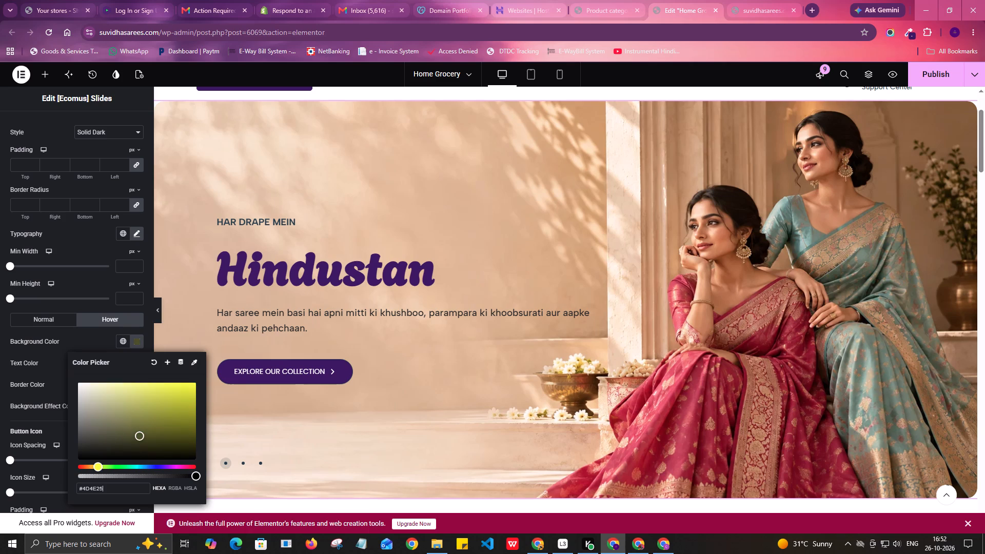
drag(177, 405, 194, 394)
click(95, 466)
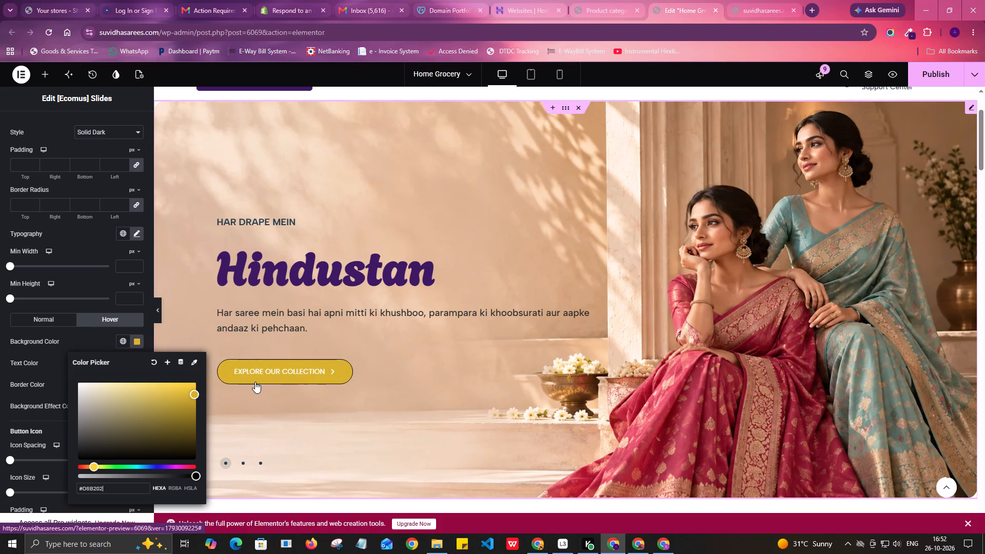
Set the slide Button's hover background color to white.
drag(114, 398, 83, 394)
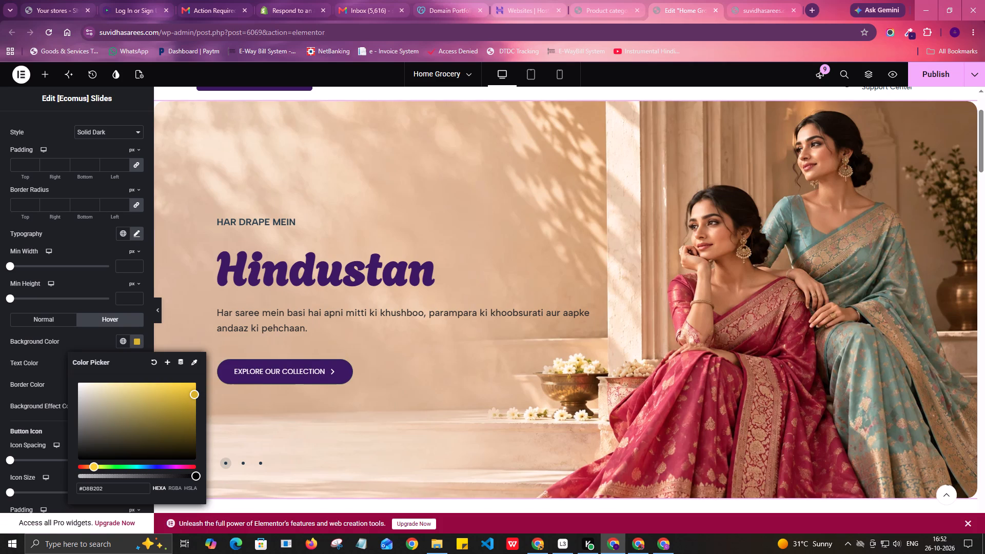
drag(83, 394, 65, 374)
click(0, 371)
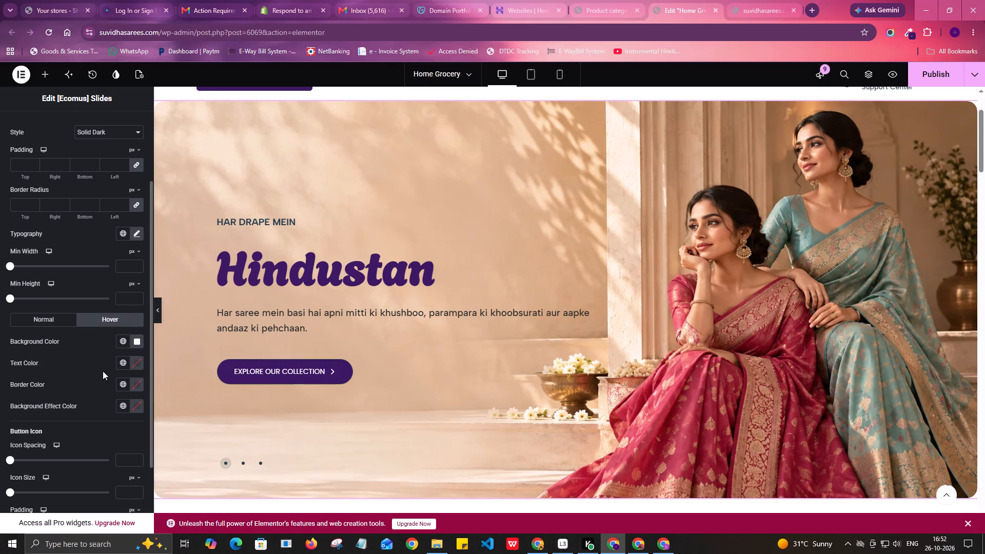
Set the slide Button's hover text color and border color to the global color "New Global Color P".
click(123, 364)
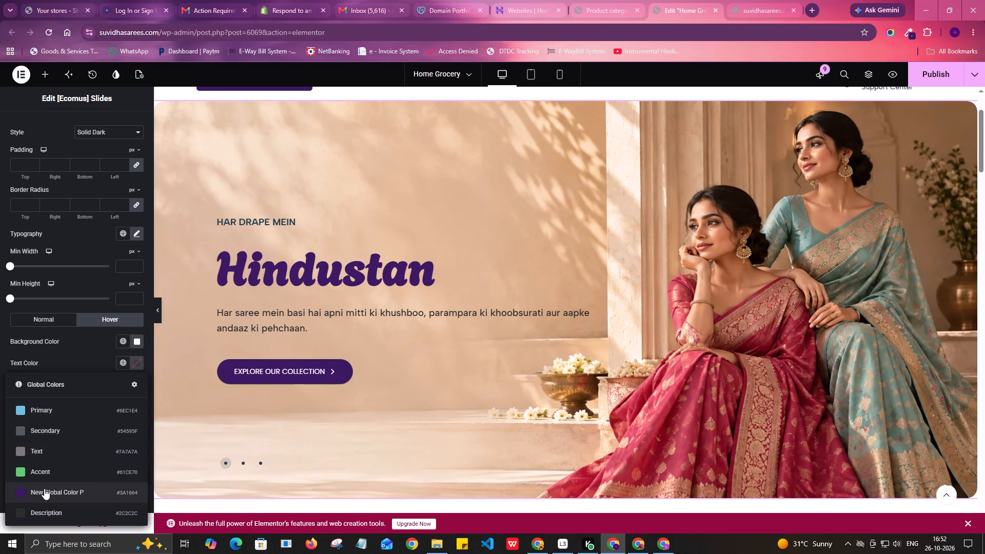
click(44, 488)
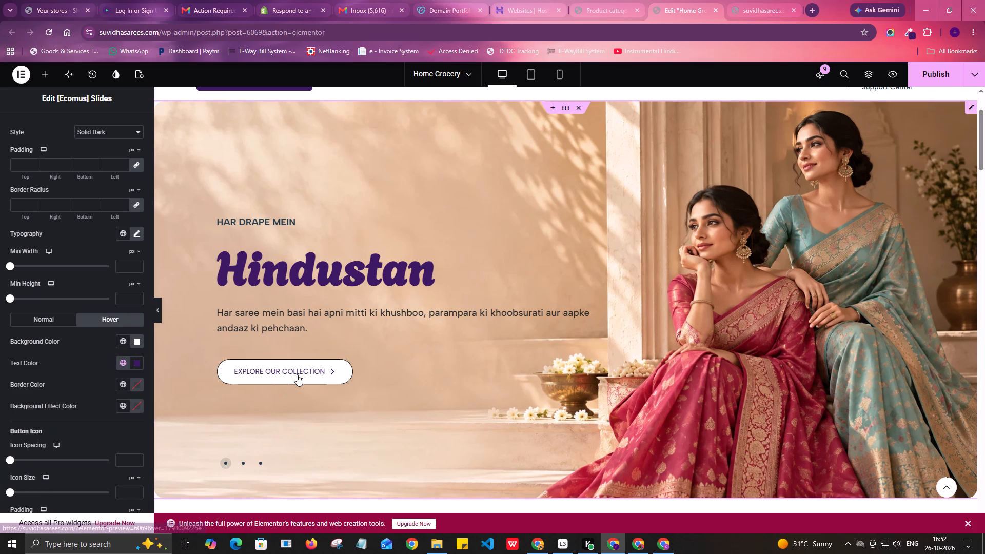
click(120, 384)
click(67, 341)
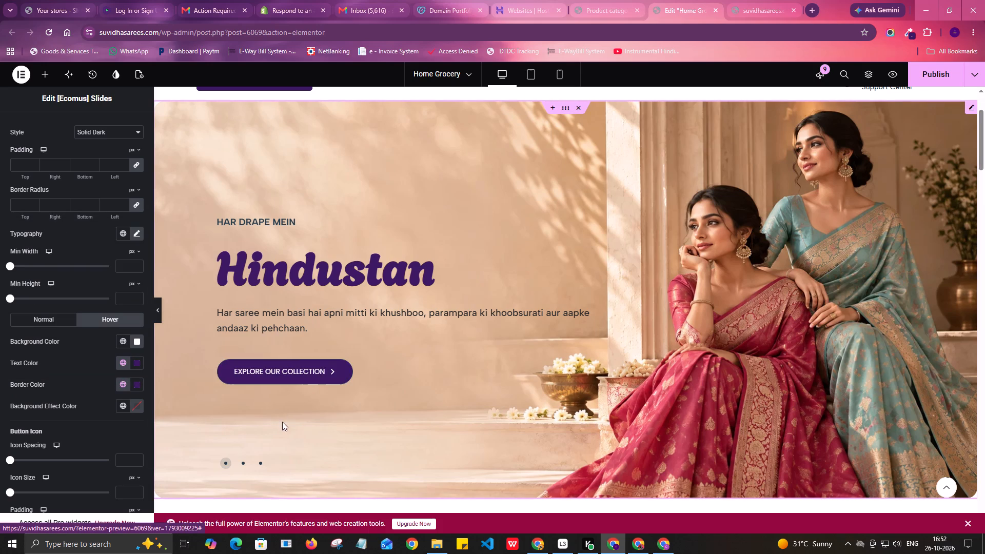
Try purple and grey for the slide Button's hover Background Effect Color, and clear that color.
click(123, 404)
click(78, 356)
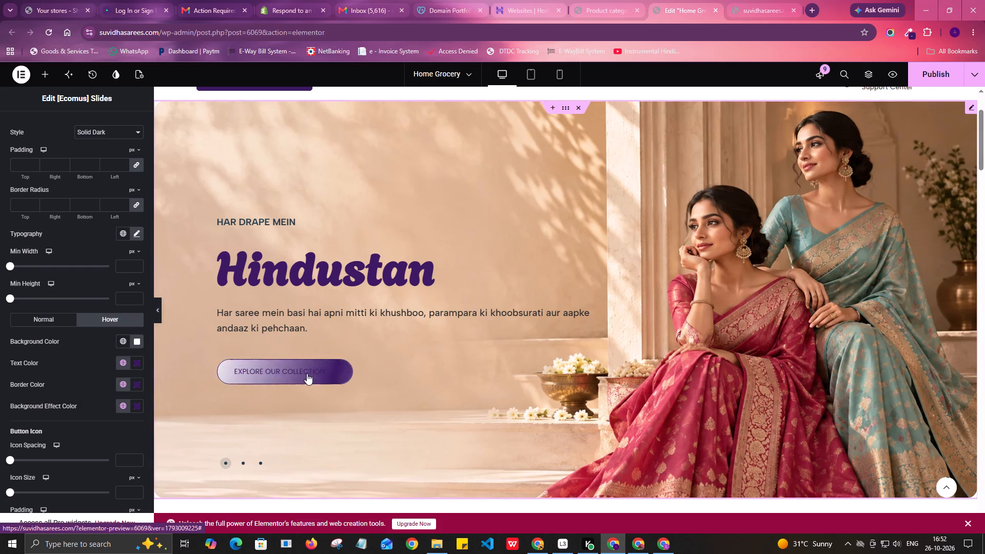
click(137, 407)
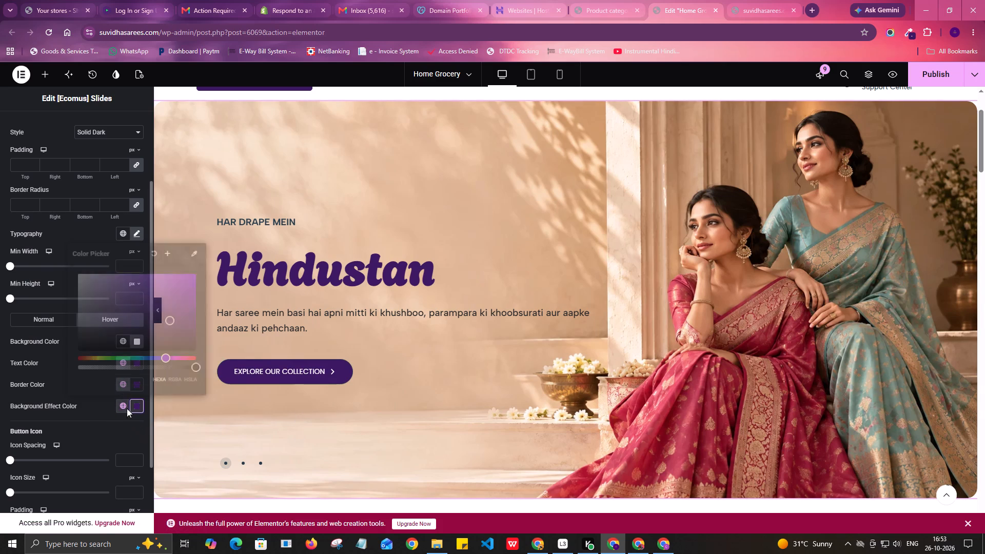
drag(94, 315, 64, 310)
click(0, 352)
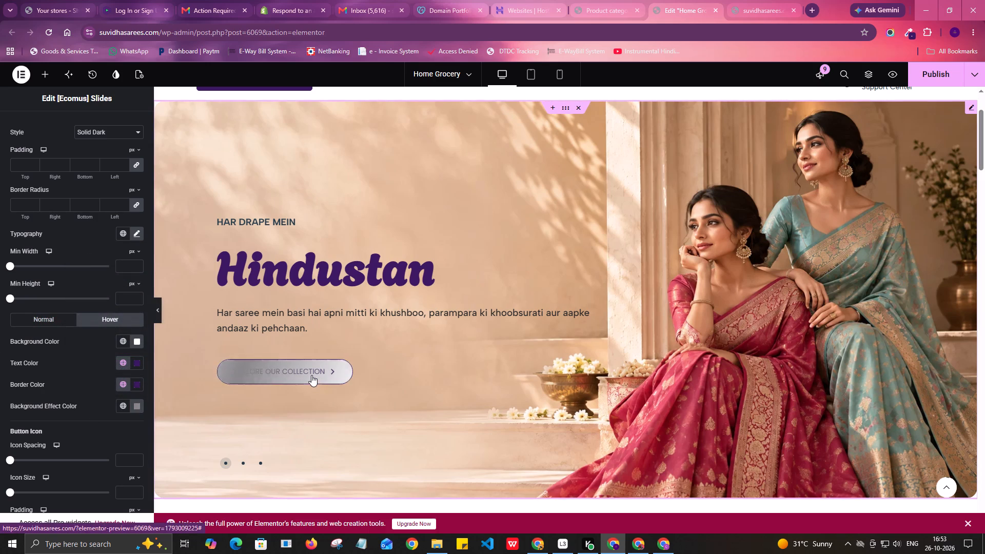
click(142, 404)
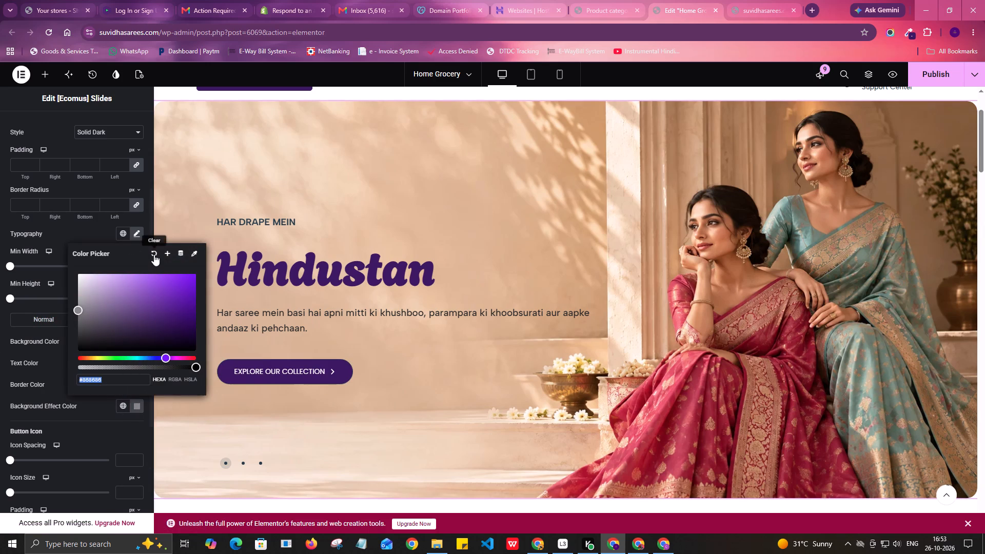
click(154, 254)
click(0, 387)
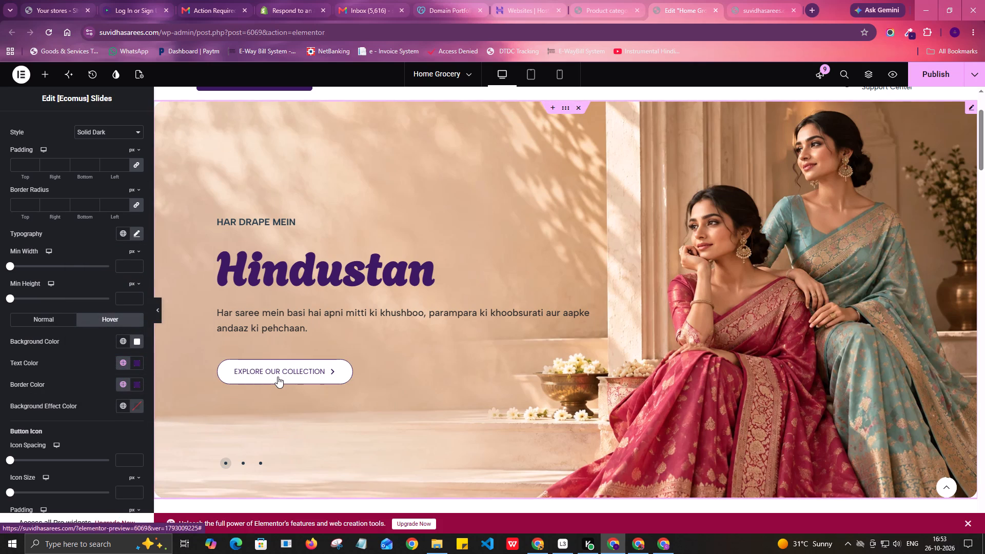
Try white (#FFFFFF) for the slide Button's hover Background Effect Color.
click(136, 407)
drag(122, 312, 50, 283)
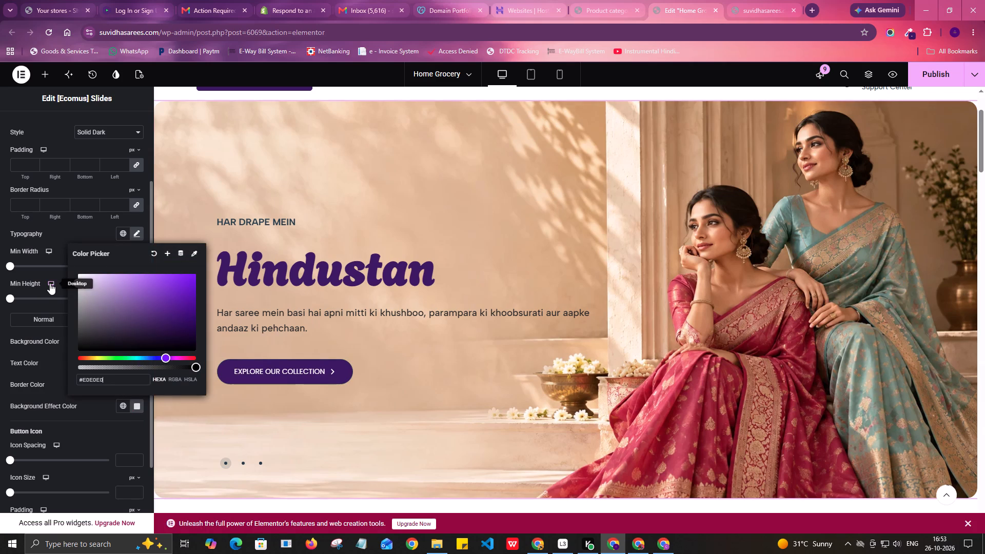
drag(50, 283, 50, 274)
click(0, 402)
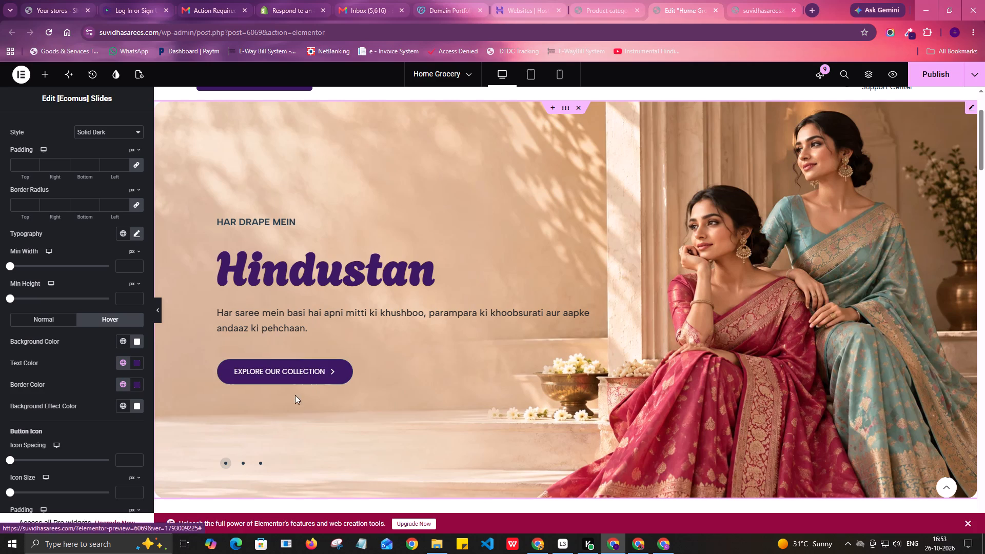
Set the slide Button's hover Background Effect Color to golden yellow #F1CD00.
click(135, 405)
click(97, 359)
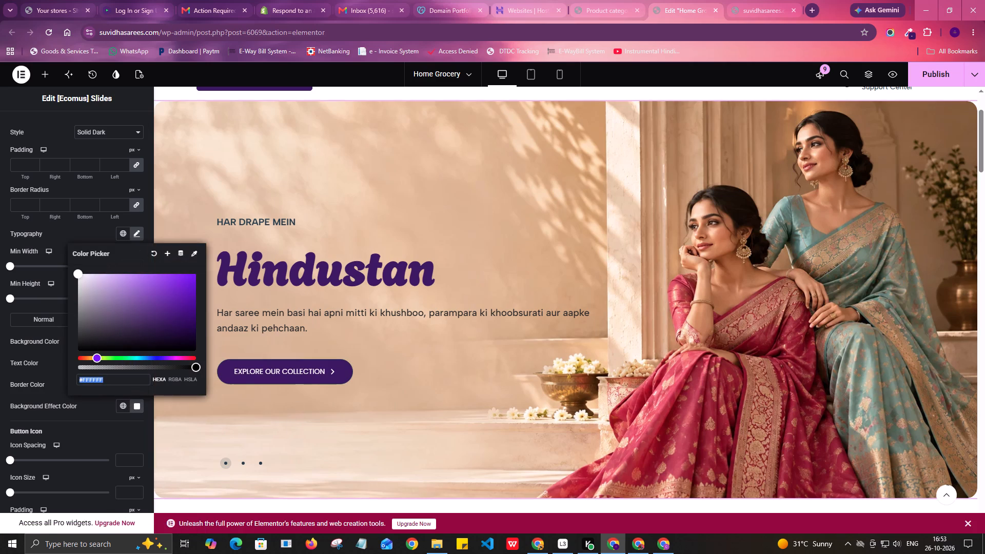
click(94, 358)
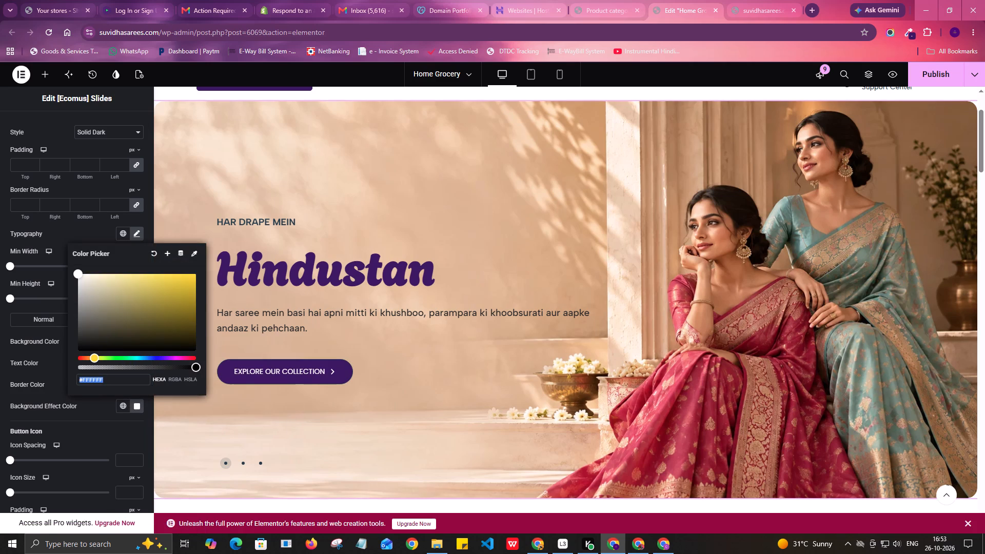
drag(185, 290, 198, 278)
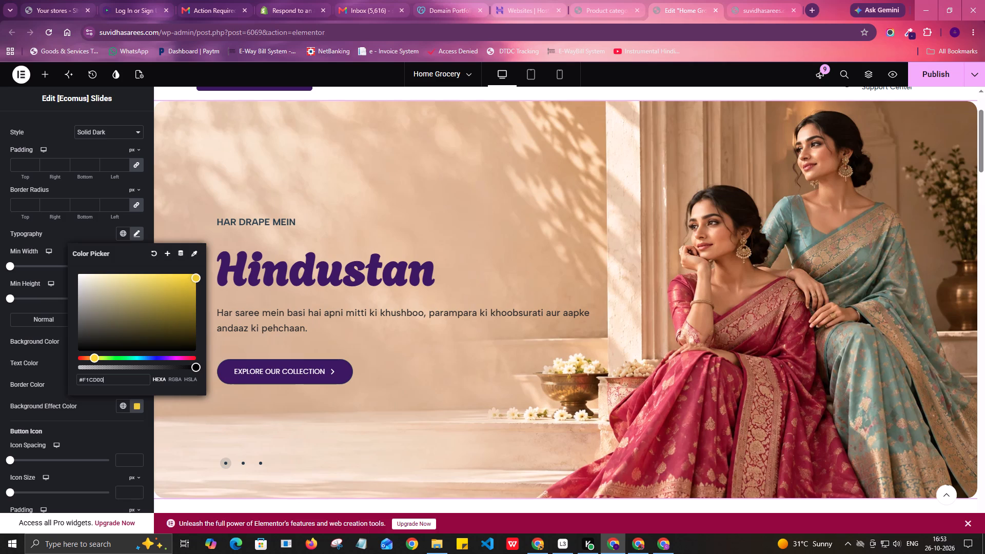
click(0, 369)
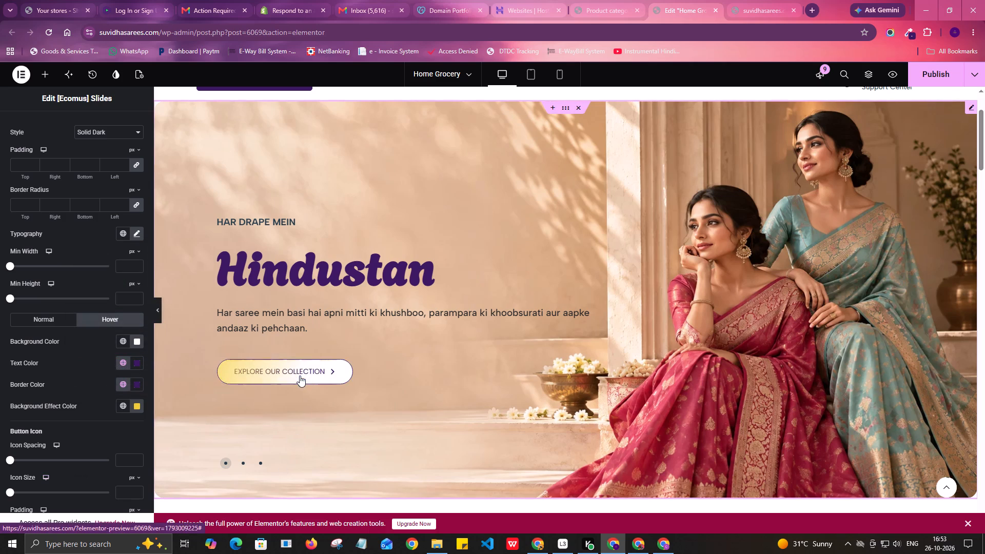
Lower the opacity of the hover Background Effect Color so the golden yellow is mostly transparent.
click(136, 407)
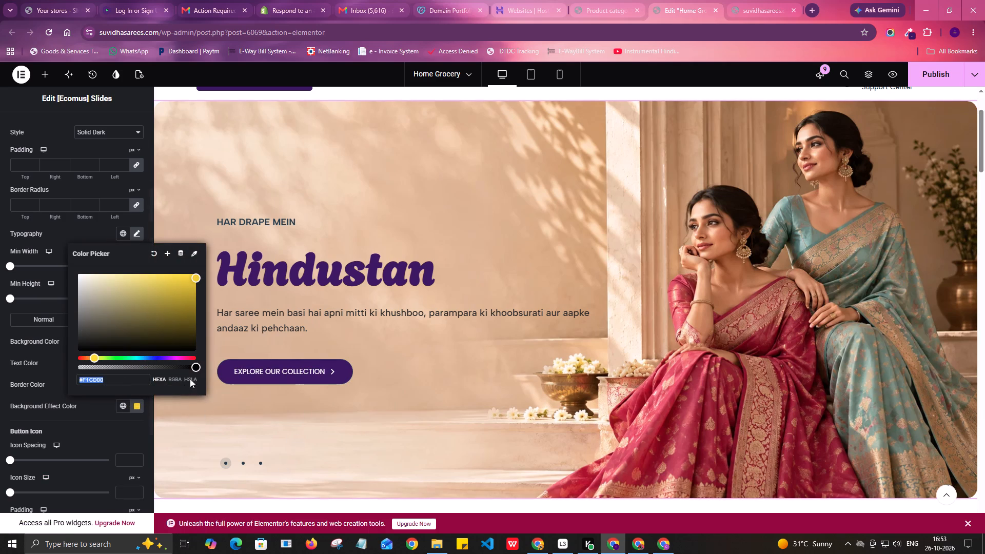
drag(193, 367, 115, 370)
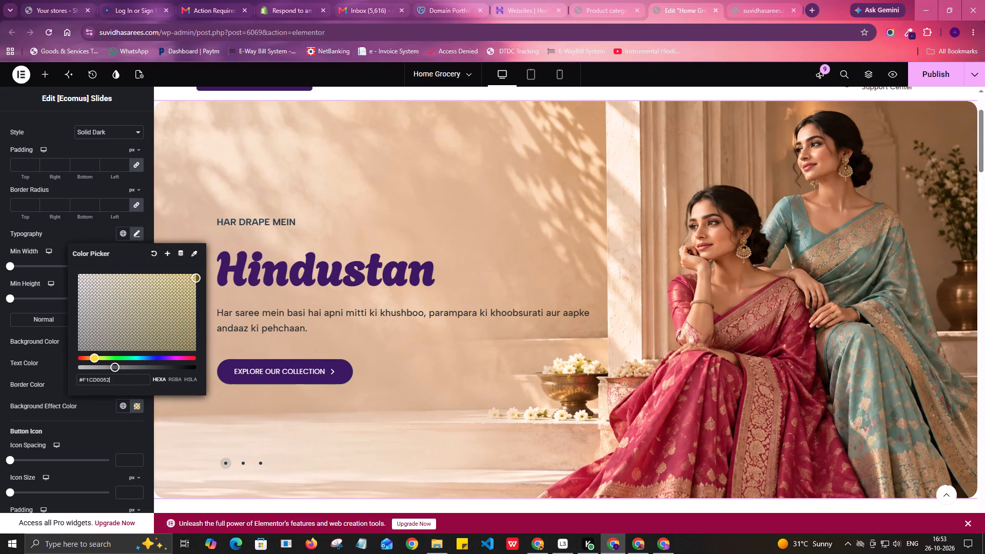
drag(115, 370, 107, 372)
click(0, 397)
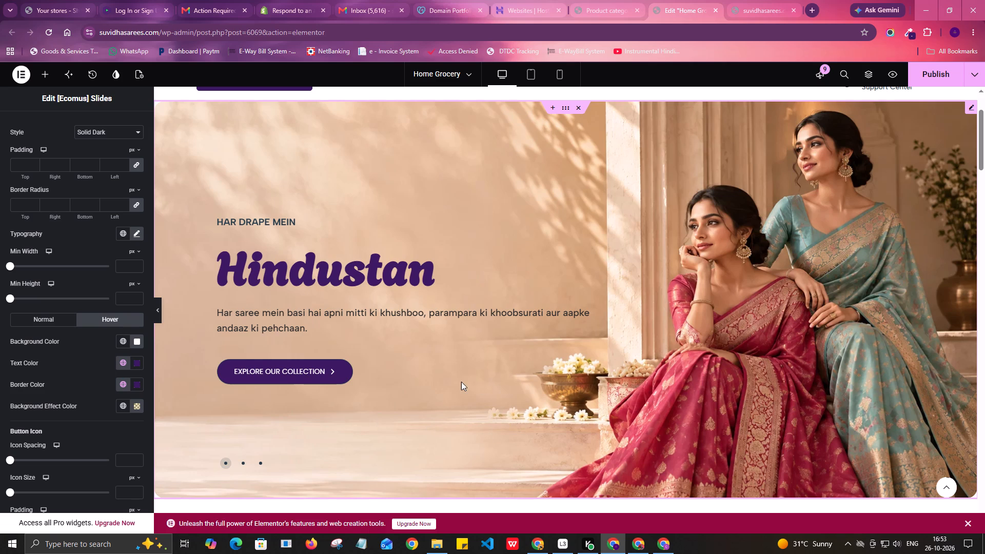
Preview all three hero slides at full width with the editing panel hidden, checking heading, description and button legibility.
scroll(461, 382, up, 2)
scroll(461, 382, down, 2)
click(157, 310)
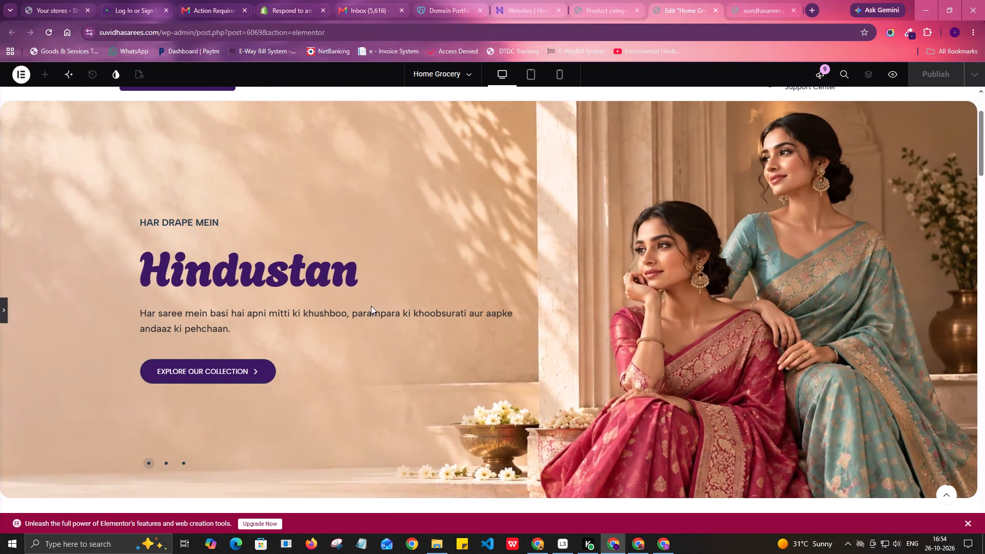
scroll(373, 306, up, 4)
scroll(373, 306, down, 2)
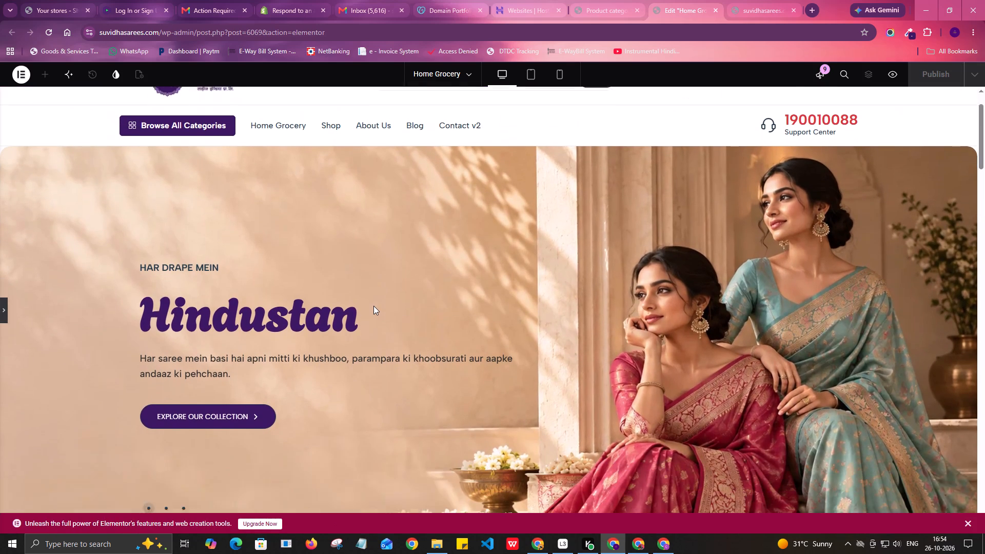
scroll(769, 421, down, 1)
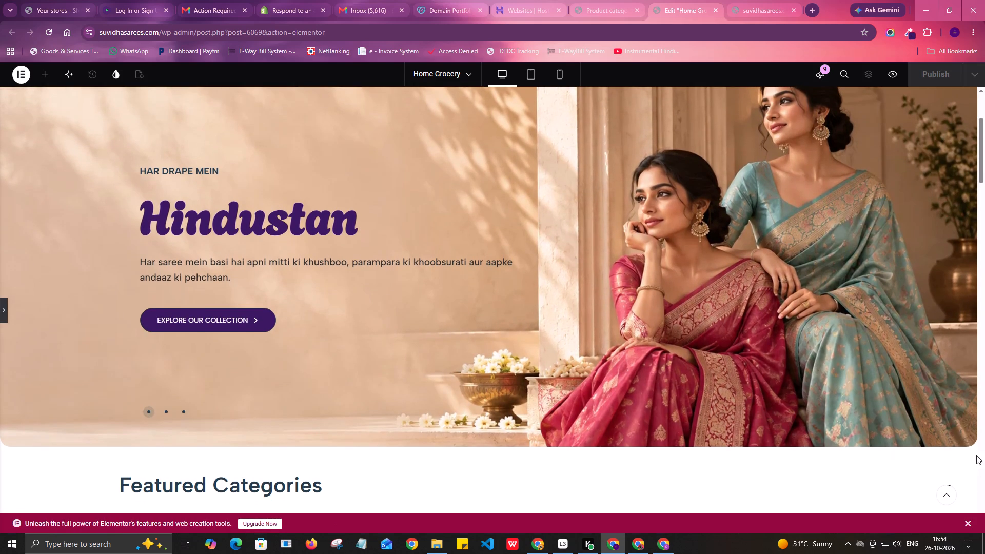
click(166, 412)
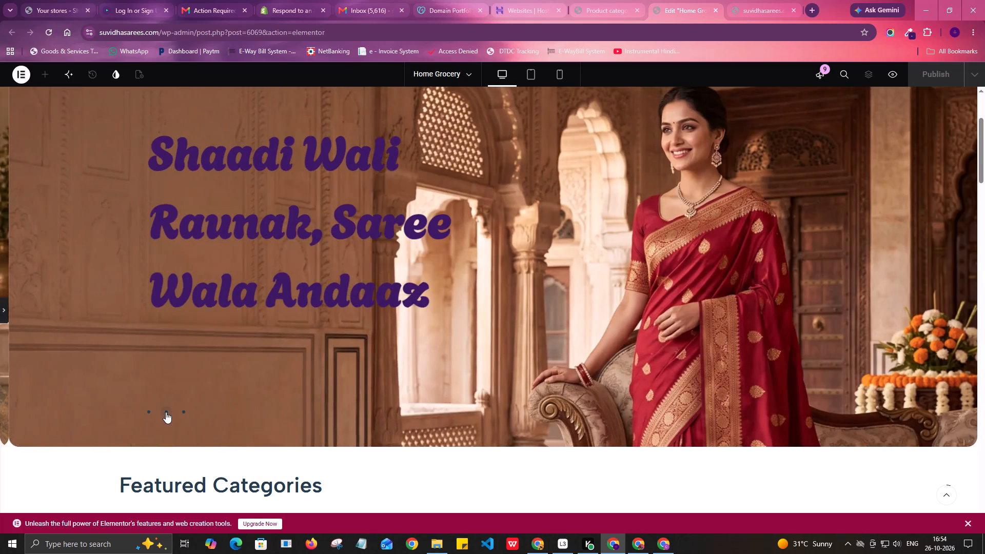
scroll(482, 369, up, 2)
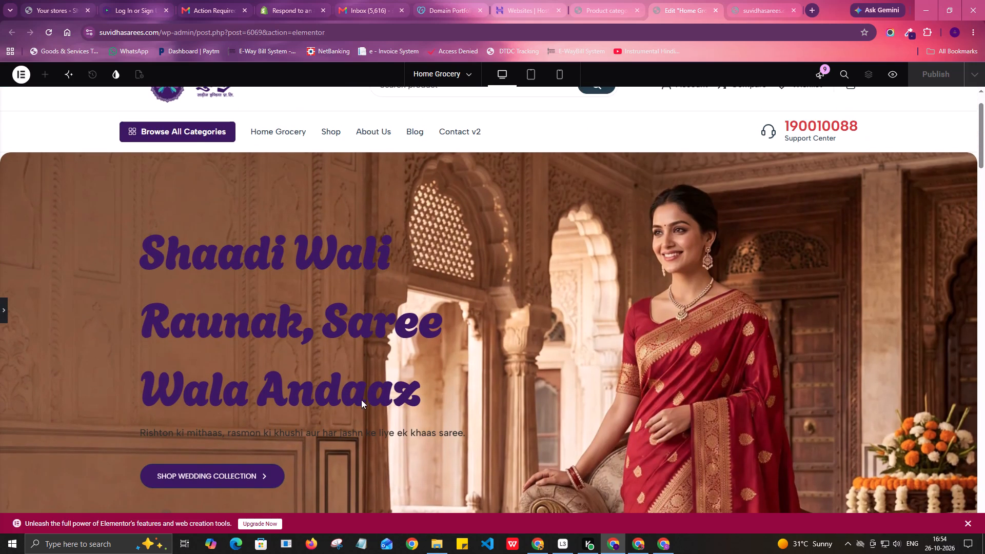
scroll(460, 394, down, 1)
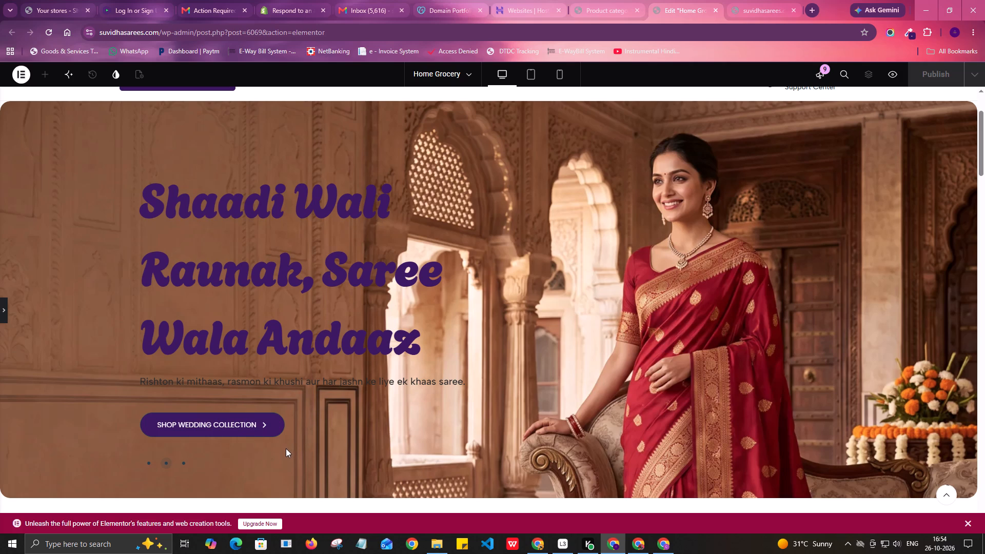
click(185, 462)
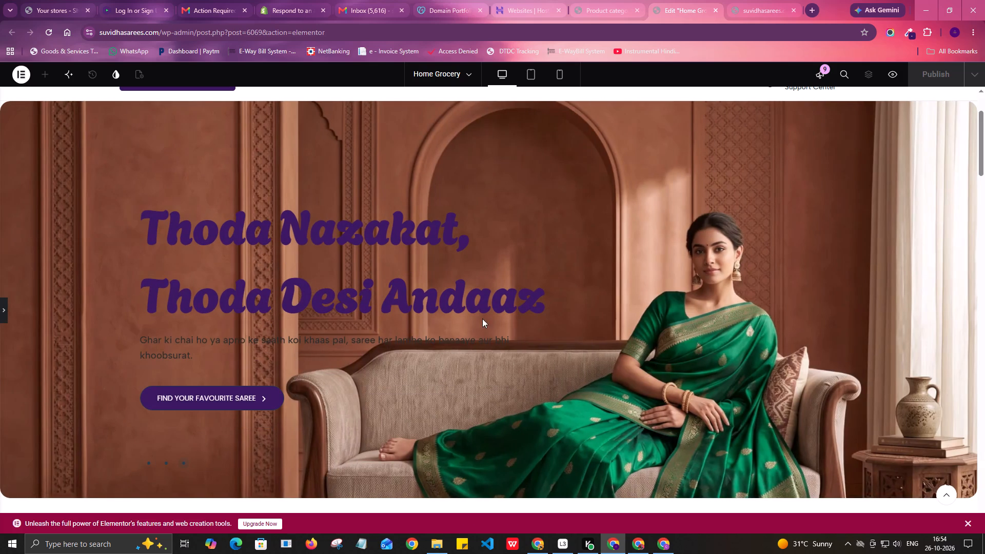
click(164, 464)
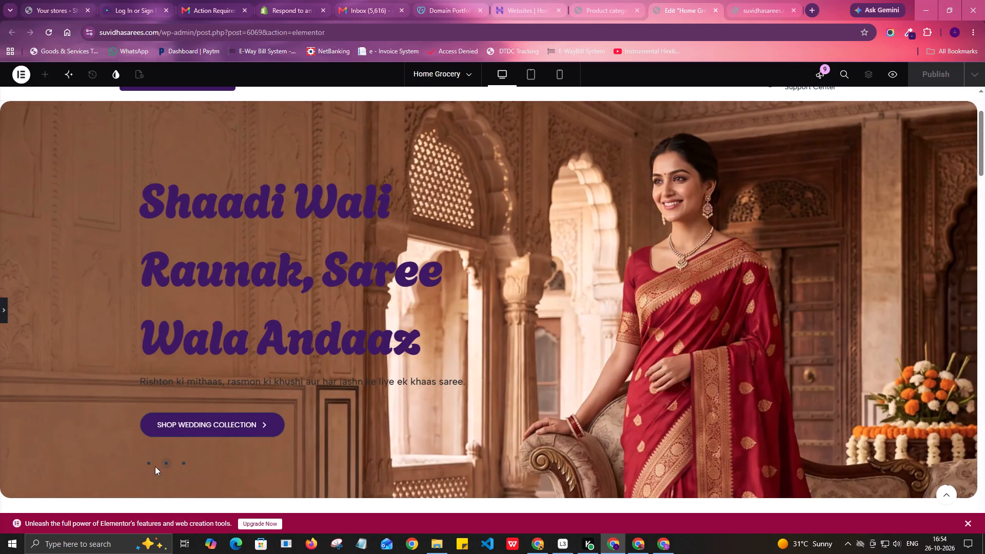
click(147, 460)
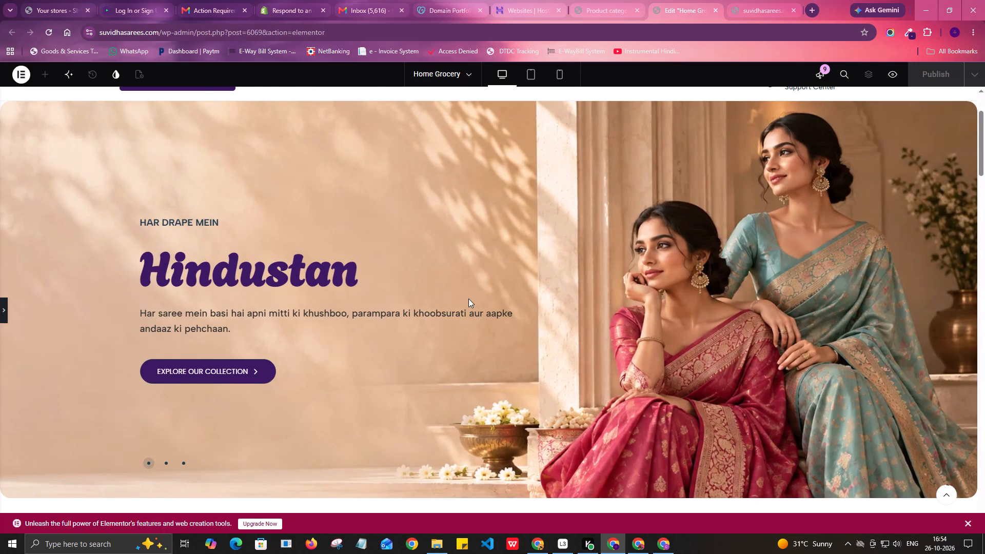
Examine the homepage header and the first hero slide together in the full-width preview.
scroll(469, 299, up, 3)
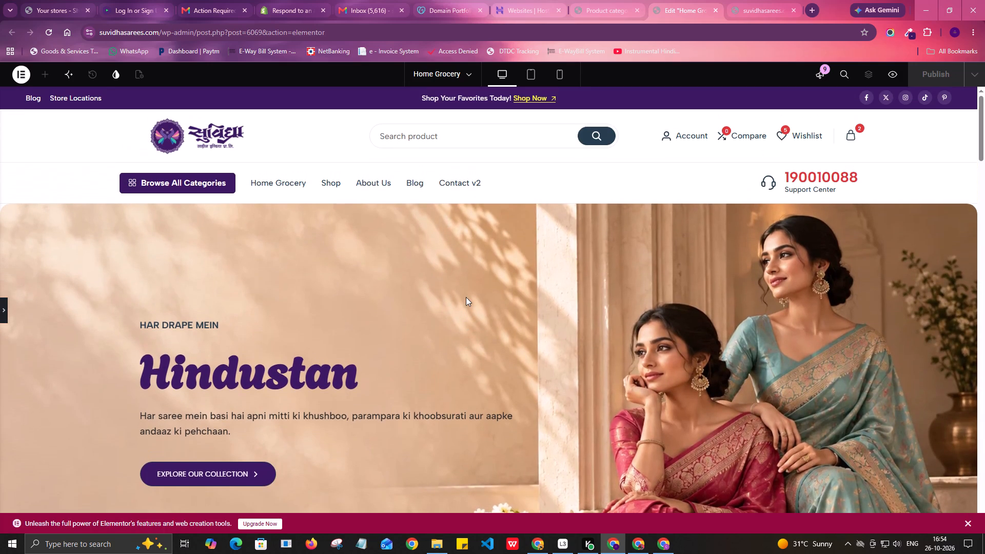
scroll(466, 297, up, 1)
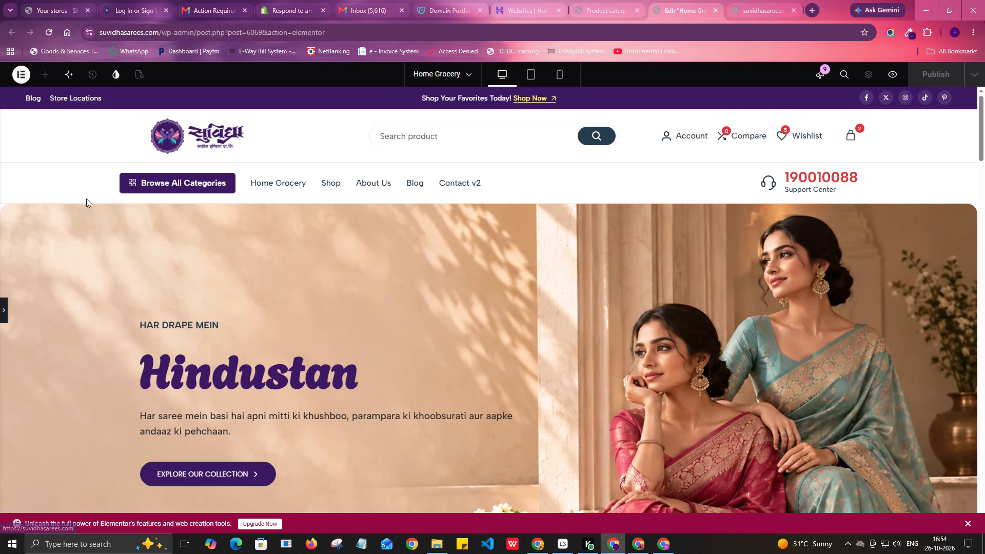
scroll(229, 244, down, 2)
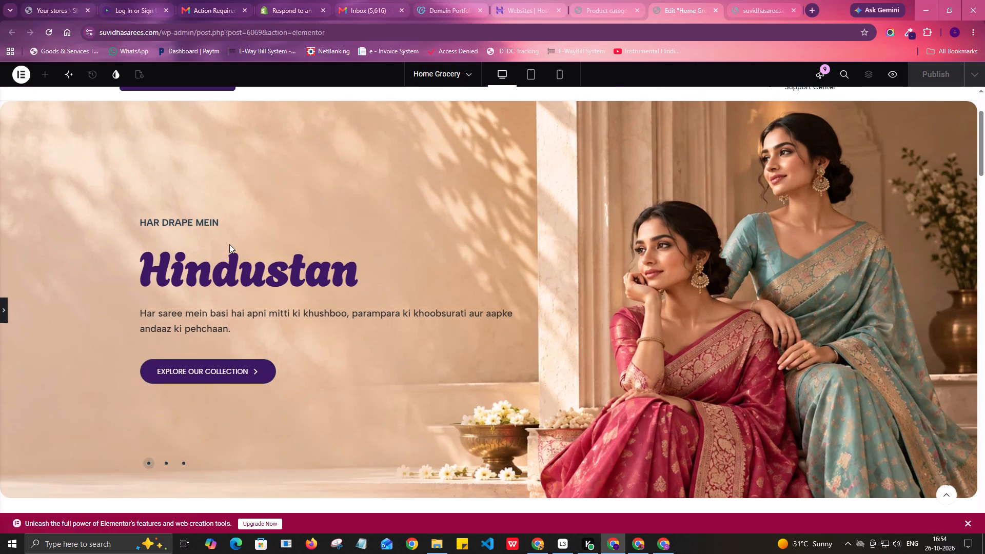
scroll(229, 244, down, 2)
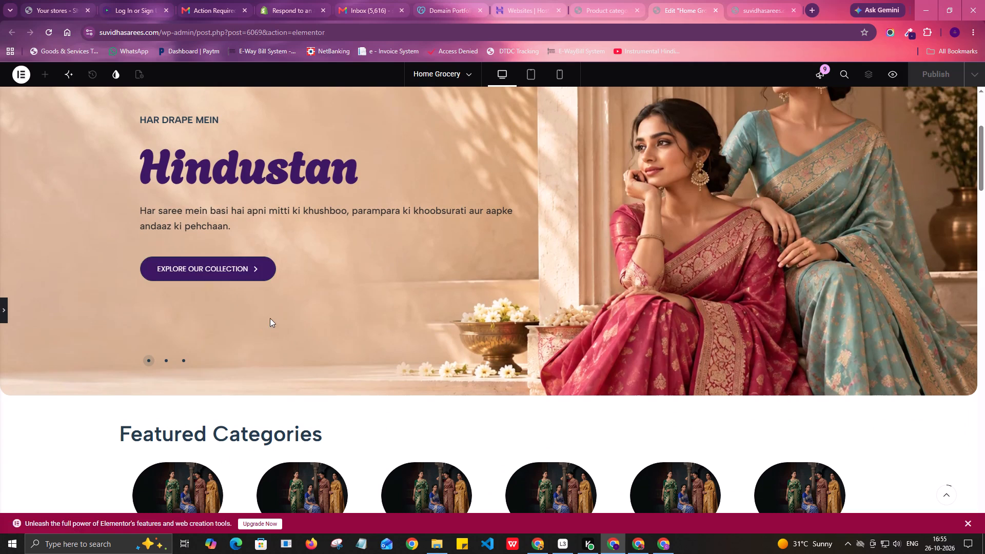
scroll(460, 334, up, 3)
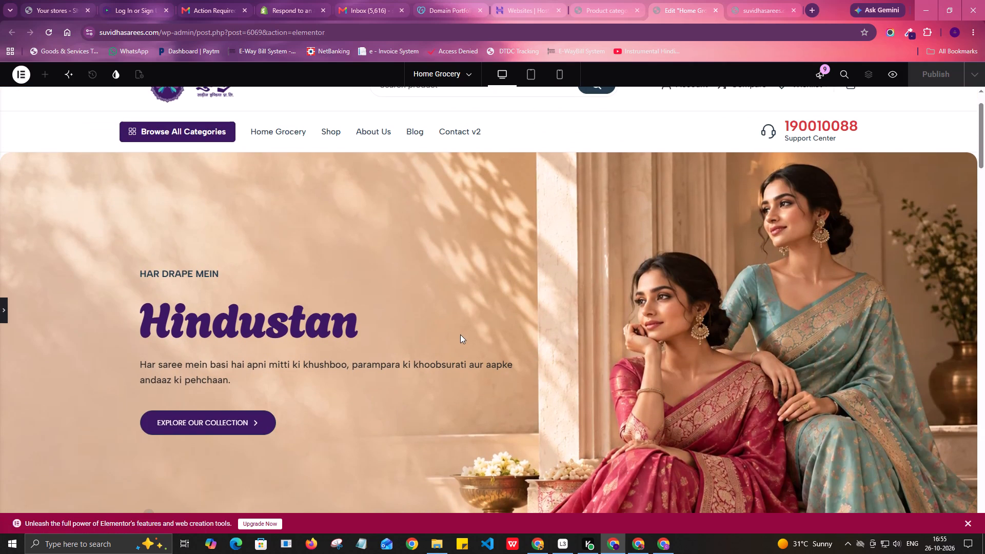
Review the homepage from the hero slider through the Featured Categories, Deals Of The Day and promotional banner sections.
scroll(420, 305, down, 4)
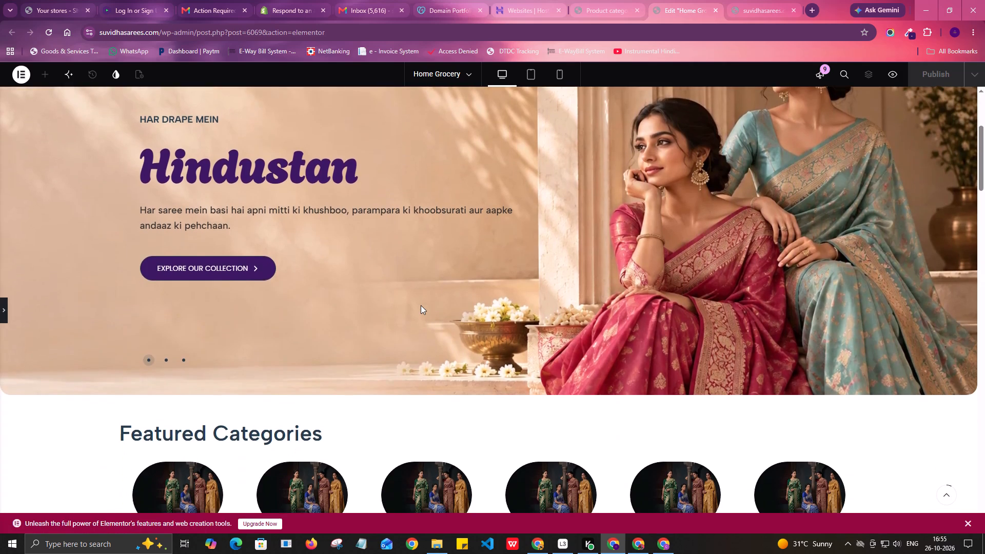
scroll(421, 305, down, 3)
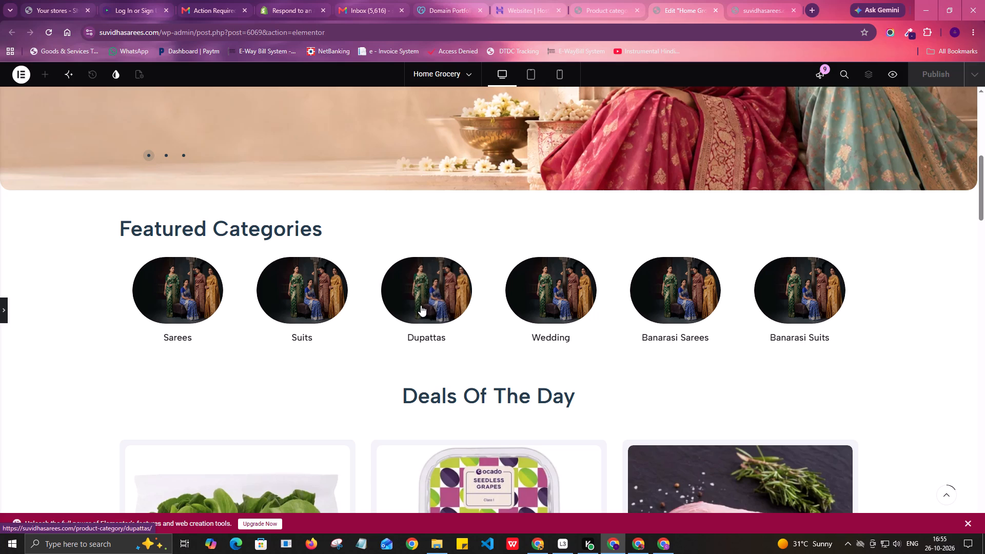
scroll(421, 305, down, 1)
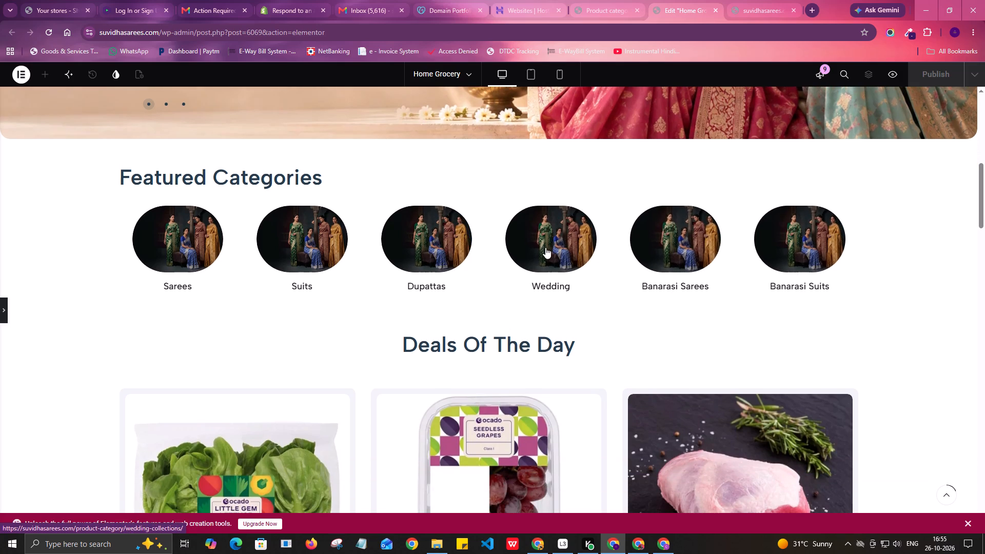
scroll(422, 338, down, 1)
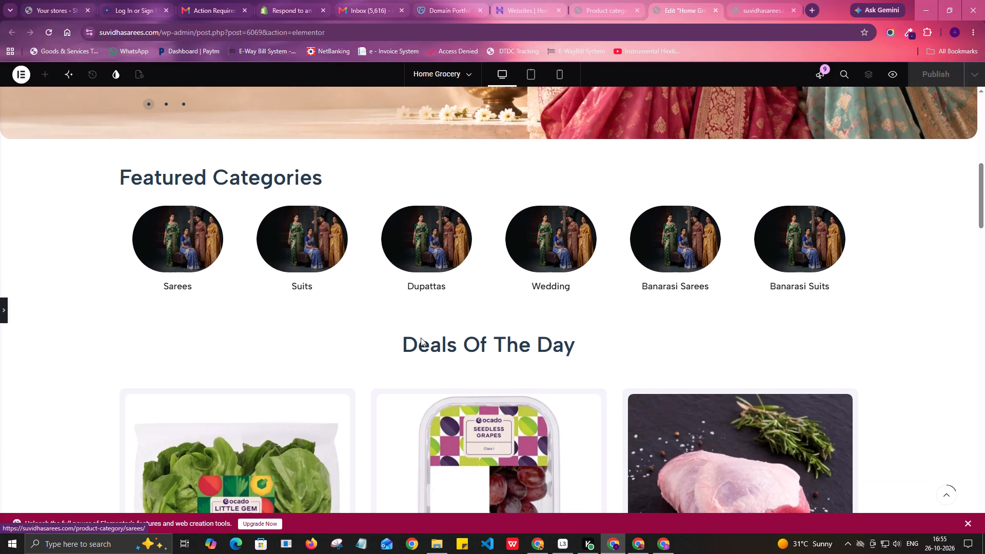
scroll(421, 338, down, 1)
scroll(424, 338, up, 4)
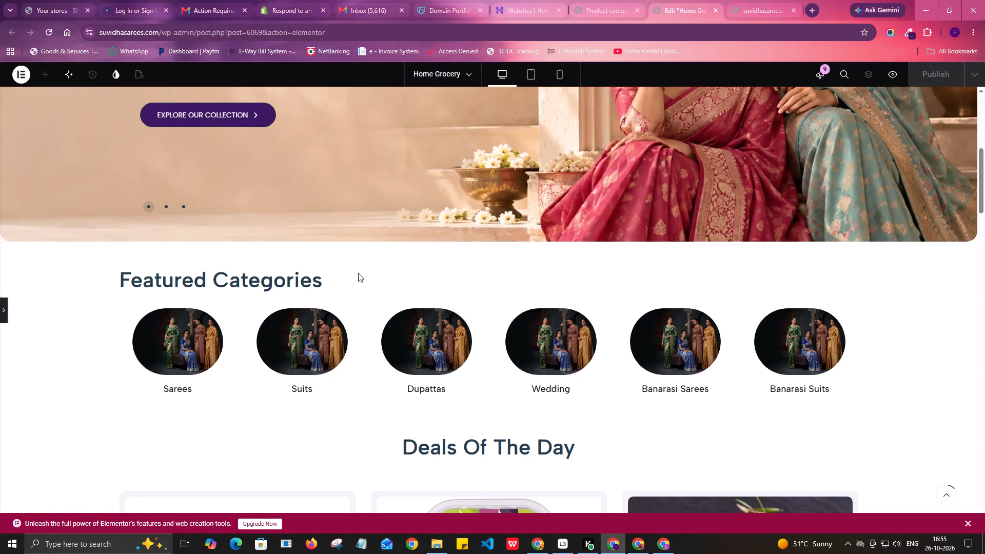
scroll(364, 274, down, 1)
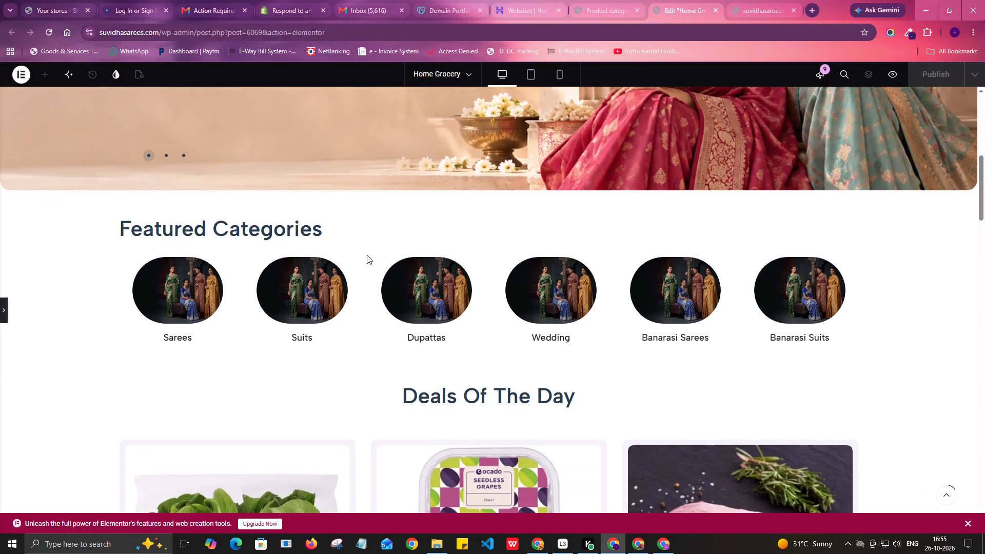
scroll(298, 279, down, 2)
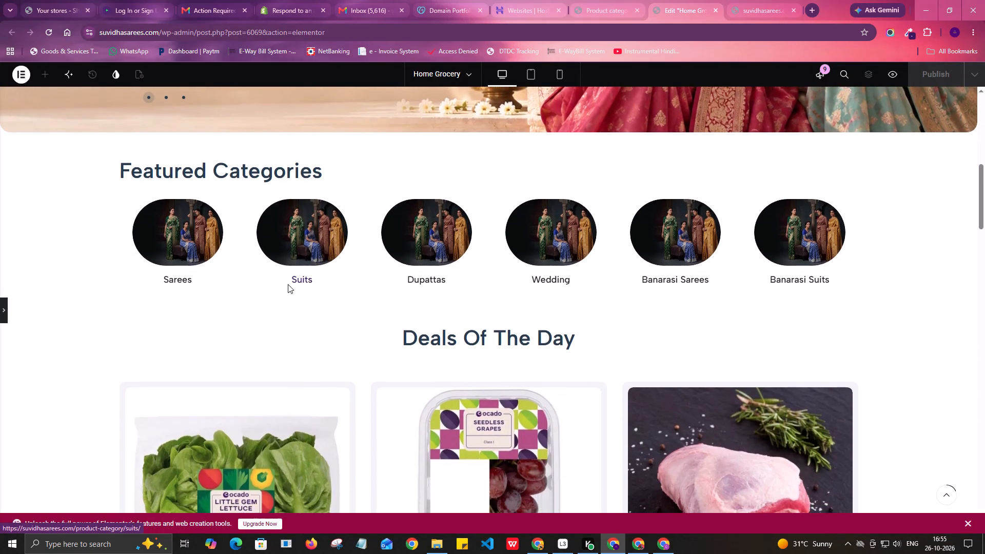
scroll(288, 284, down, 6)
scroll(281, 300, up, 2)
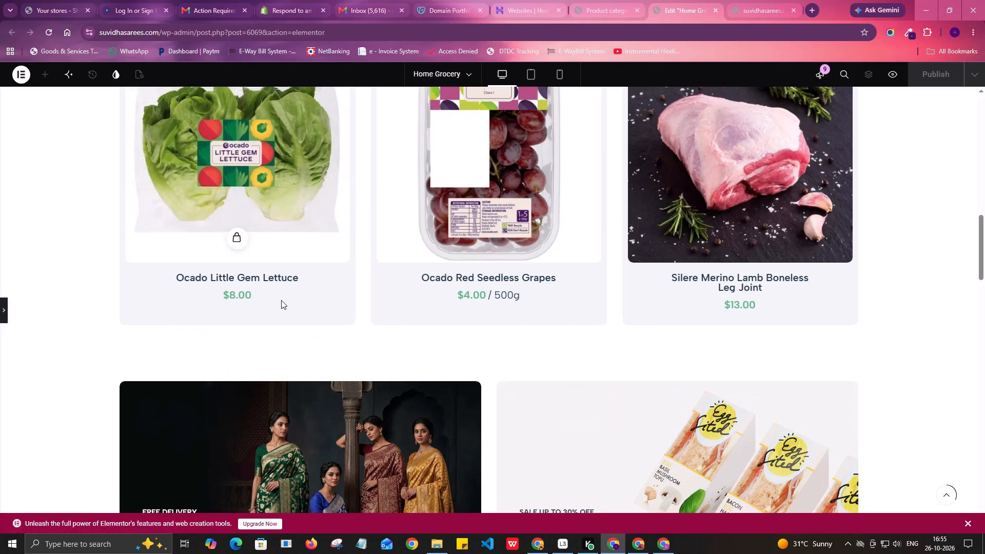
scroll(281, 300, up, 10)
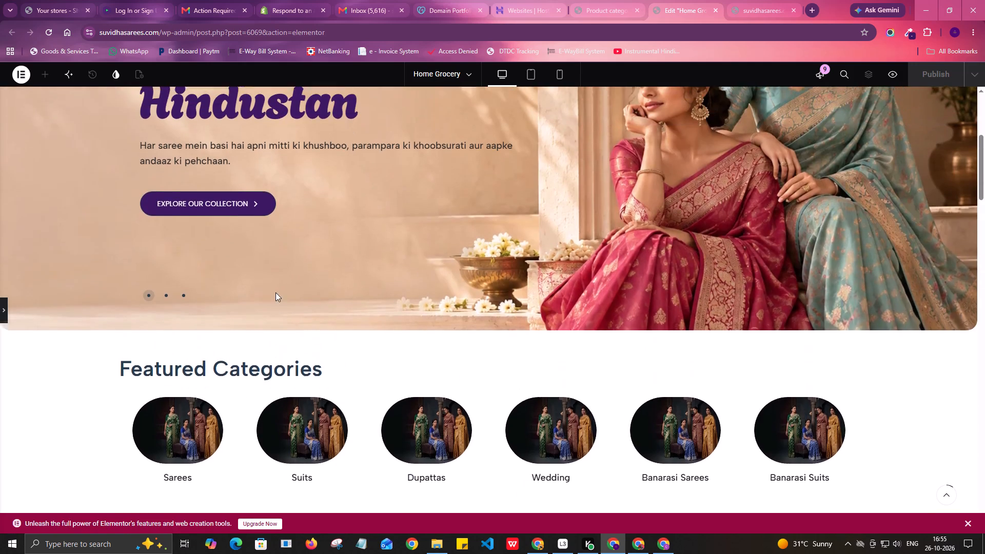
scroll(275, 292, up, 4)
scroll(271, 288, down, 2)
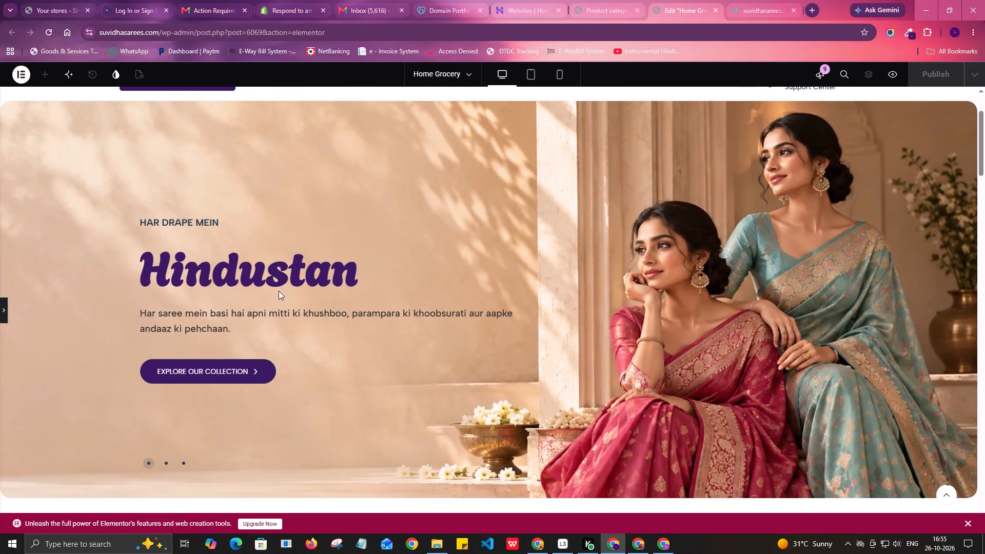
scroll(278, 290, up, 2)
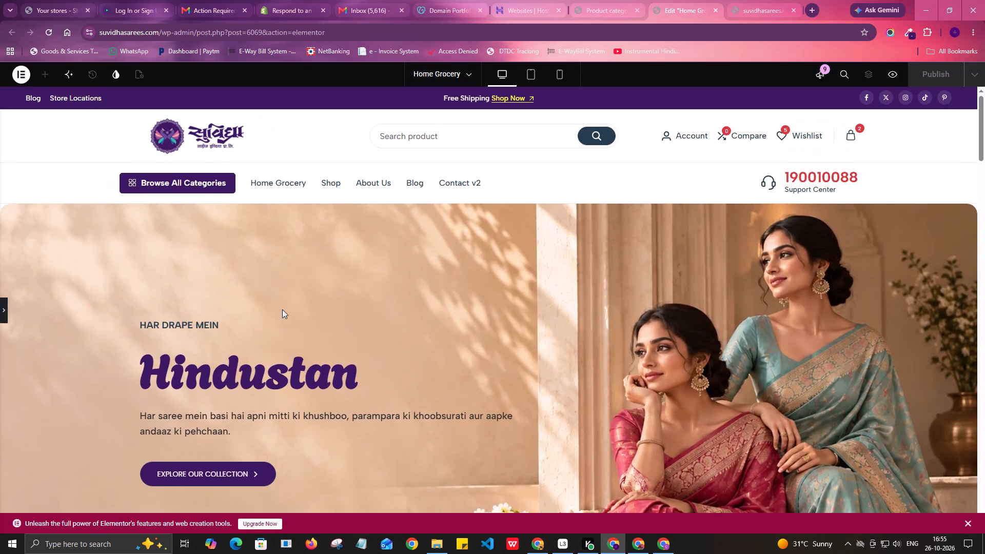
Review the full-width homepage from the first hero slide through Featured Categories and Deals Of The Day to the promotional banners.
scroll(283, 308, down, 5)
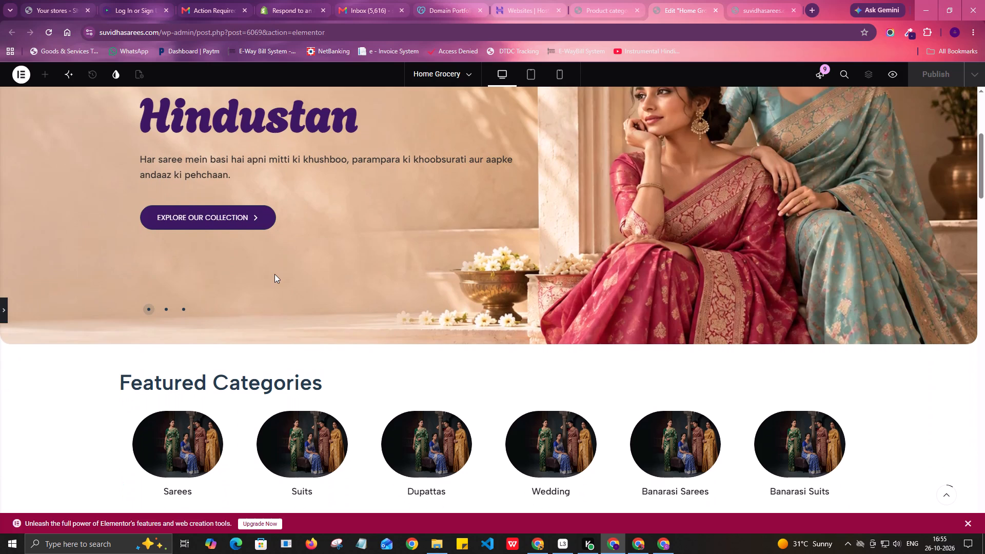
scroll(274, 274, down, 5)
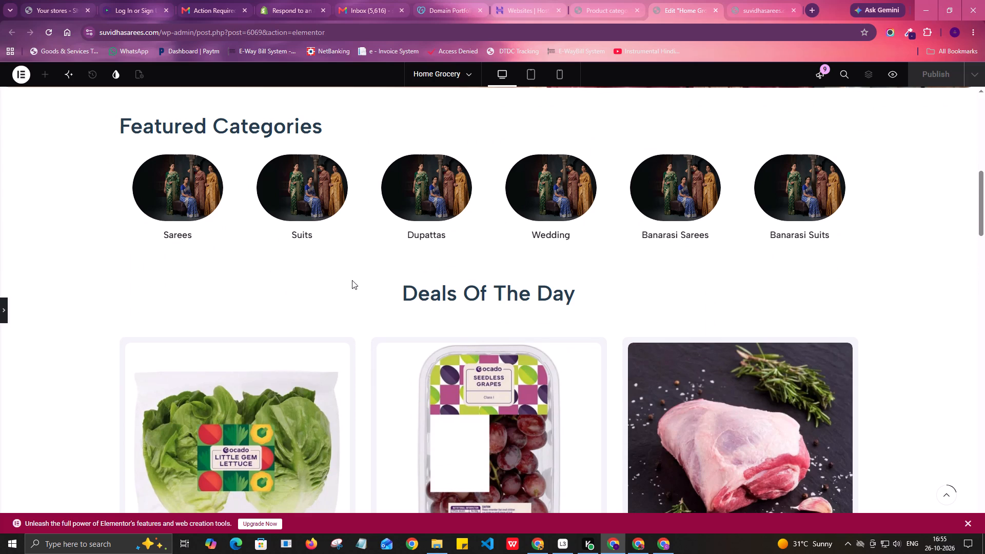
scroll(360, 337, down, 3)
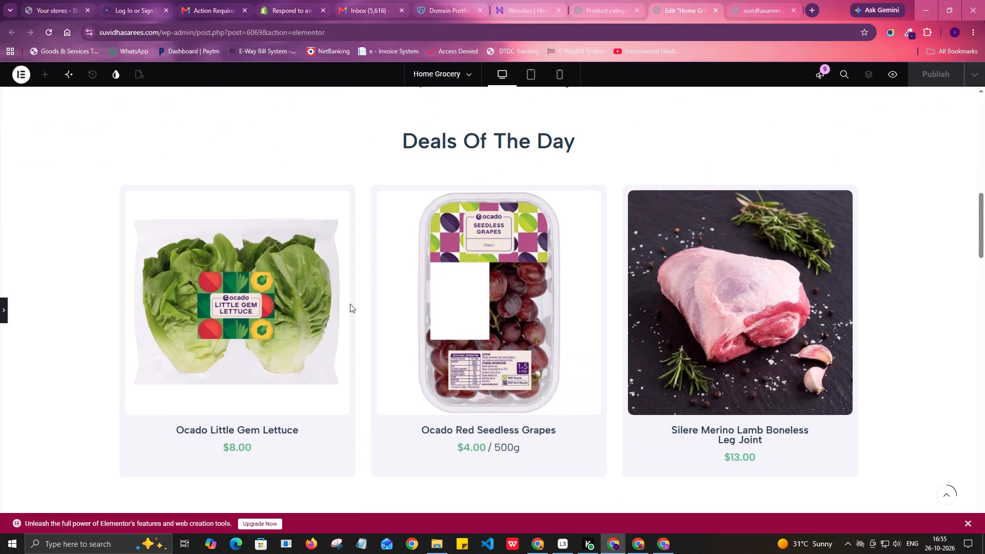
scroll(350, 304, down, 2)
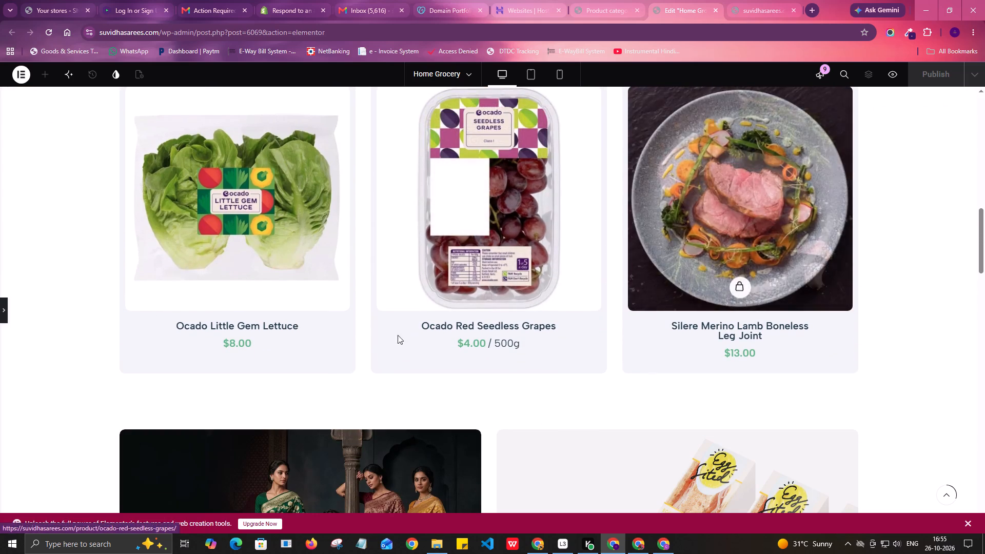
Examine the Deals Of The Day product cards against the neighbouring Featured Categories and promotional banner sections.
scroll(364, 373, up, 4)
scroll(362, 309, down, 1)
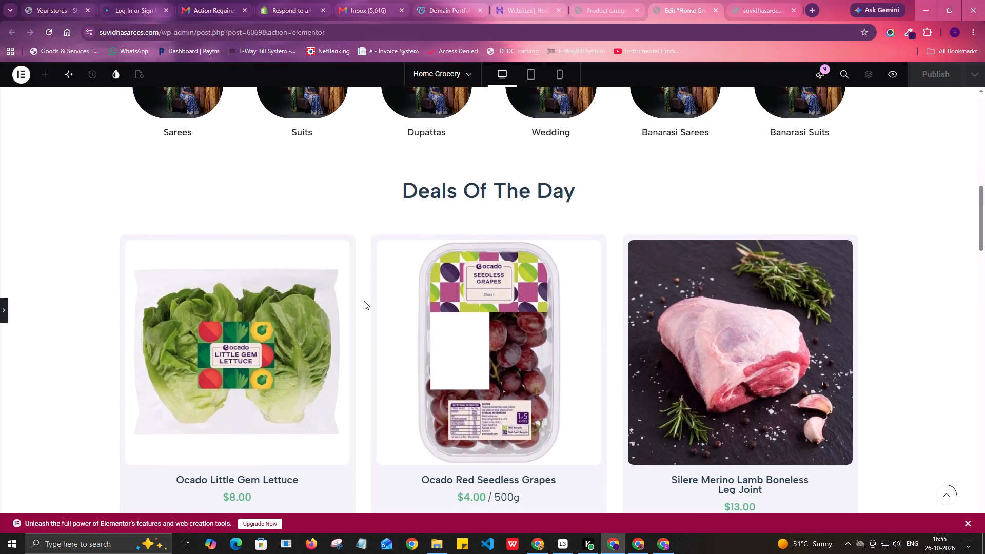
scroll(361, 238, down, 2)
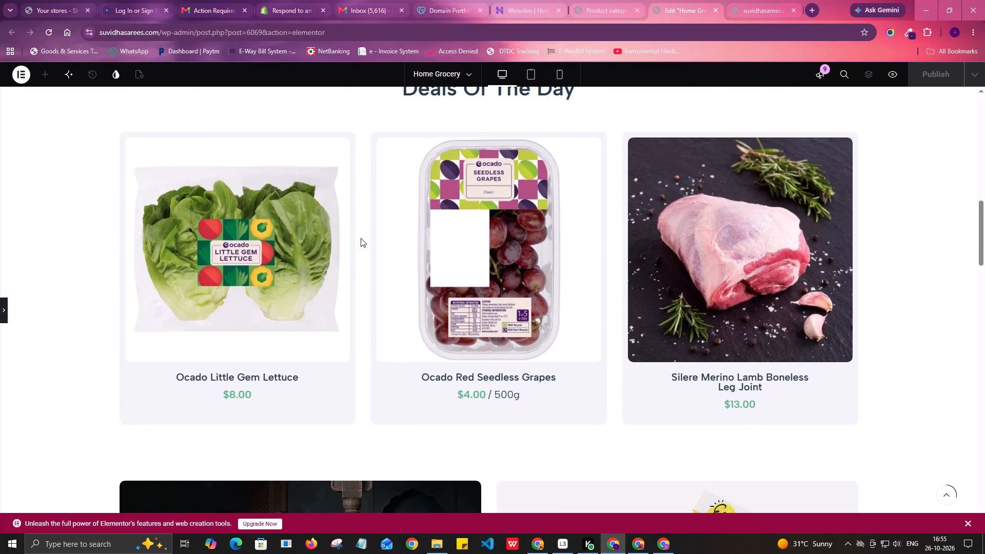
scroll(361, 238, down, 4)
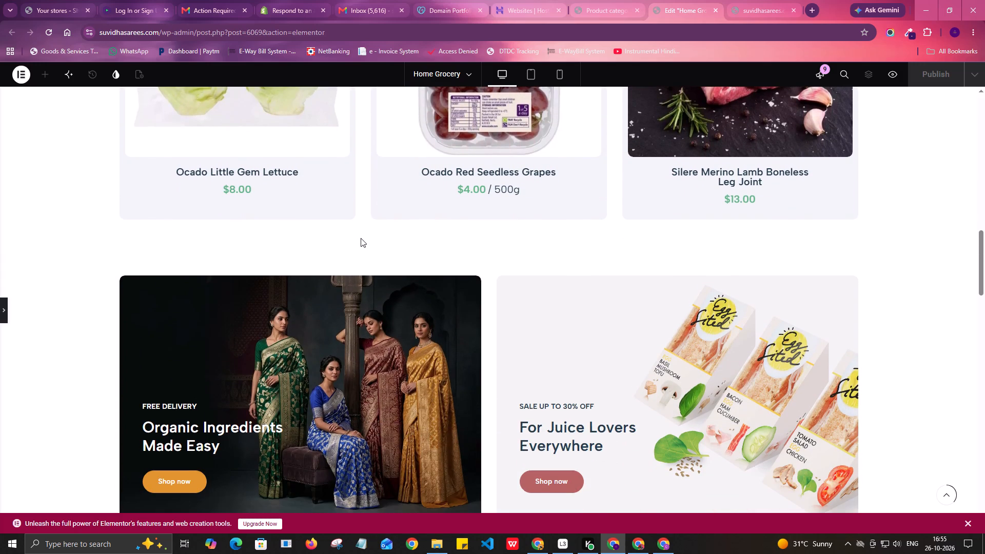
scroll(361, 238, up, 3)
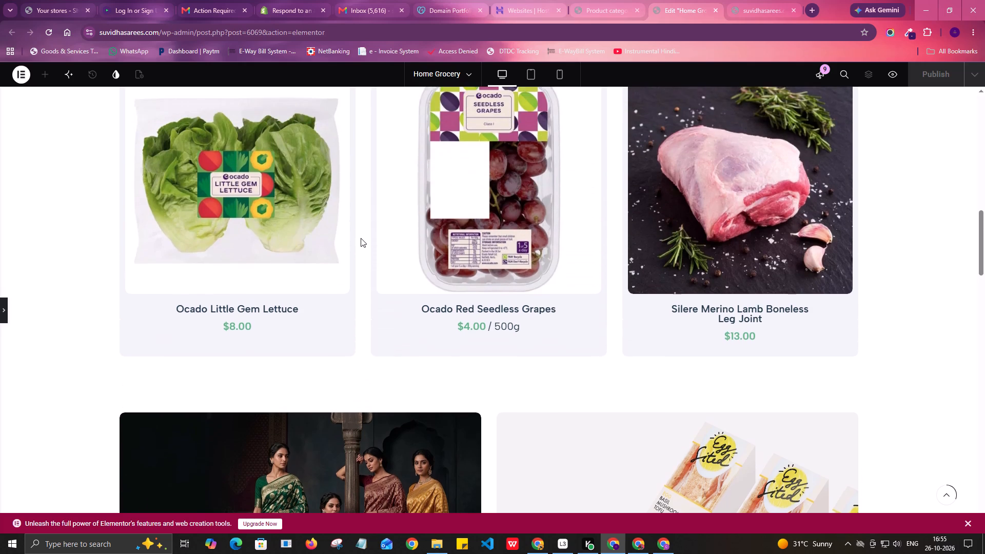
scroll(361, 238, up, 4)
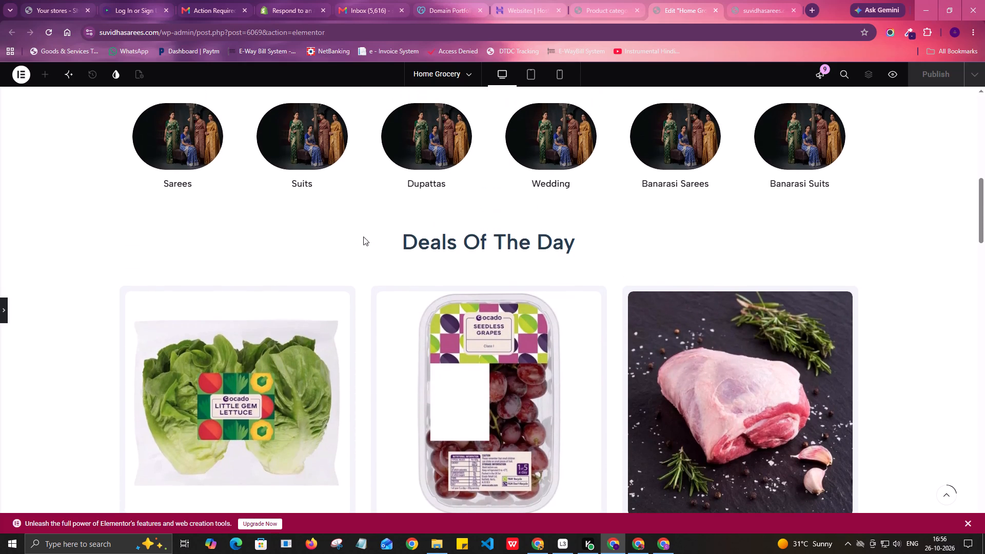
scroll(609, 241, down, 3)
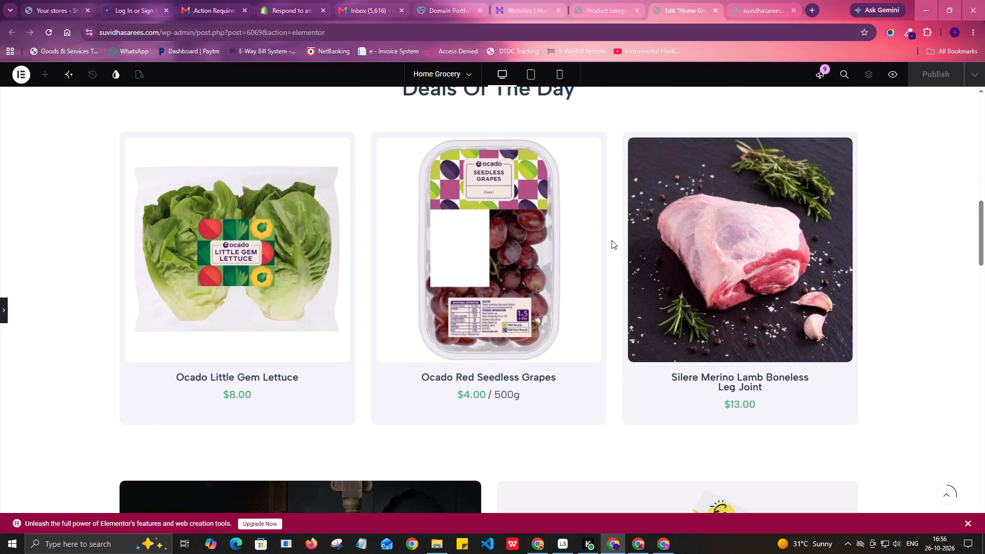
scroll(612, 240, down, 1)
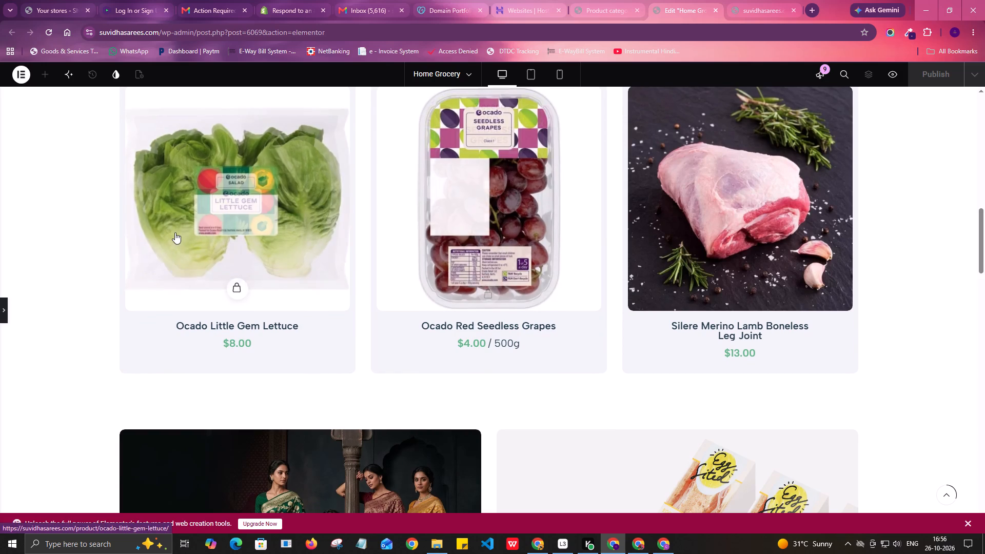
scroll(253, 258, up, 6)
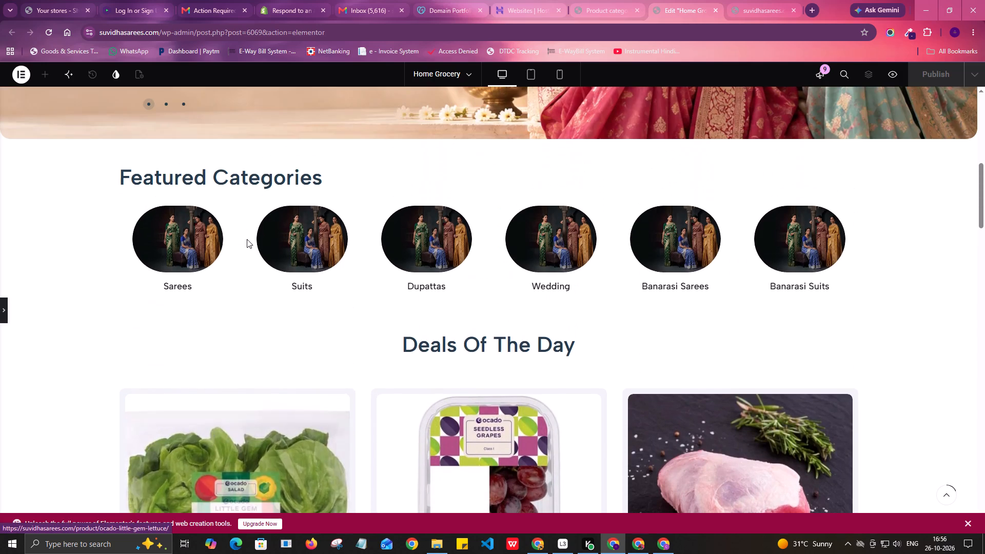
Examine the first hero slide's text, button and slide dots together with the homepage header at full width.
scroll(251, 247, up, 3)
scroll(239, 303, up, 1)
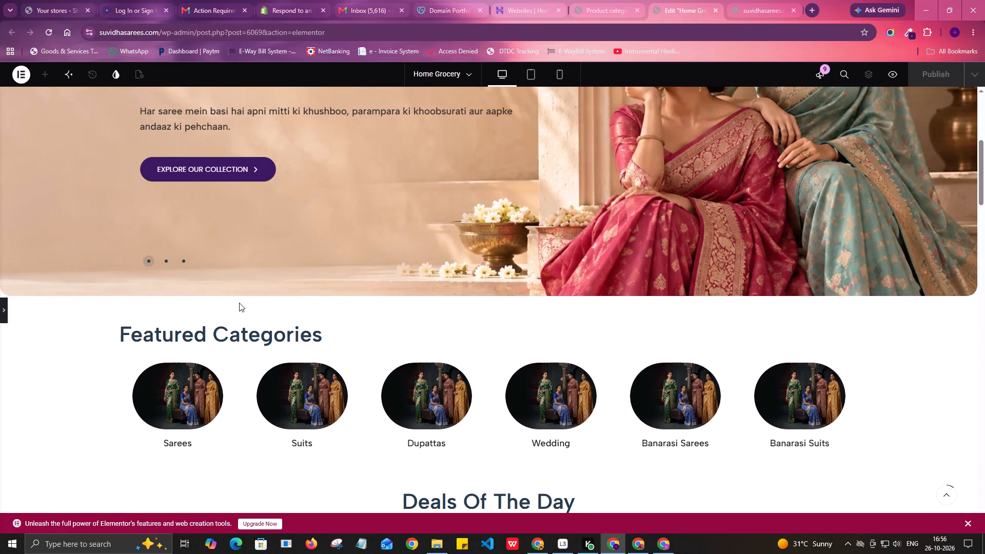
scroll(239, 303, up, 2)
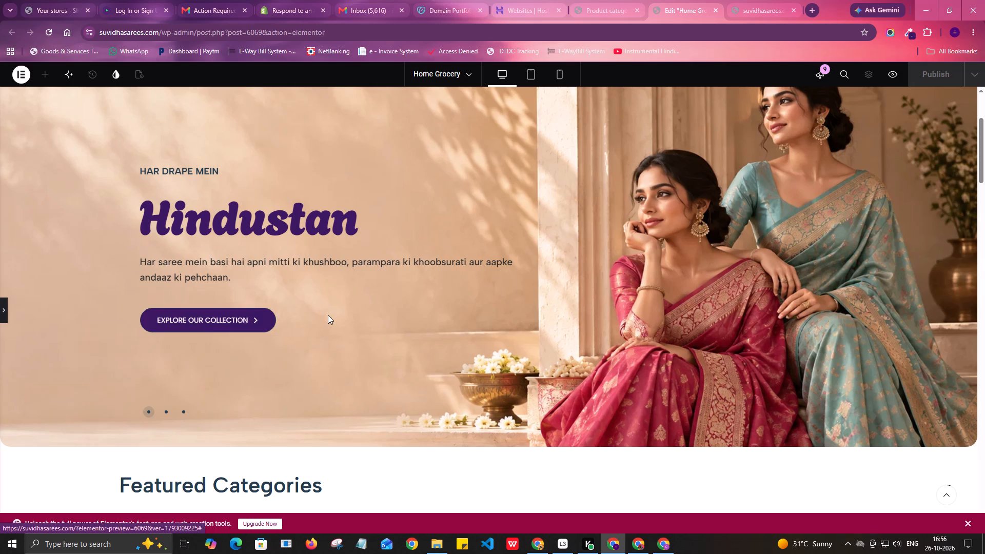
scroll(257, 308, up, 1)
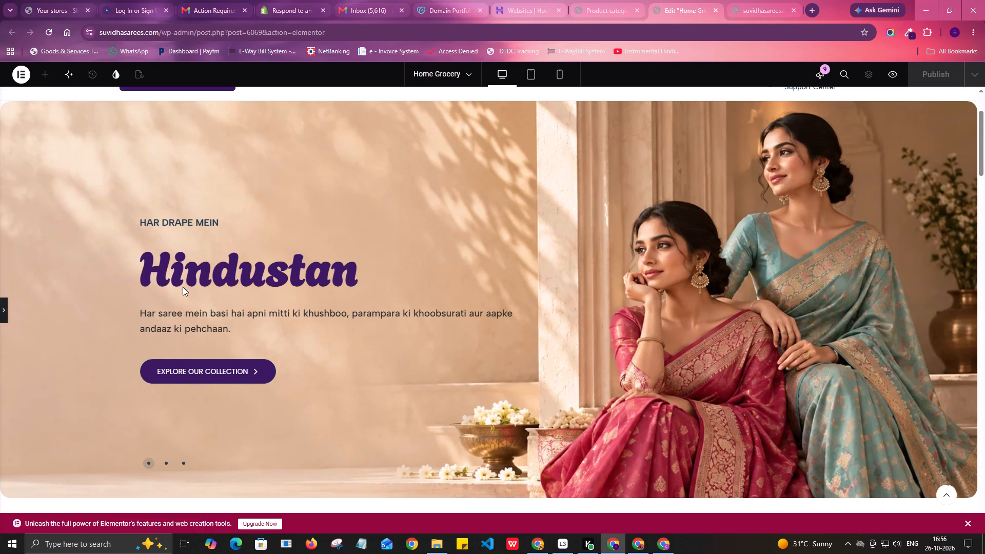
scroll(169, 314, up, 2)
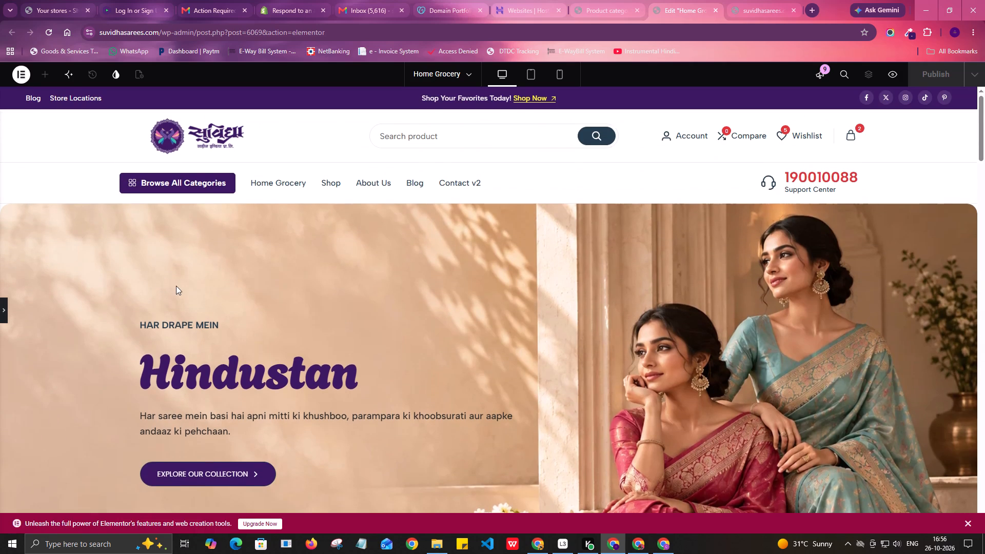
scroll(175, 286, down, 1)
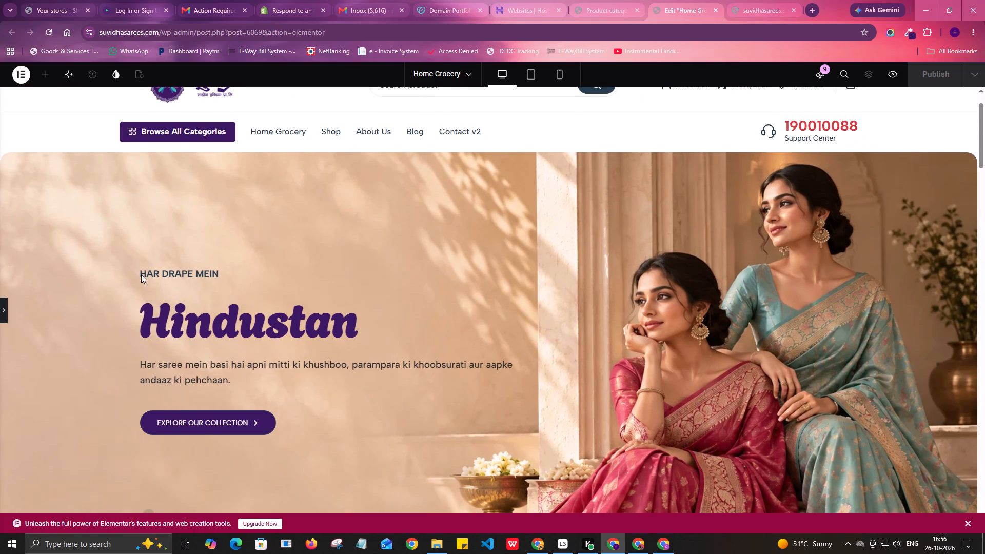
scroll(141, 274, down, 2)
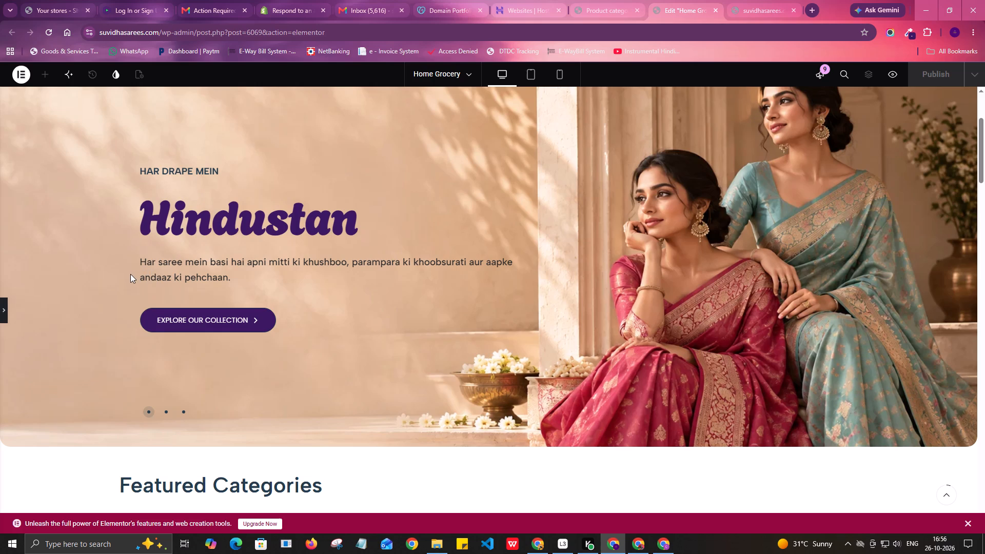
scroll(129, 274, up, 2)
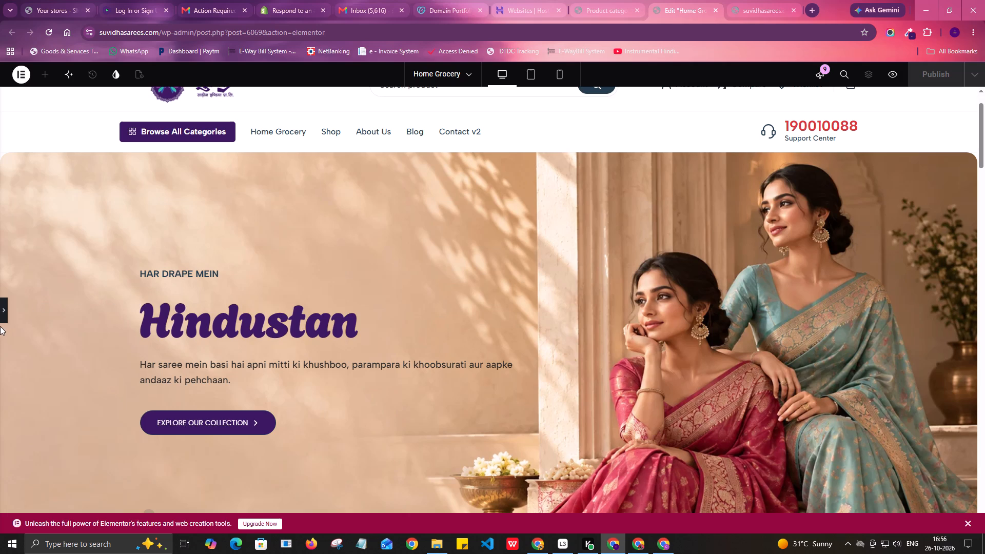
scroll(112, 303, down, 2)
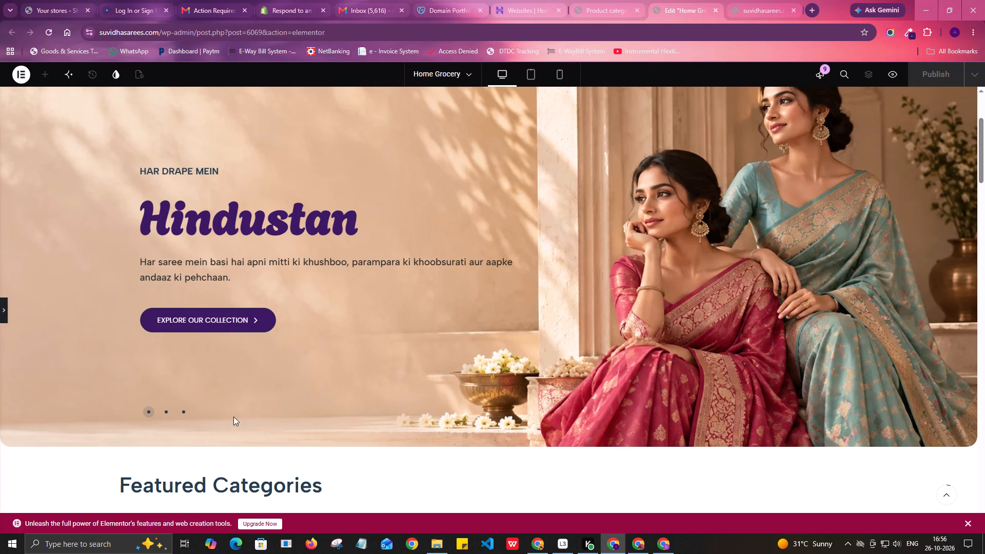
scroll(216, 387, up, 2)
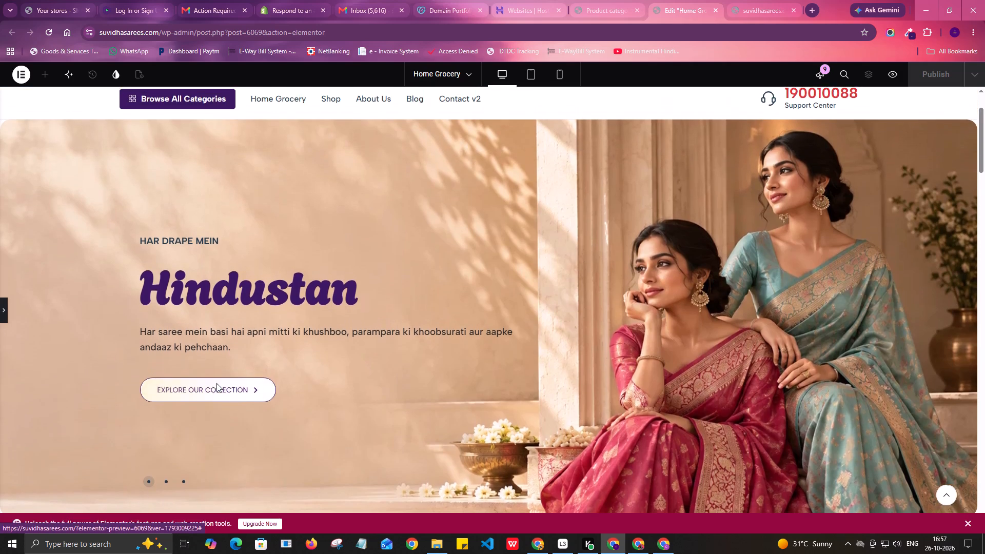
scroll(216, 383, up, 1)
scroll(216, 383, down, 1)
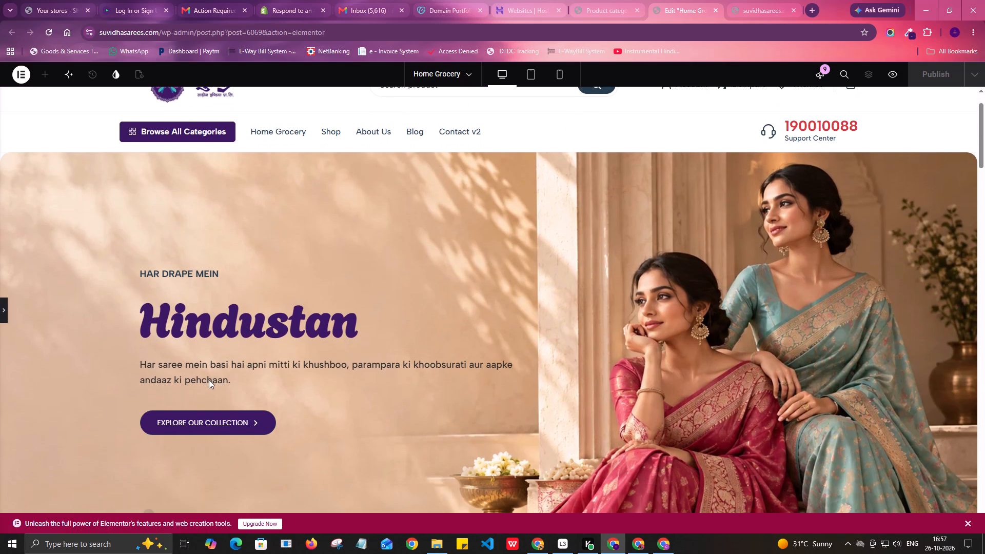
scroll(222, 368, up, 1)
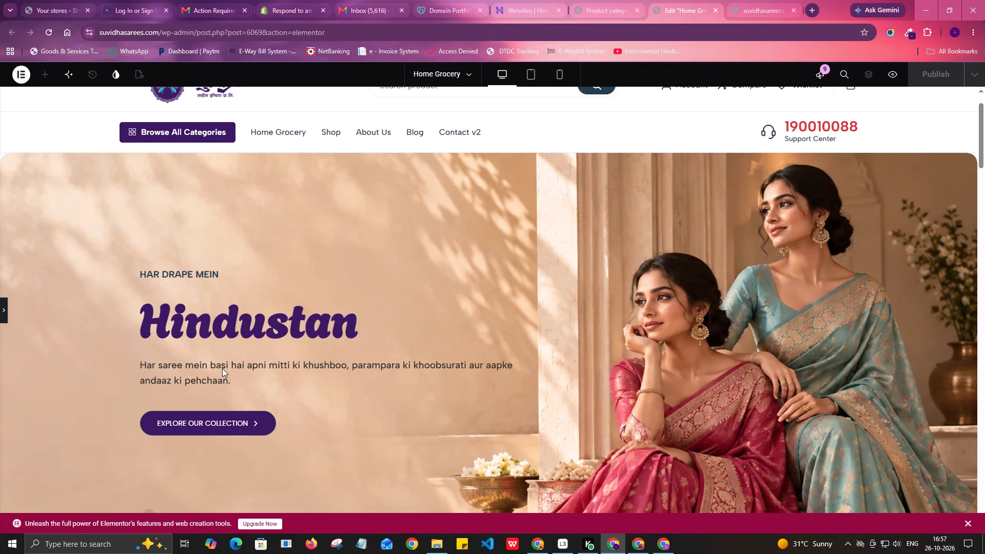
scroll(222, 368, up, 1)
scroll(222, 368, down, 1)
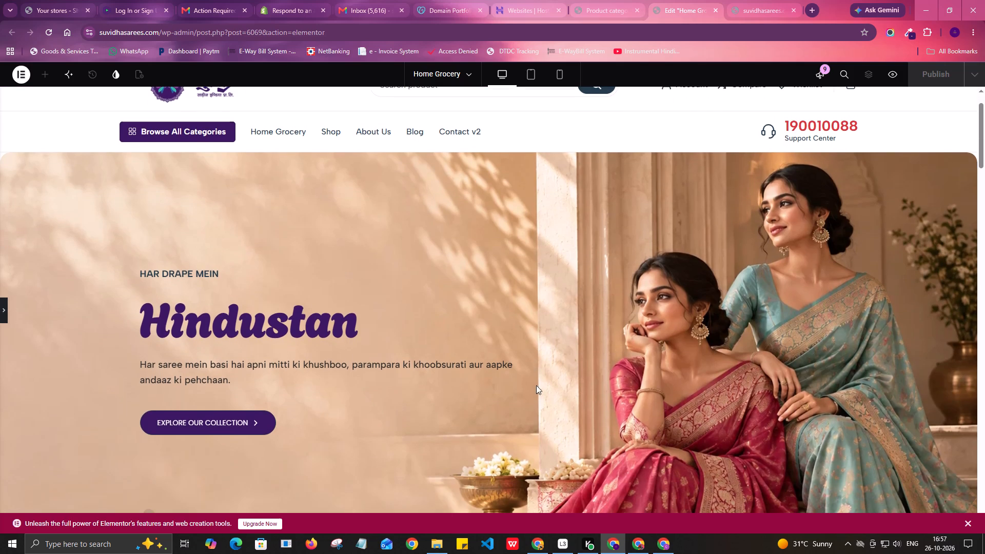
Bring back the slider's editing panel, check the Explore Our Collection button's hover look, and publish the homepage changes.
click(3, 306)
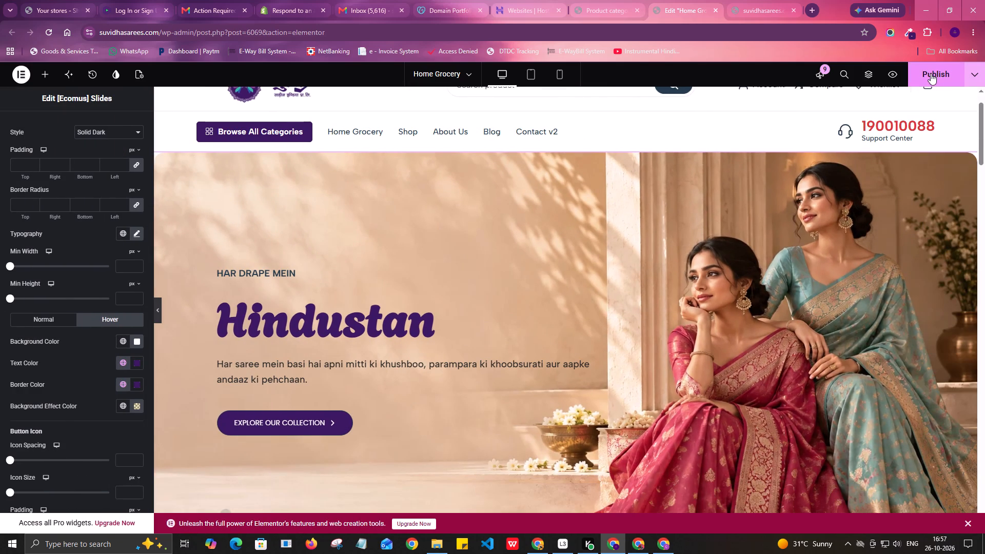
scroll(444, 248, down, 2)
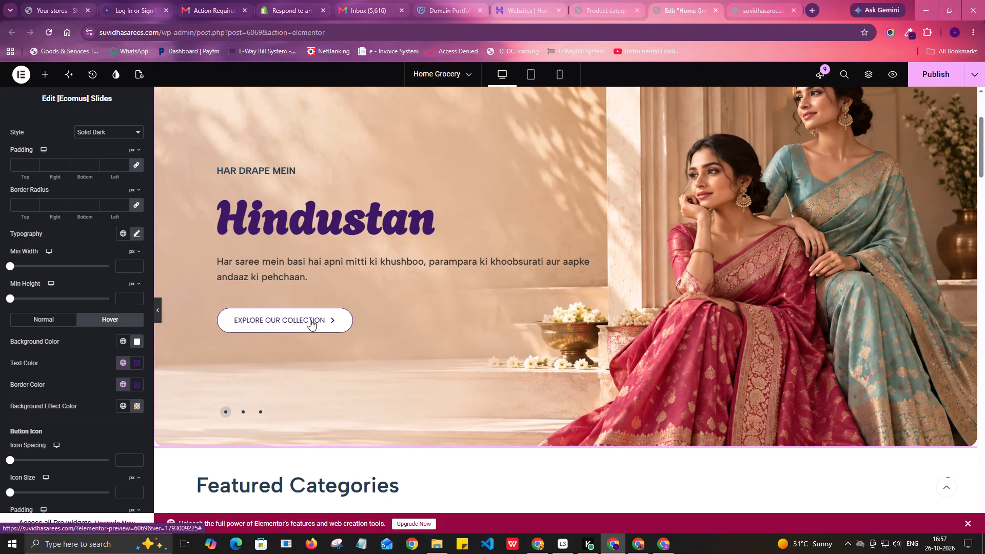
scroll(437, 343, up, 1)
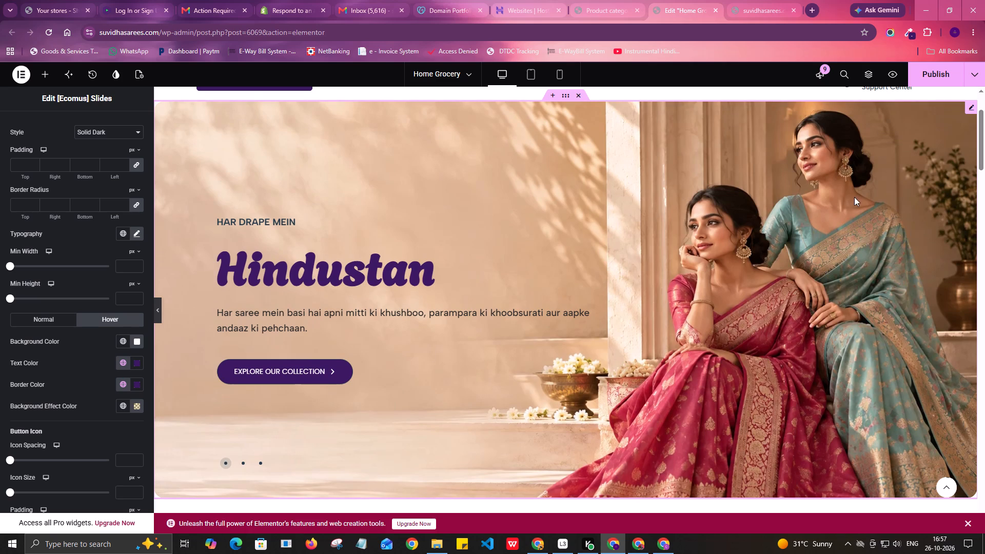
click(942, 71)
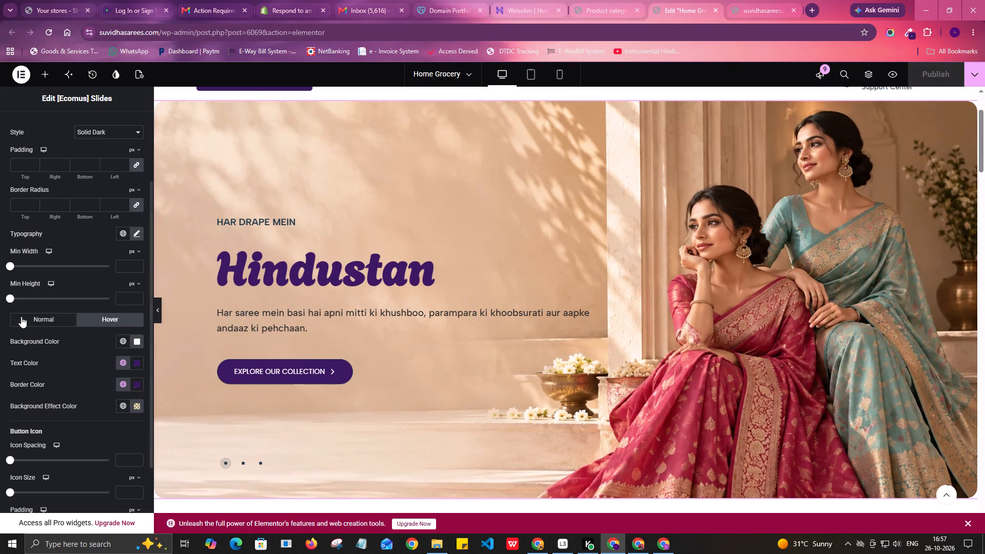
In the second slide's content, move "Shaadi Wali Raunak," from Title to Before Title, leaving "Saree Wala Andaaz" as the title.
scroll(21, 316, up, 5)
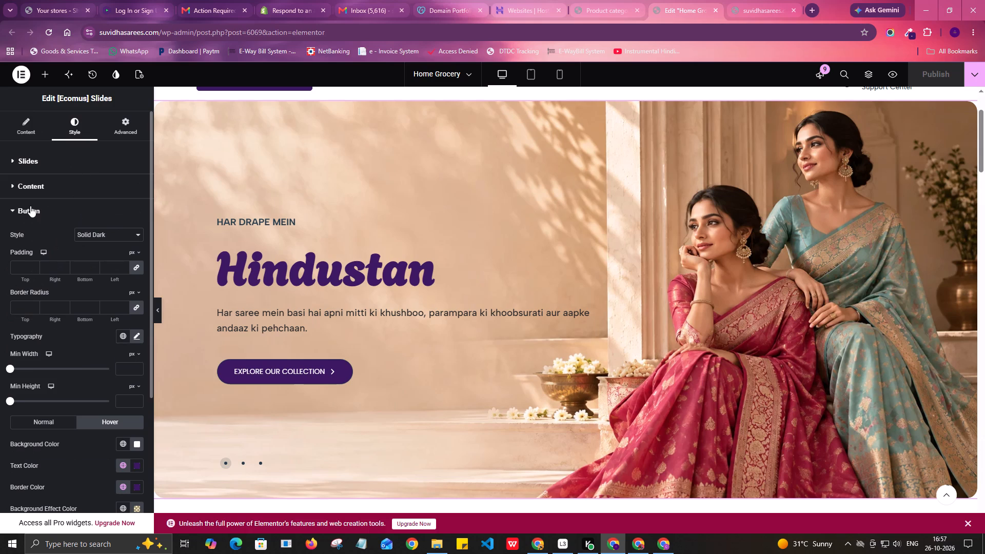
click(32, 131)
click(51, 221)
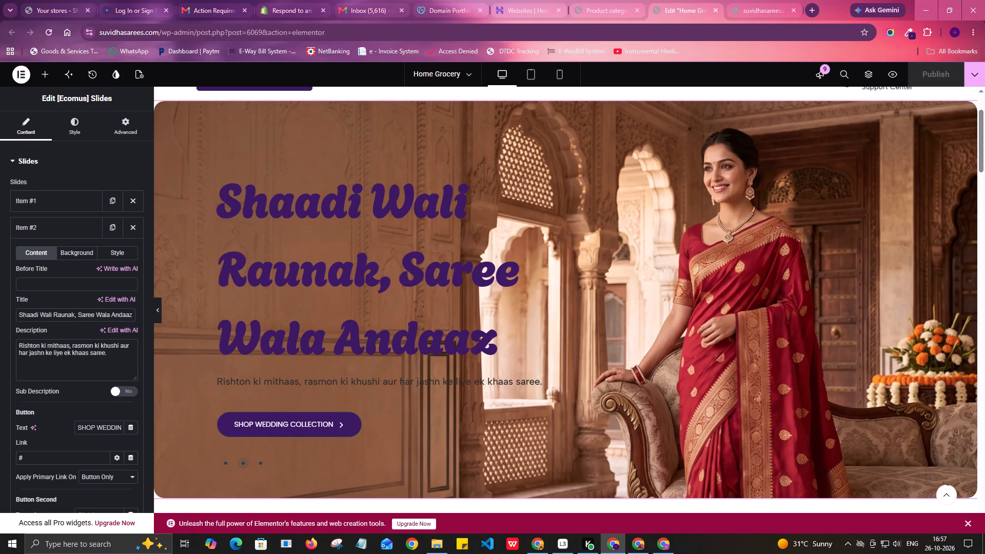
drag(78, 314, 0, 314)
key(ctrl+x)
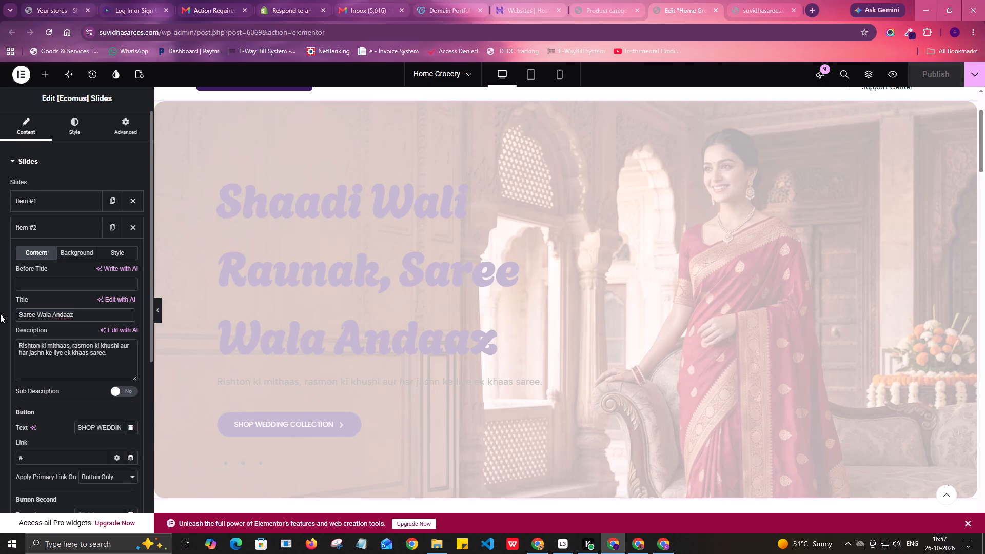
click(34, 285)
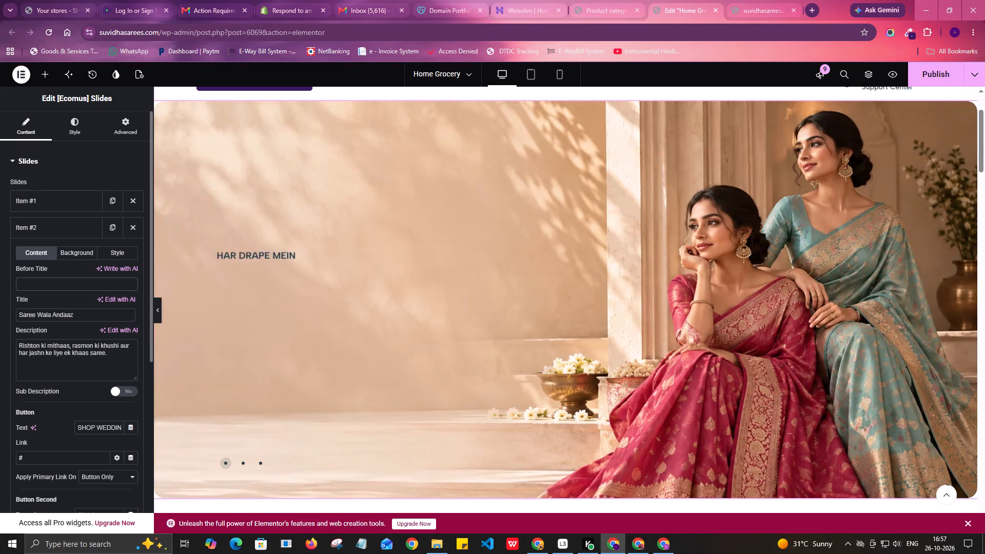
key(ctrl+v)
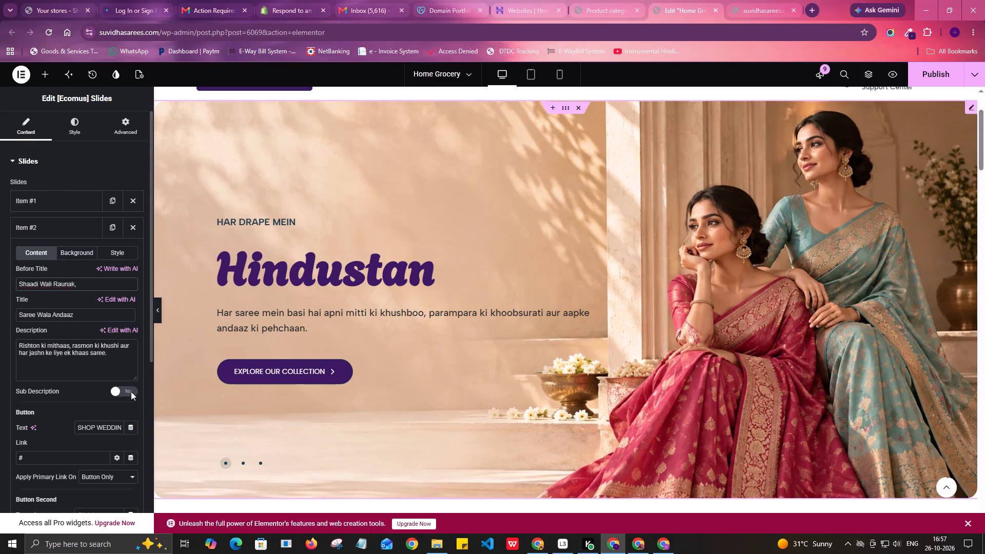
click(106, 363)
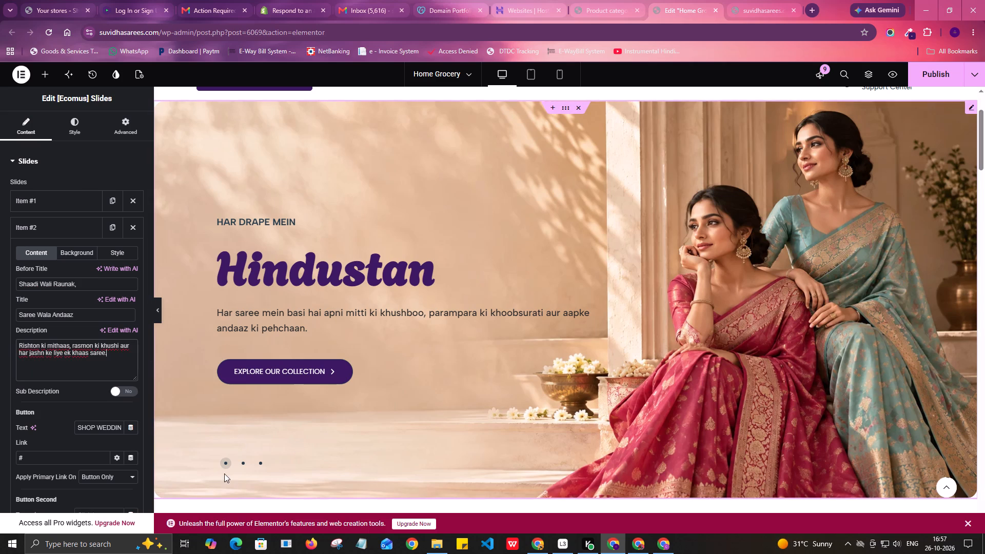
Reorder the hero slides to put the Shaadi Wali Raunak slide first and the Har Drape Mein Hindustan slide last.
click(53, 226)
drag(54, 227, 66, 196)
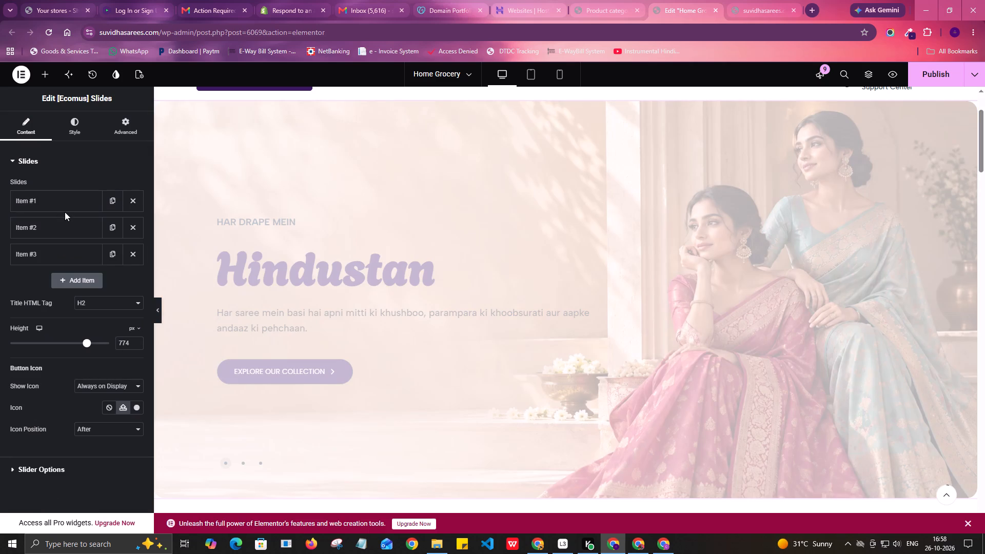
drag(55, 224, 53, 261)
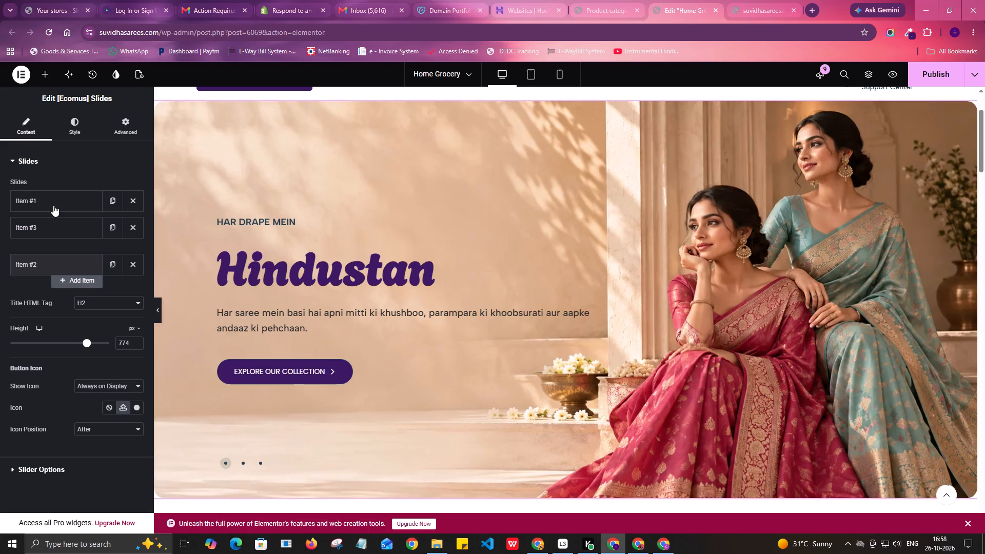
click(60, 196)
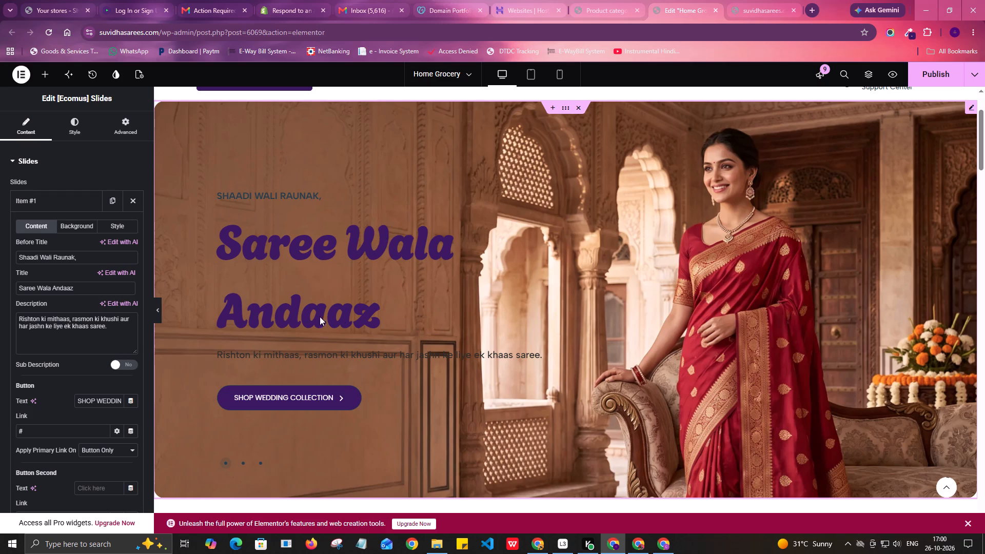
Check the text and background of all three hero slides in their new order and publish the homepage.
scroll(331, 300, down, 1)
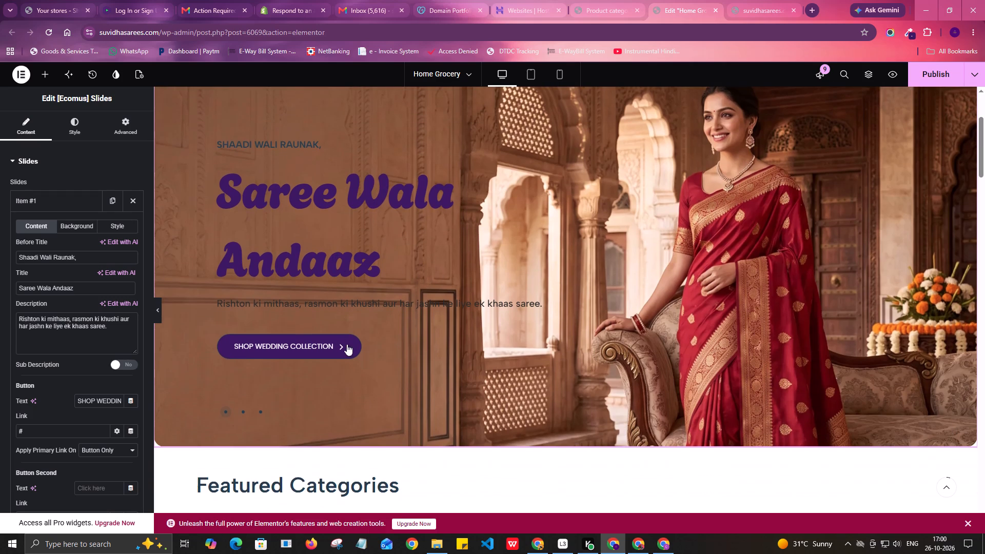
click(241, 410)
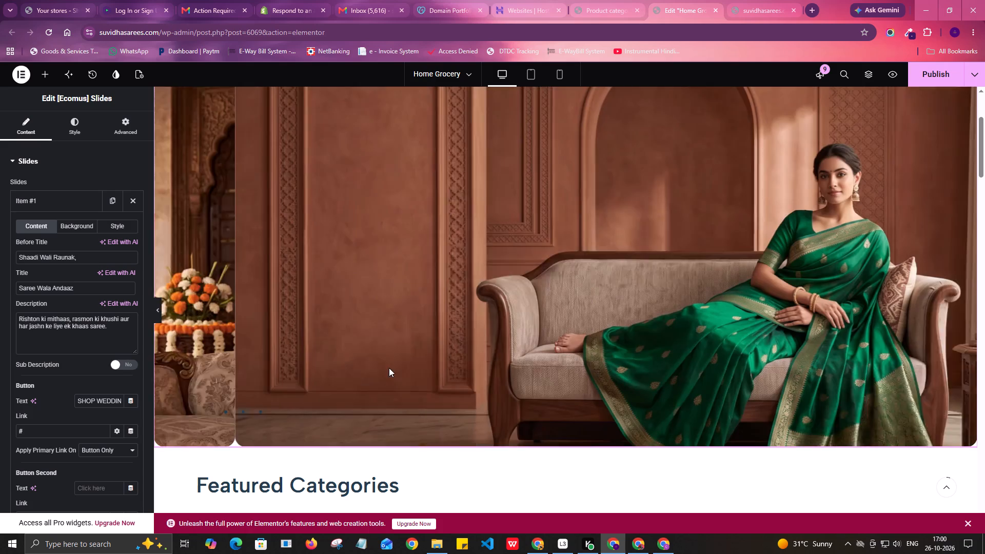
scroll(385, 373, up, 2)
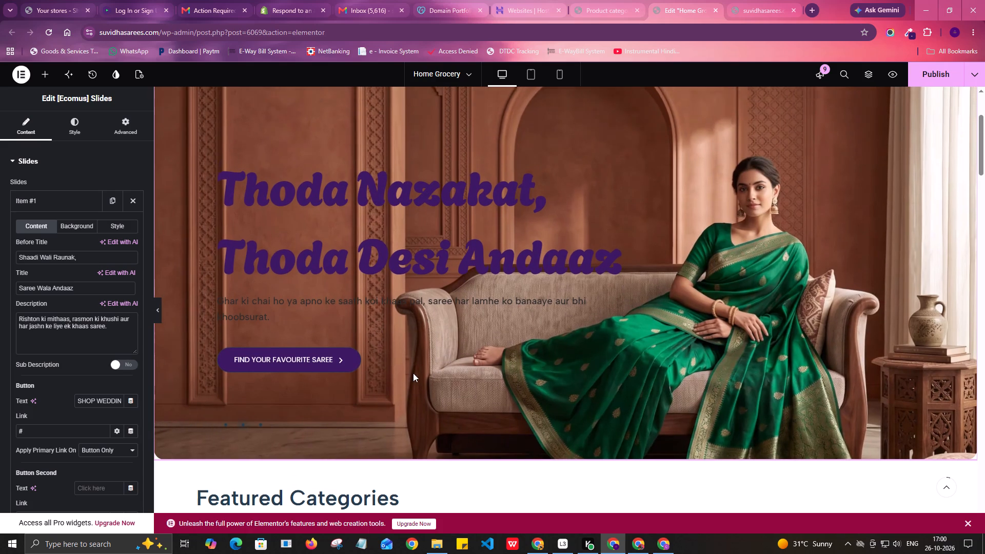
scroll(260, 471, down, 2)
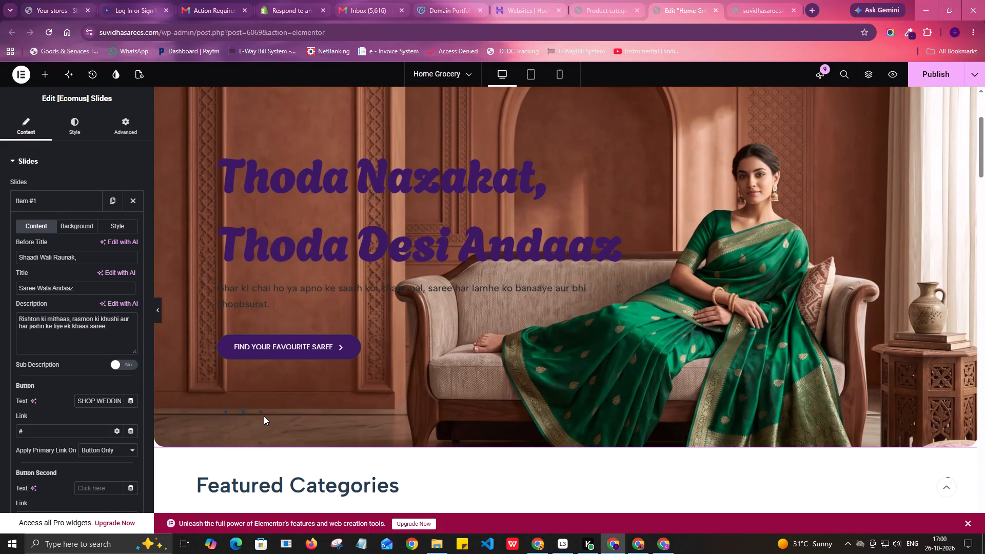
click(264, 412)
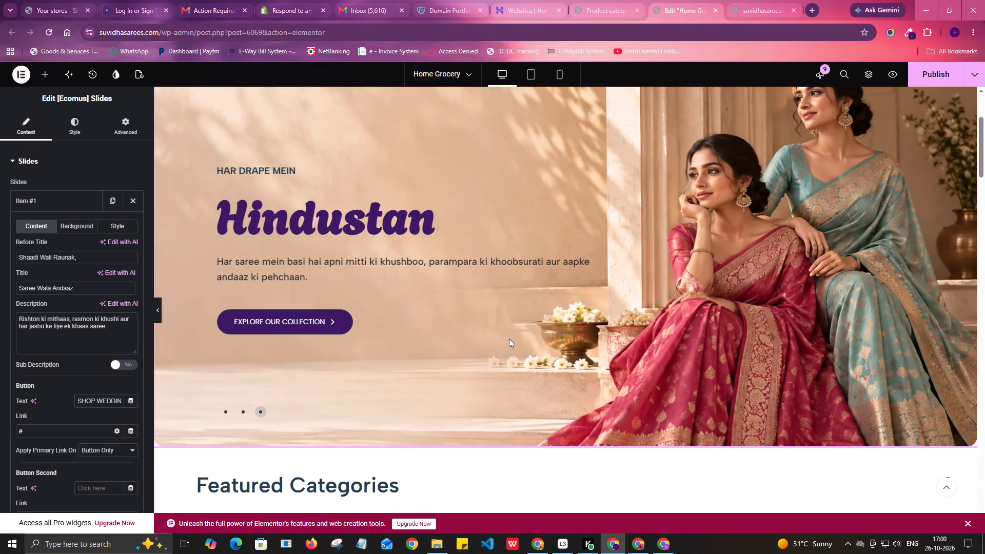
scroll(508, 339, up, 3)
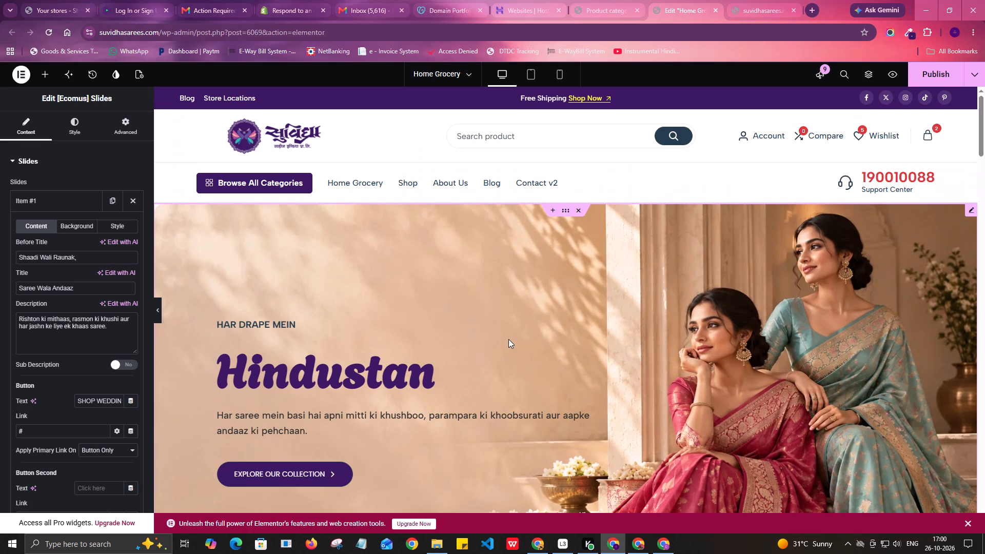
scroll(507, 339, down, 2)
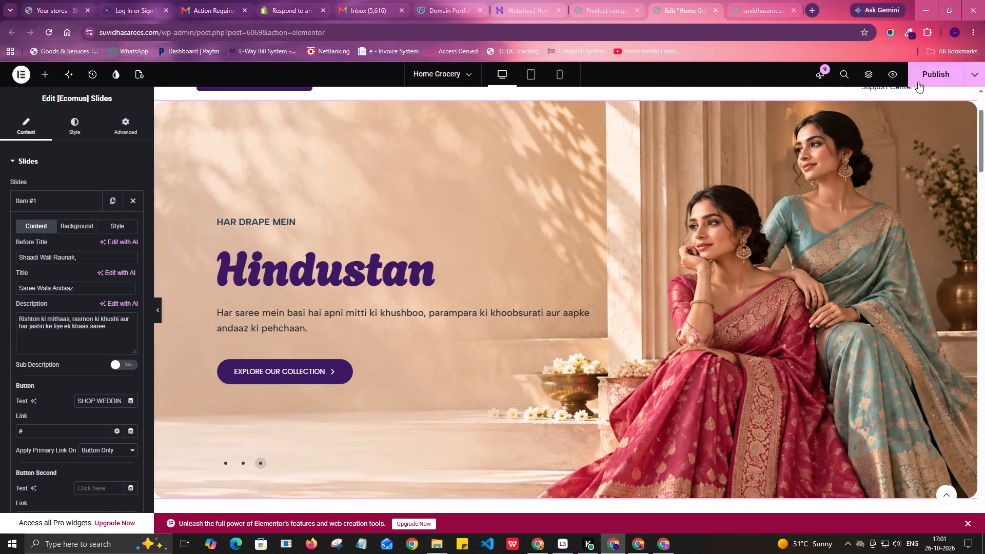
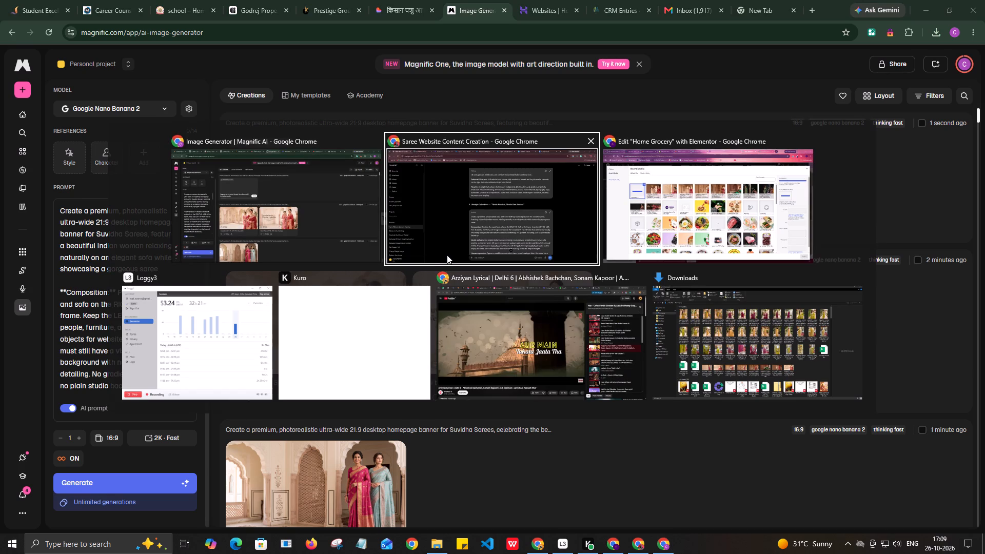
key(alt+Tab)
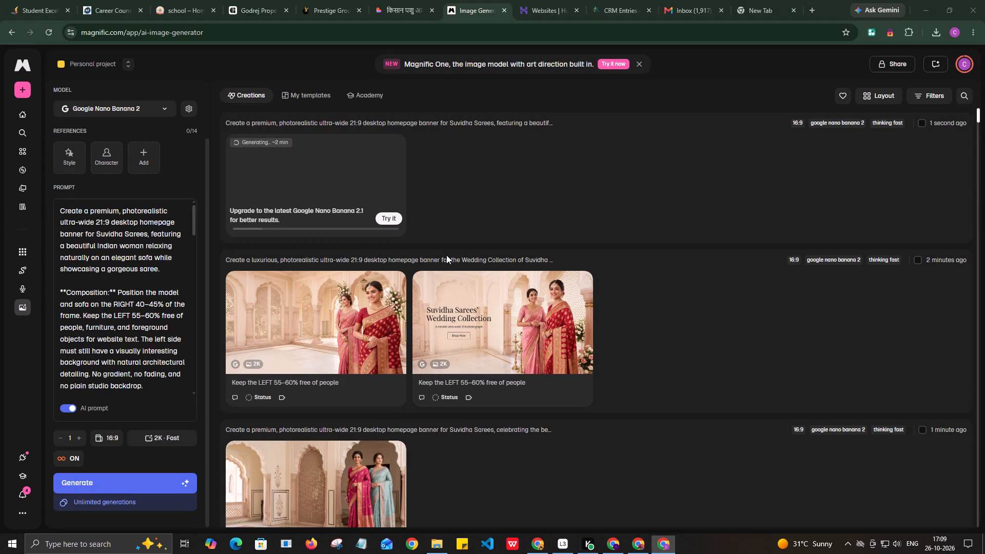
key(alt+Tab)
key(alt+Tab)
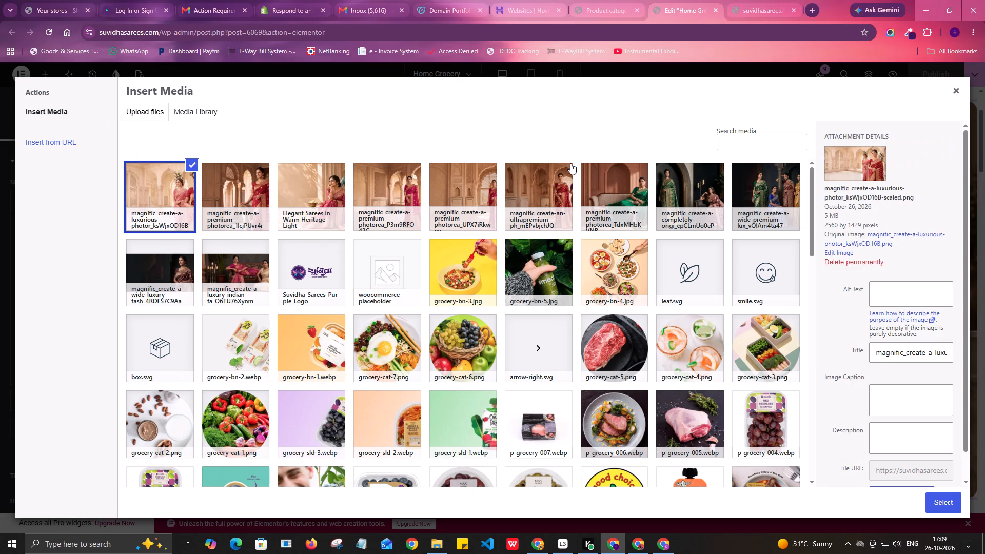
click(947, 503)
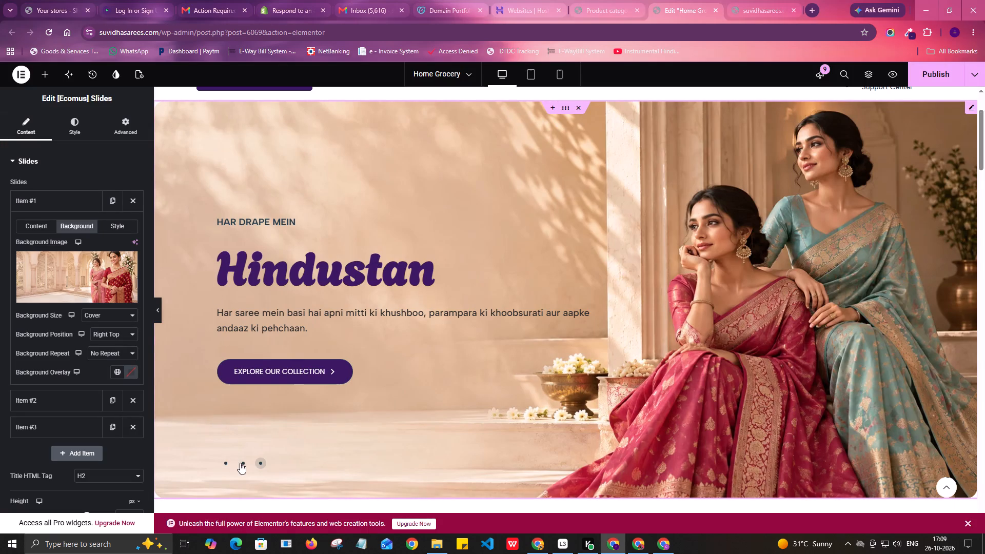
Review slide Item #1's text content and examine the first hero slide with its new background in the page preview.
click(57, 201)
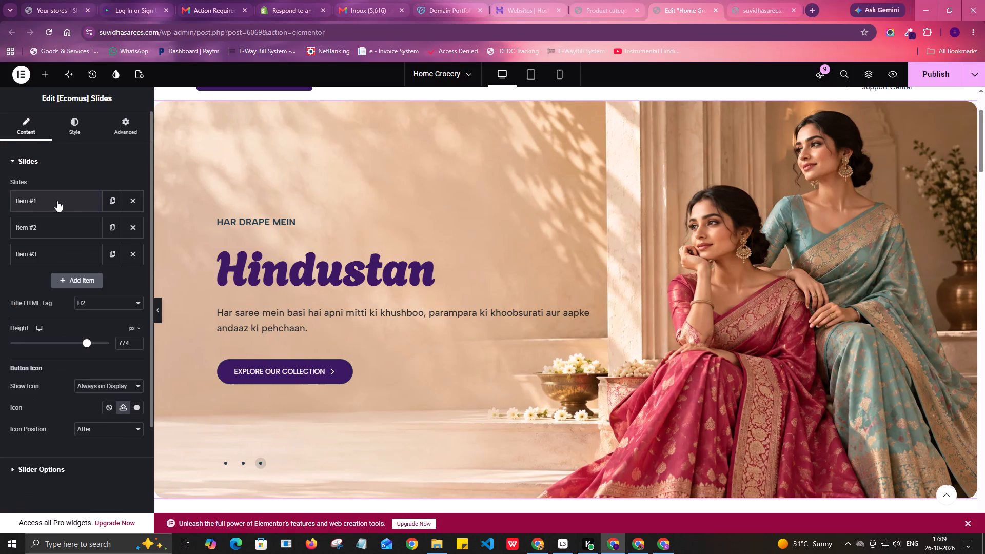
click(57, 201)
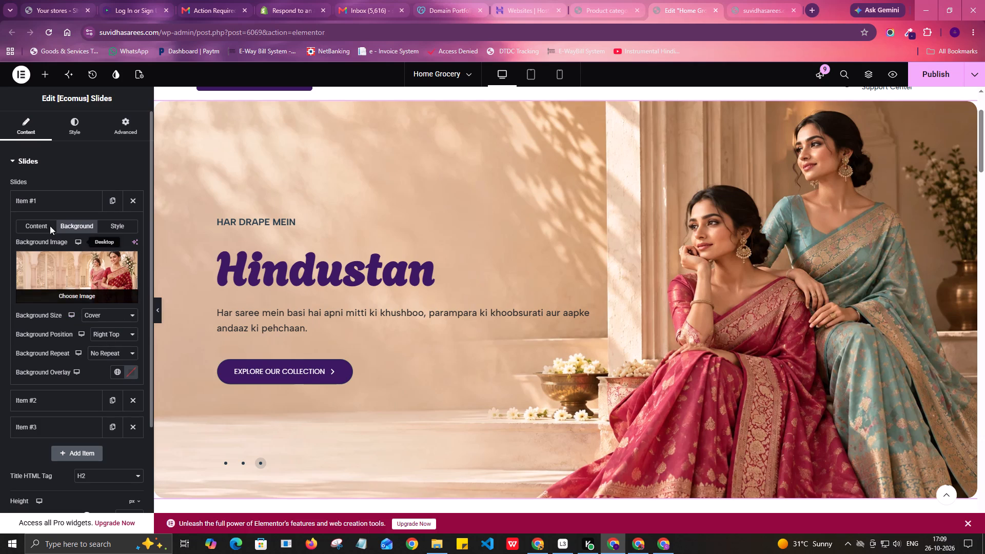
click(34, 227)
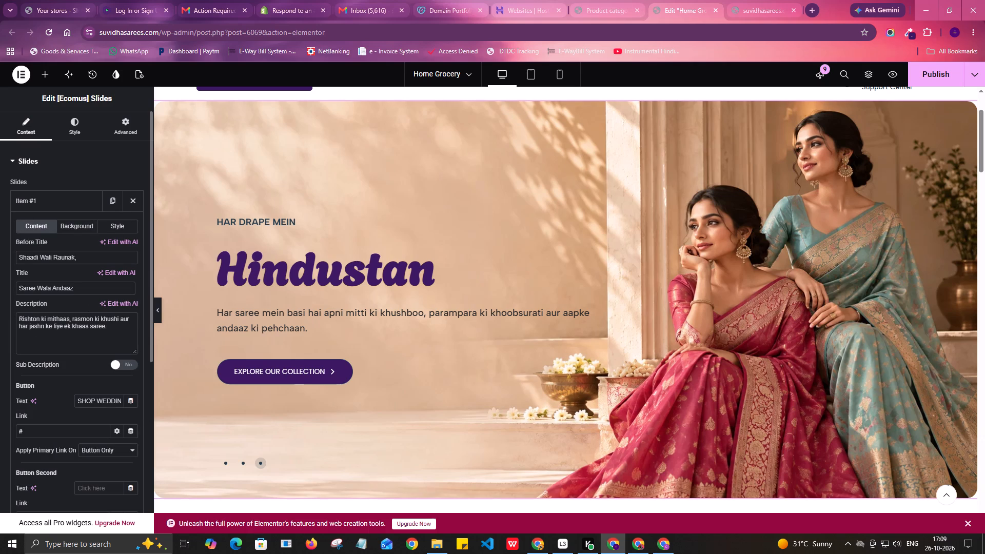
click(112, 333)
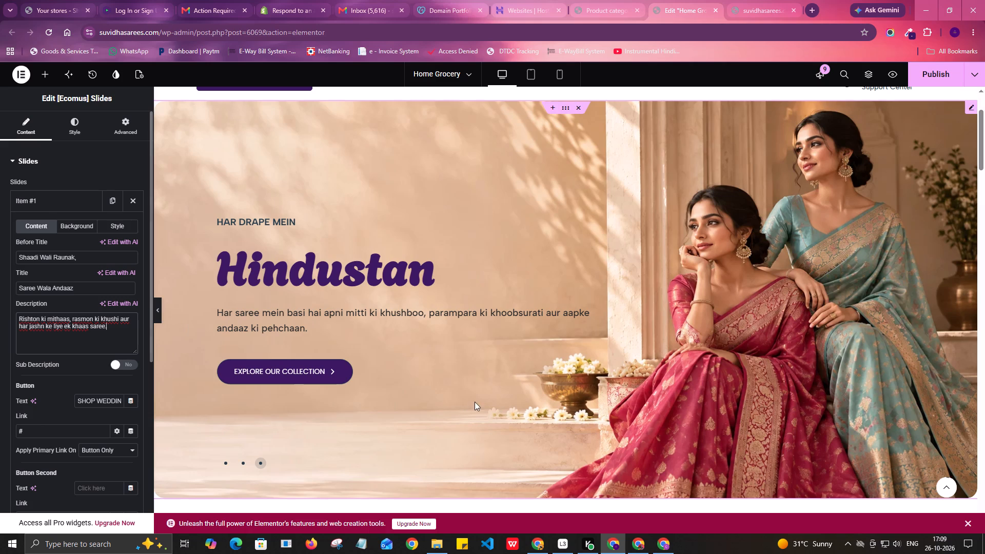
click(222, 464)
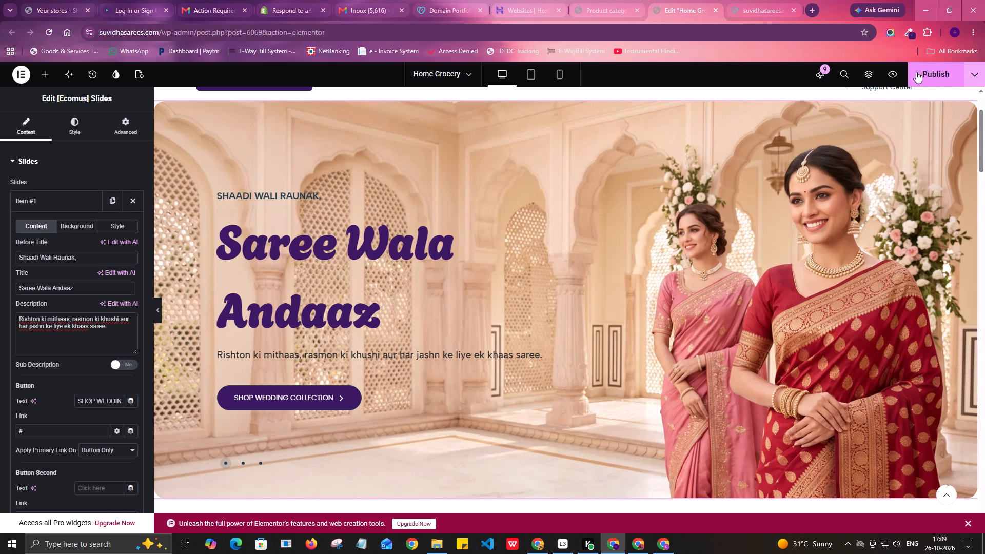
scroll(823, 170, down, 3)
scroll(771, 196, up, 3)
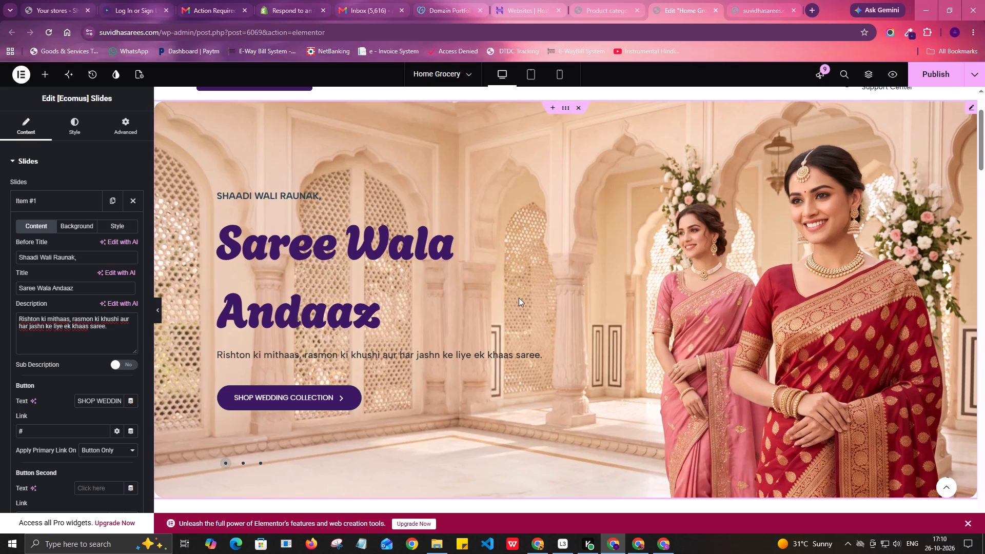
scroll(496, 291, down, 1)
scroll(495, 289, up, 1)
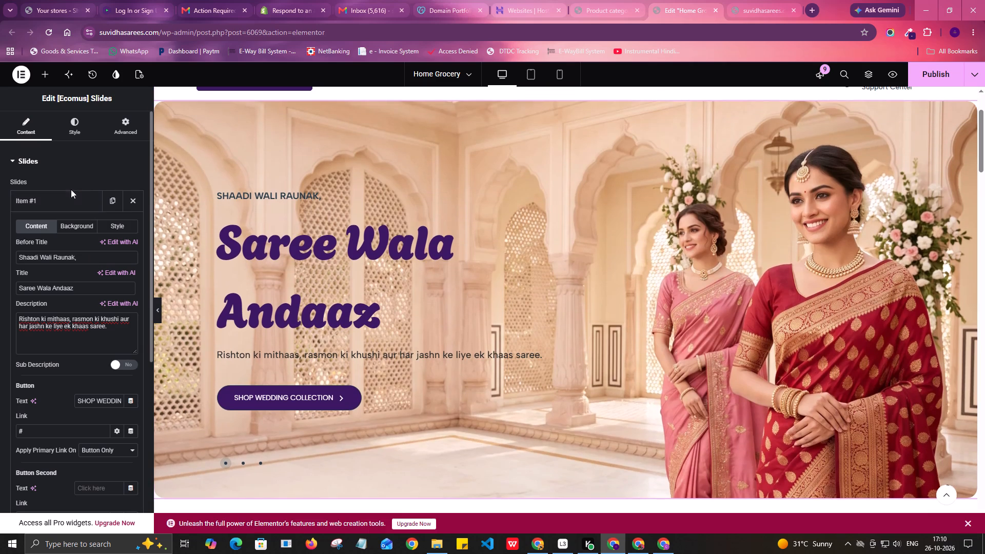
scroll(53, 325, down, 1)
scroll(53, 325, up, 2)
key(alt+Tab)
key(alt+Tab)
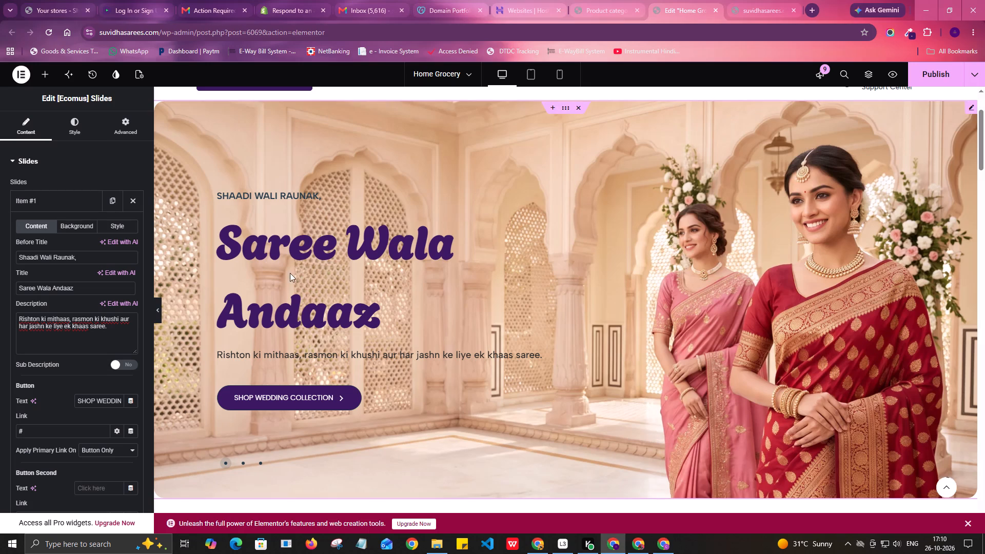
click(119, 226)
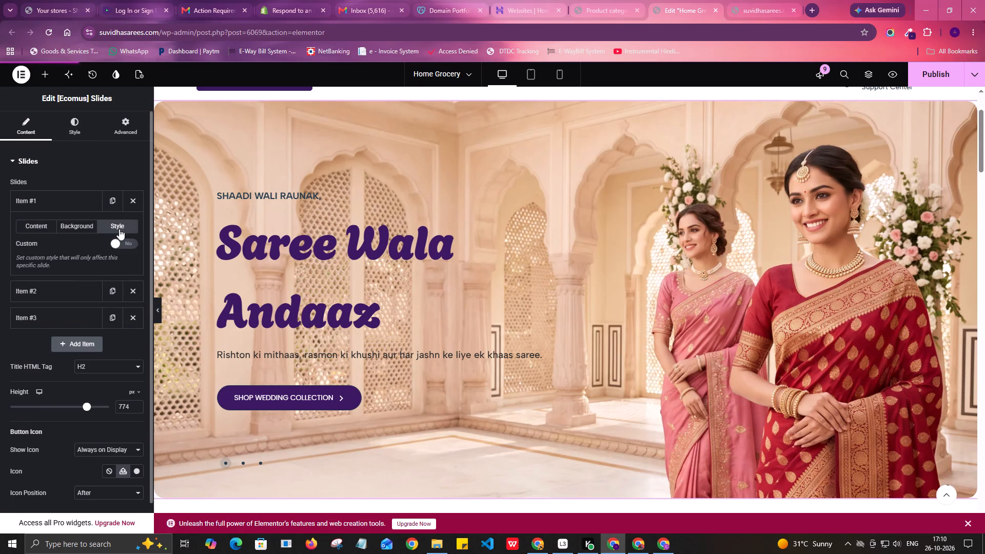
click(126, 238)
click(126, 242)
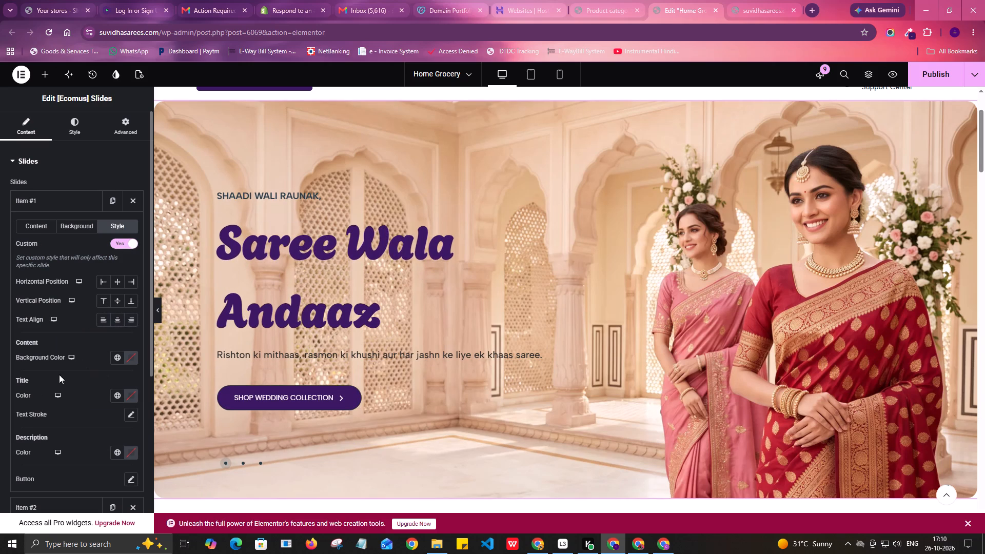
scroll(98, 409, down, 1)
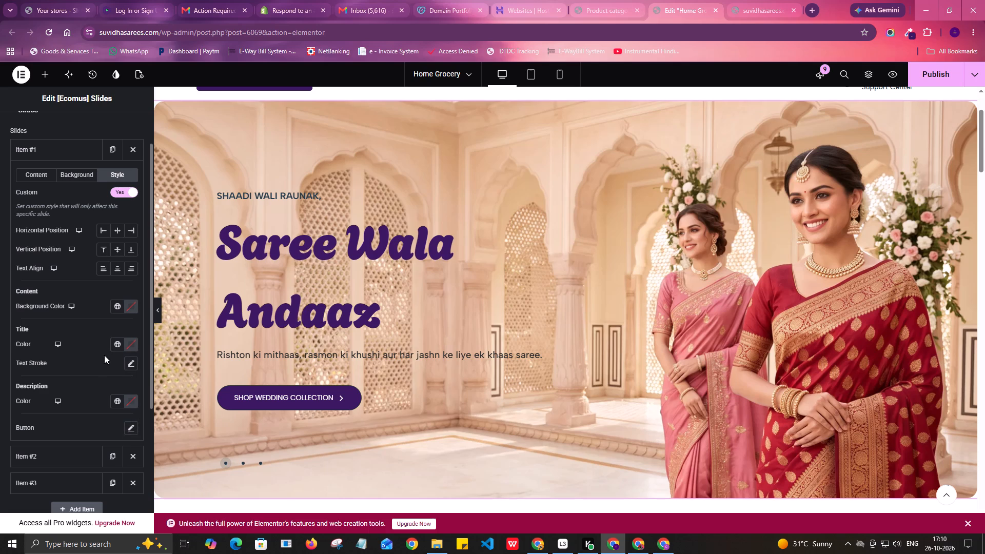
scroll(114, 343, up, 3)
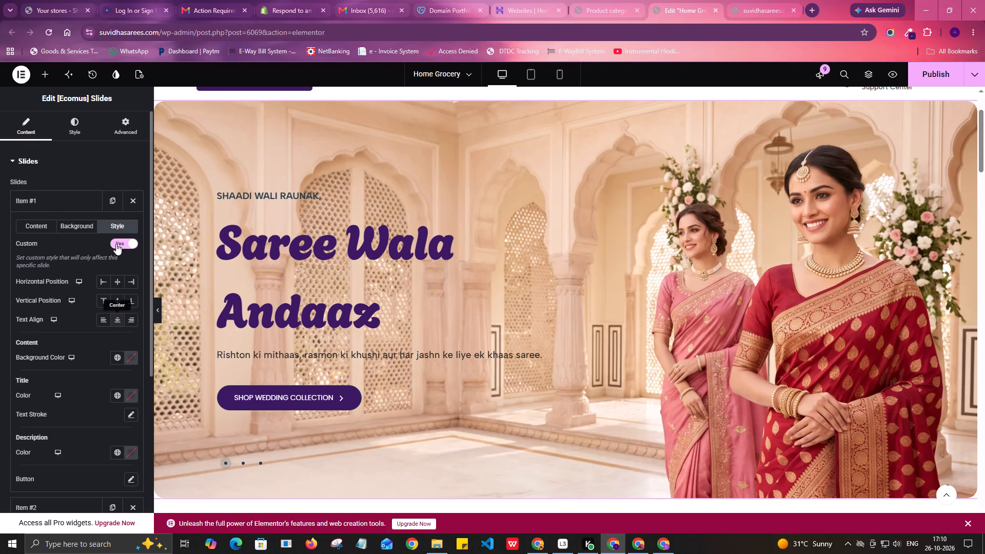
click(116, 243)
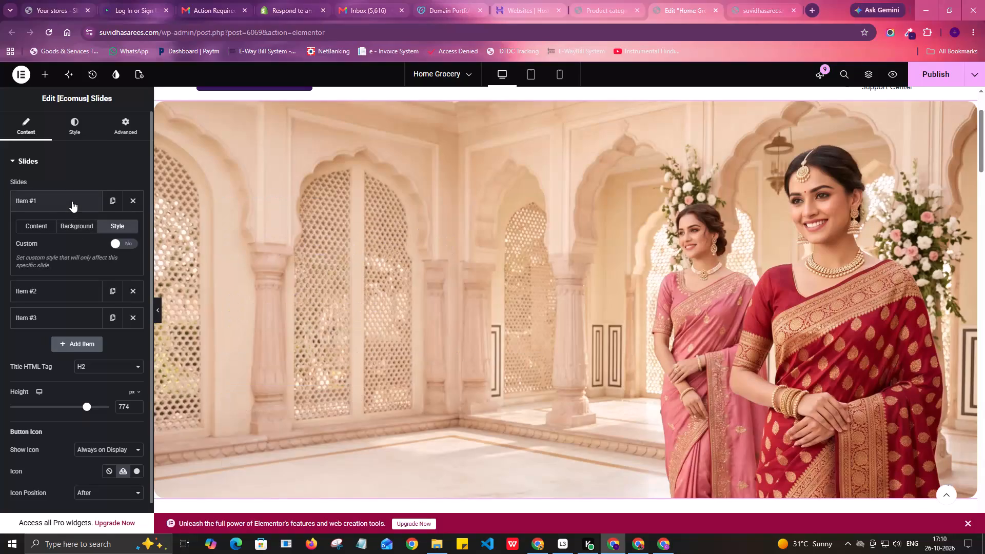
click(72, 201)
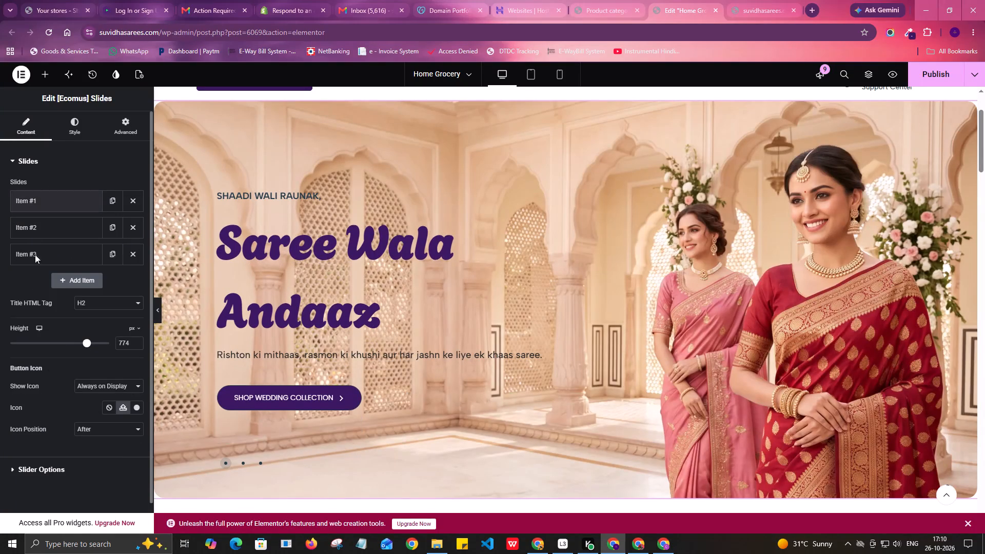
In the Slides widget's style settings, reduce the right padding to 641 px so the slide title has more width.
scroll(48, 366, down, 1)
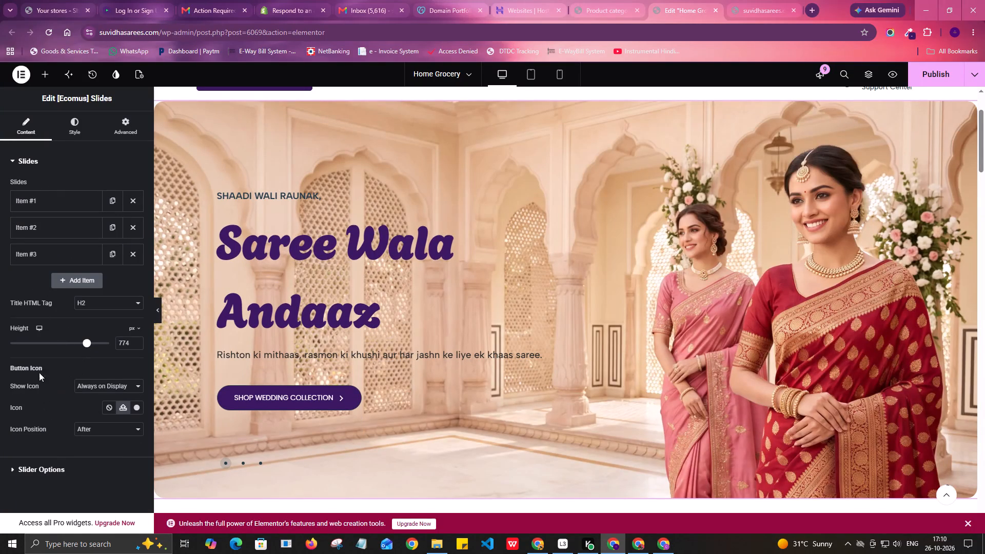
scroll(42, 181, up, 1)
click(76, 126)
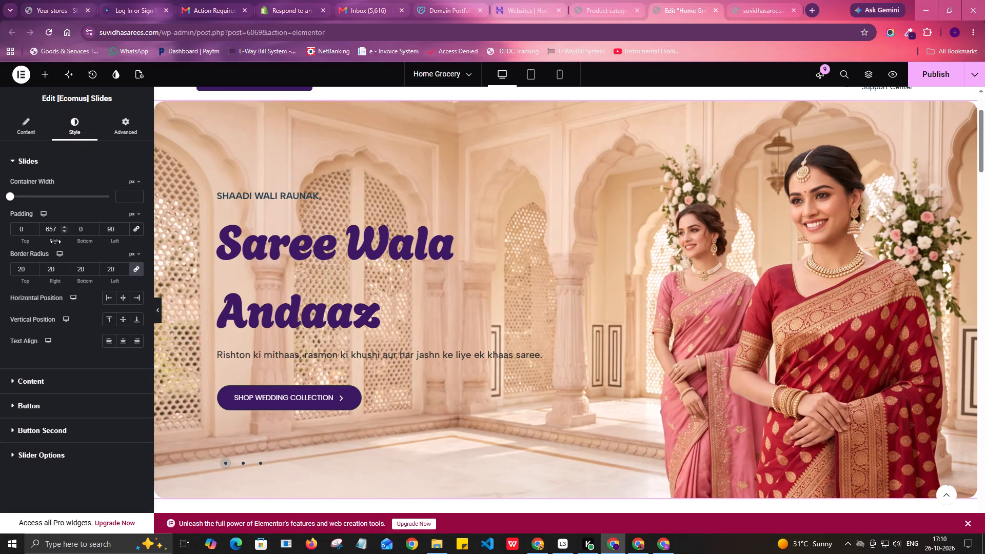
drag(55, 242, 47, 242)
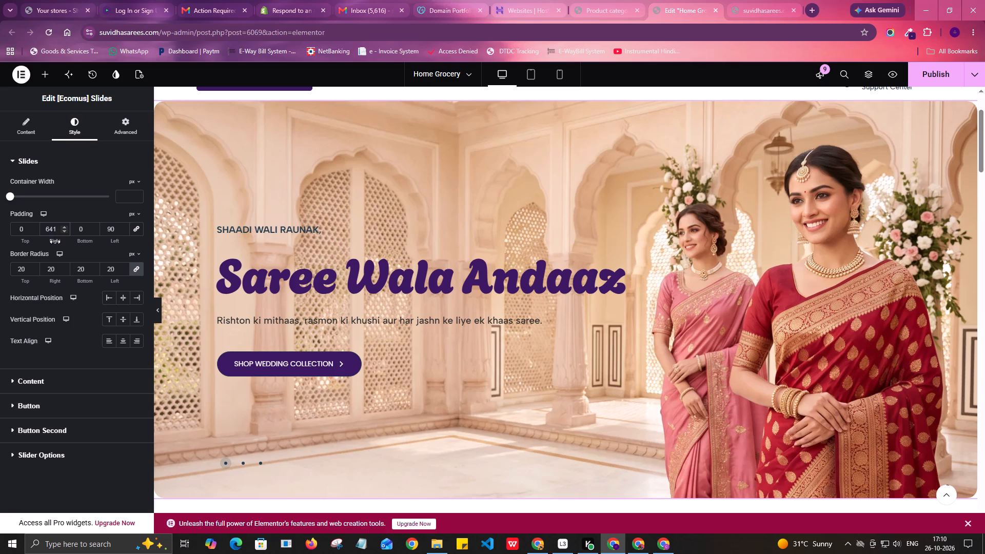
click(0, 236)
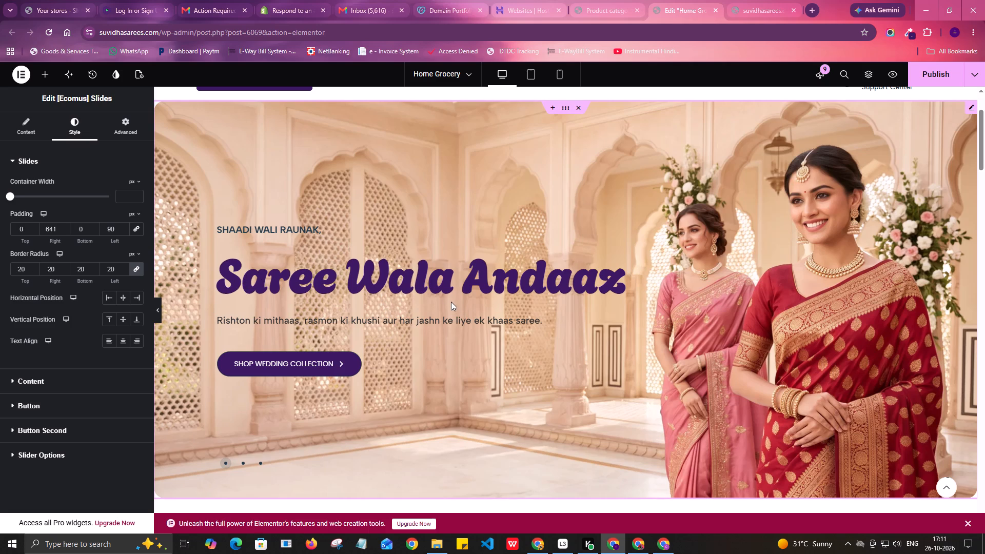
Hide the editing panel and examine the Saree Wala Andaaz hero slide at full page width.
scroll(425, 319, down, 1)
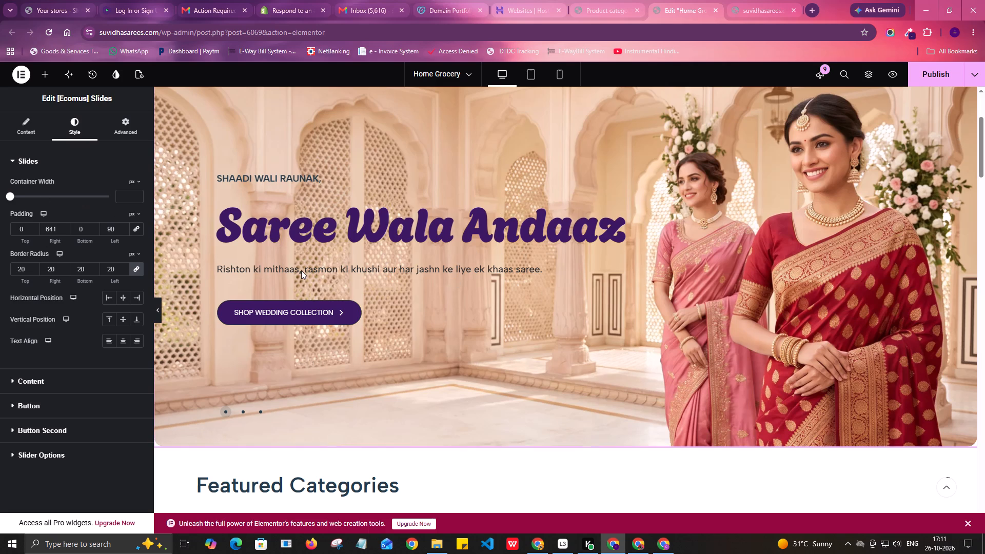
scroll(301, 270, up, 1)
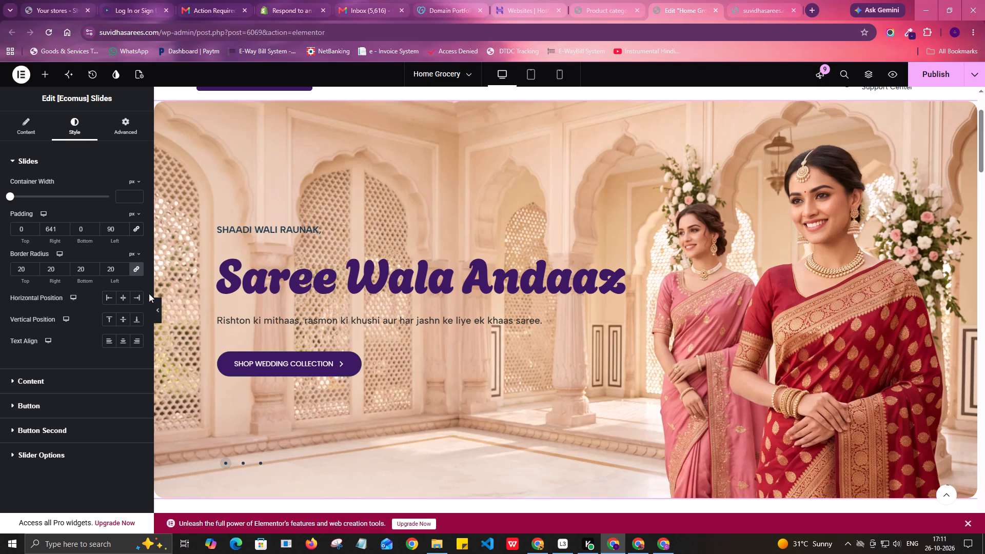
click(156, 305)
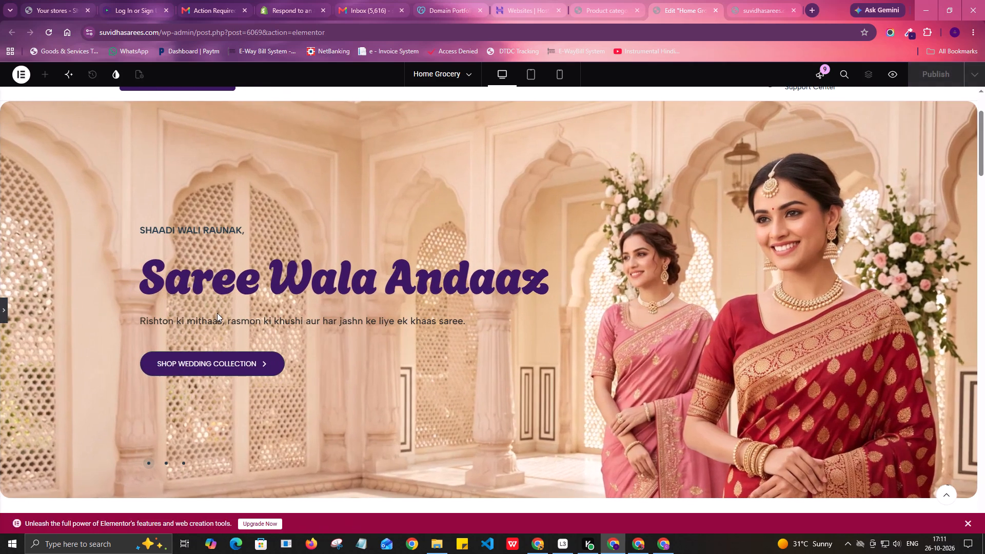
scroll(217, 311, down, 1)
scroll(218, 310, up, 2)
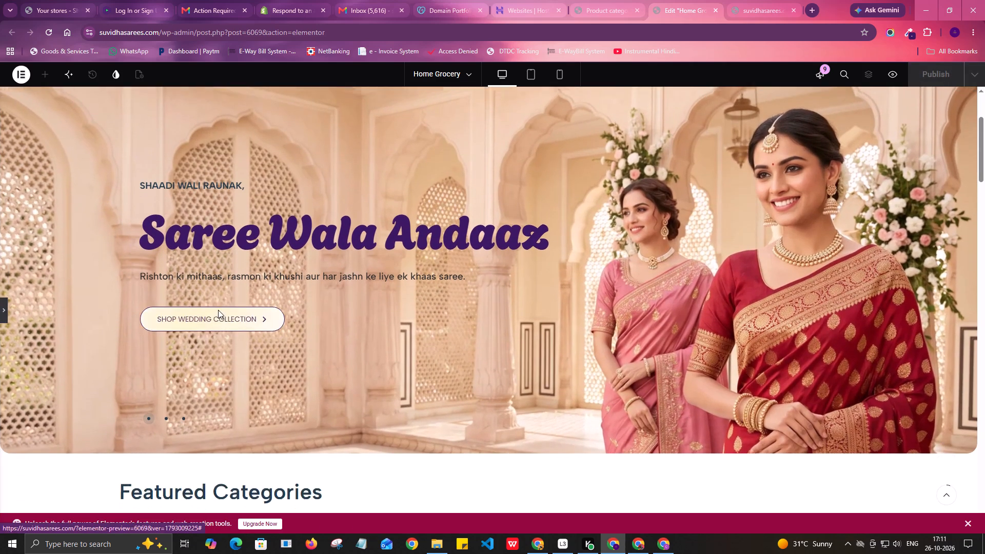
scroll(100, 325, down, 2)
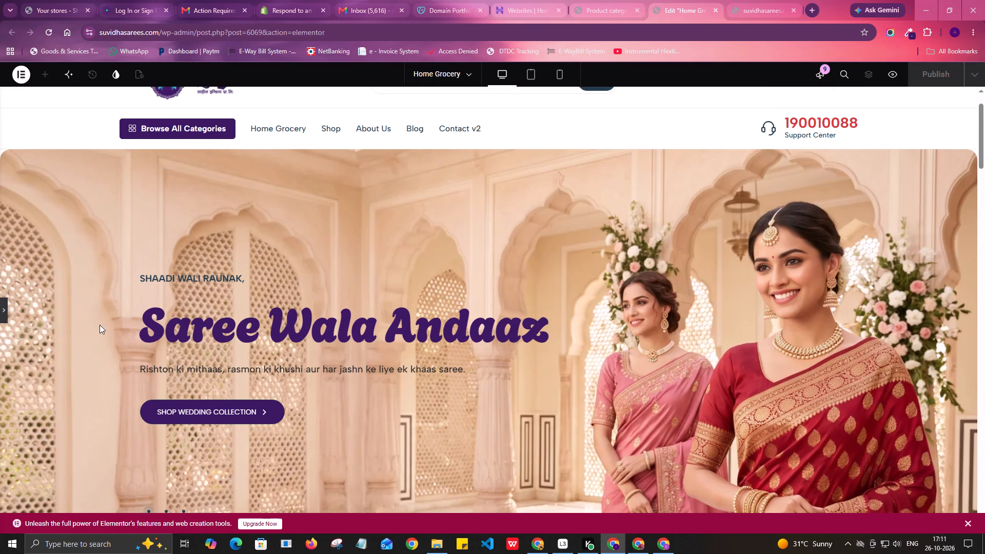
scroll(35, 320, up, 2)
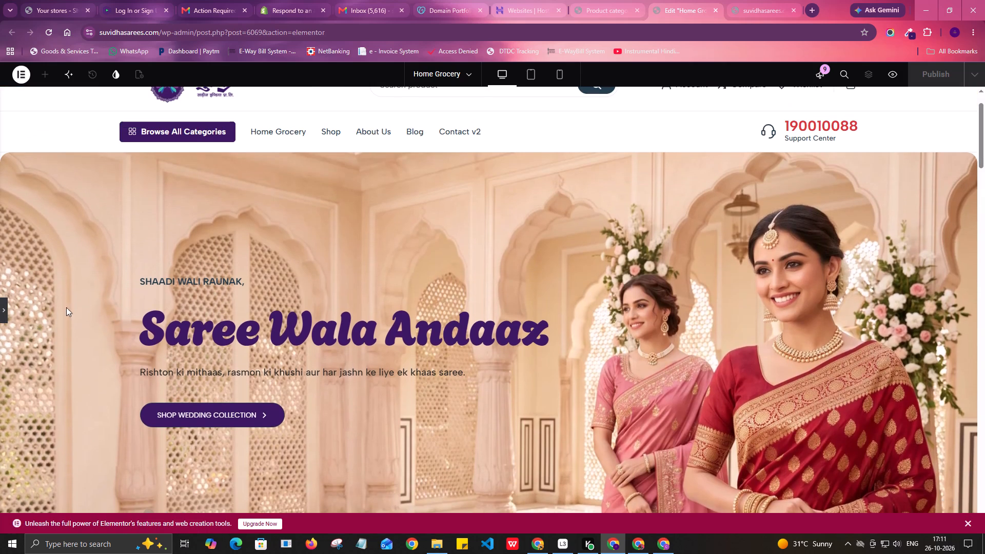
Restore the editing panel beside the page preview and publish the updated Home Grocery page.
scroll(72, 303, down, 1)
click(1, 312)
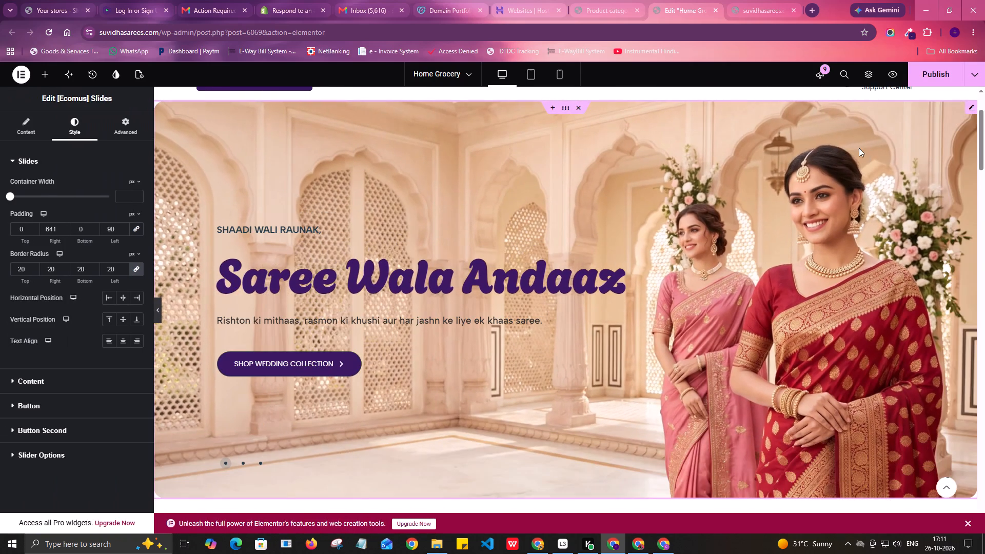